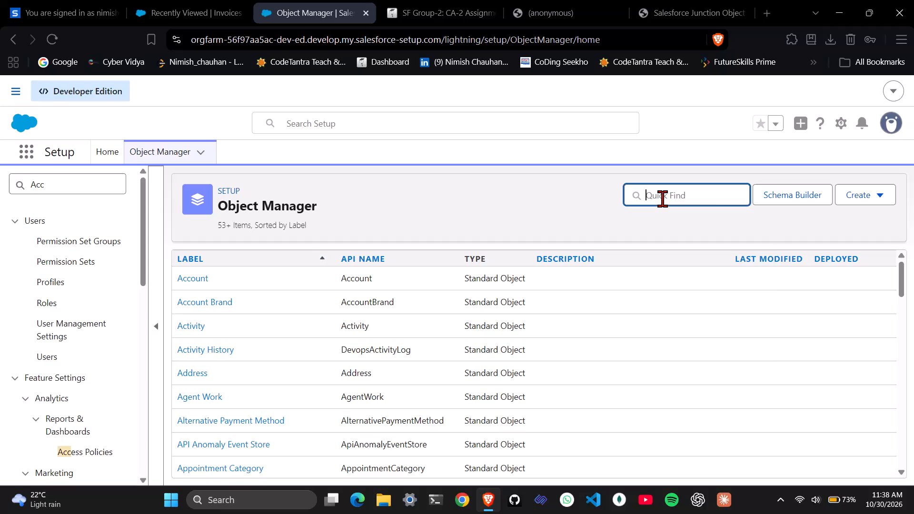
Search Object Manager for "acc" and open the Account object.
text(acc)
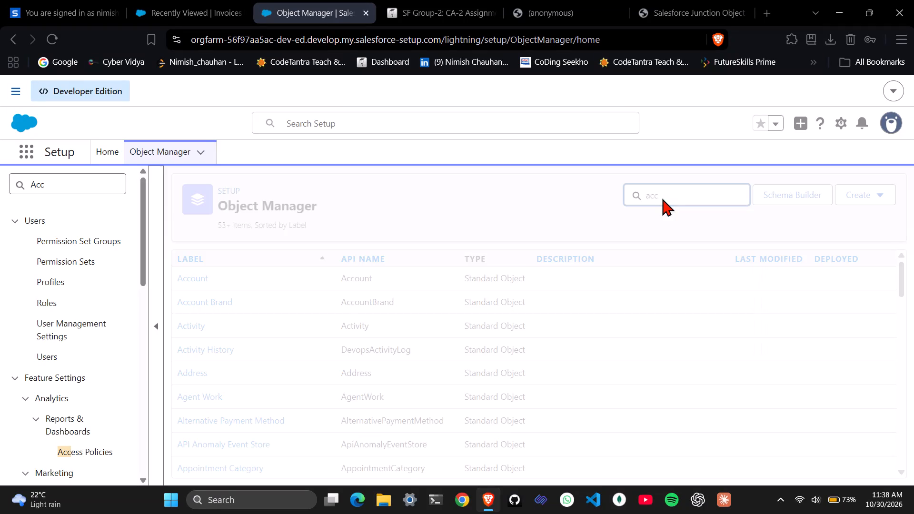
click(192, 279)
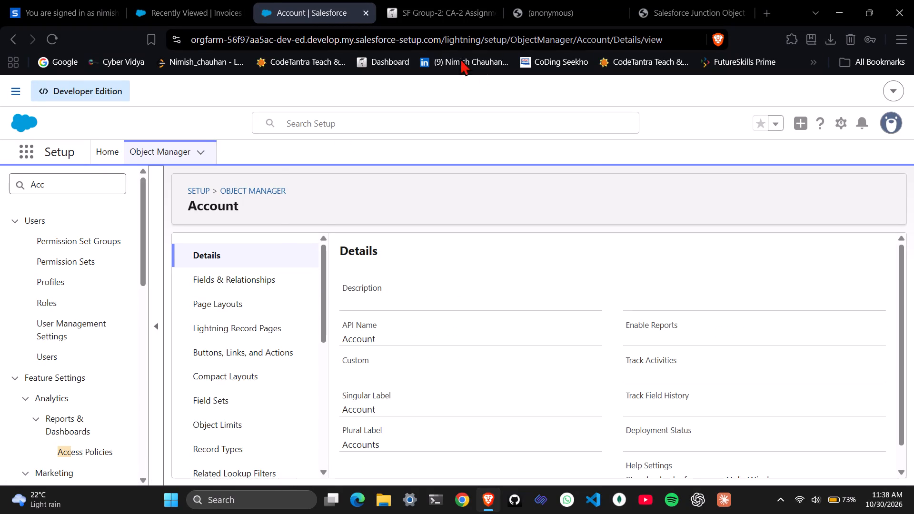
Bring up the Salesforce assignment questions PDF to consult the Account validation rule and page layout tasks.
click(445, 7)
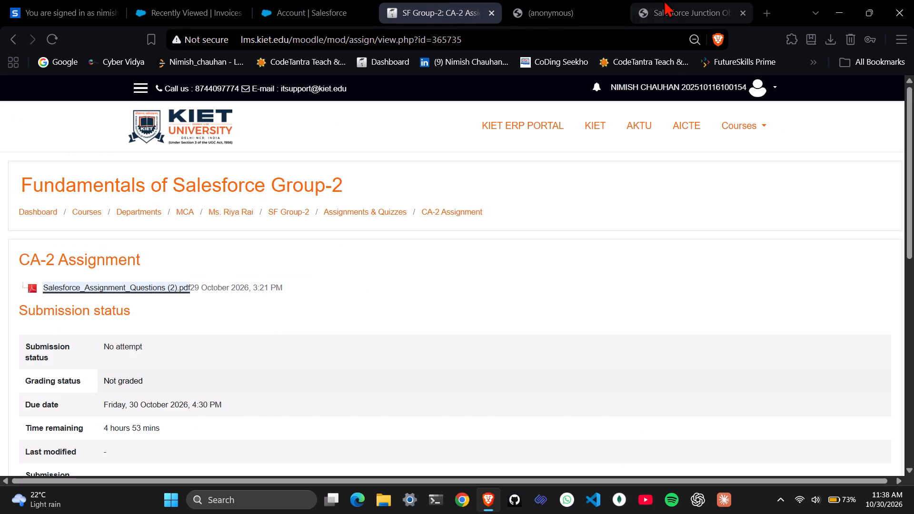
click(680, 0)
click(561, 2)
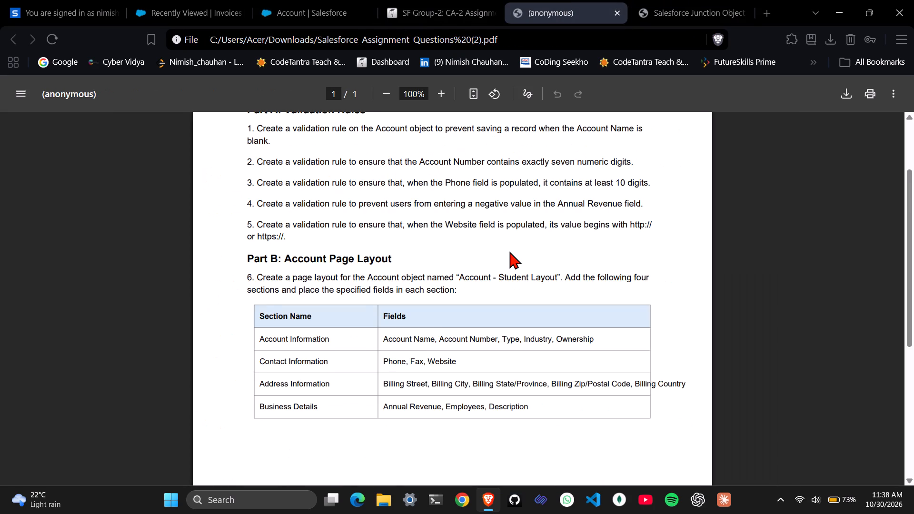
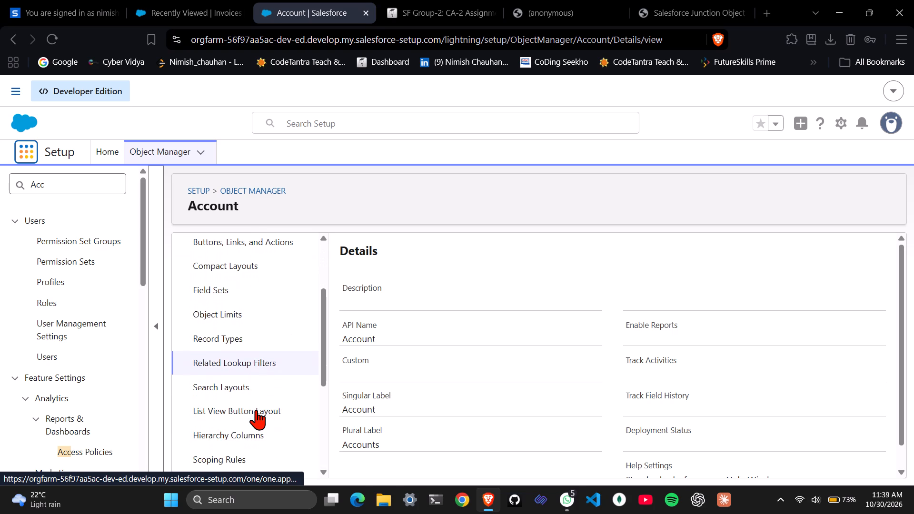
Open the Account object's validation rules and start a new validation rule.
scroll(256, 410, down, 2)
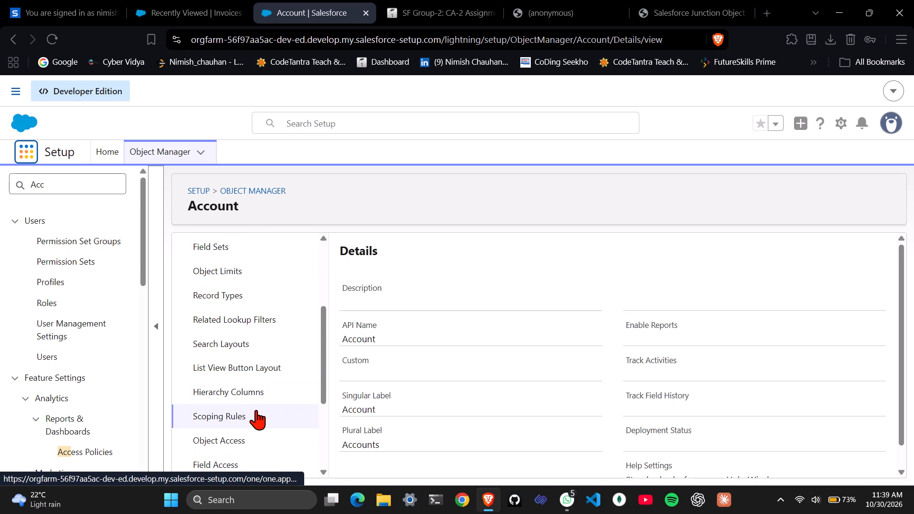
key(alt+space)
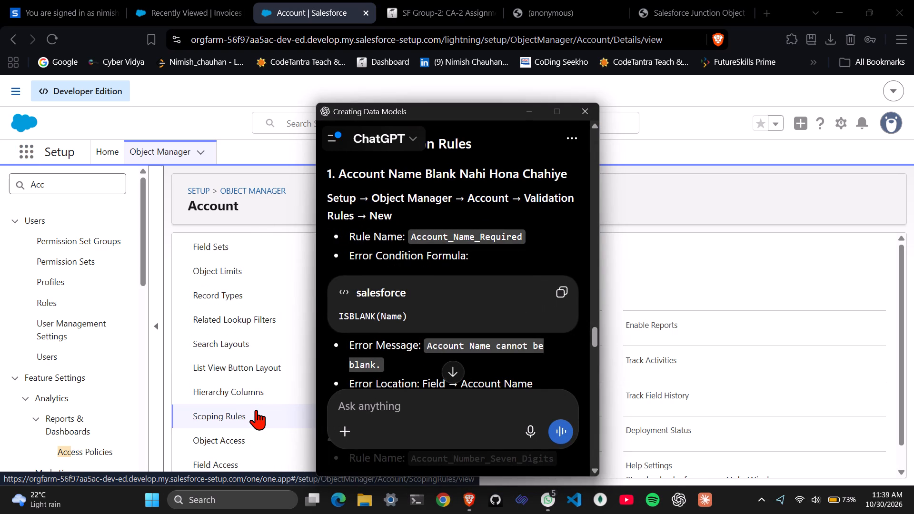
key(alt+space)
scroll(256, 410, down, 2)
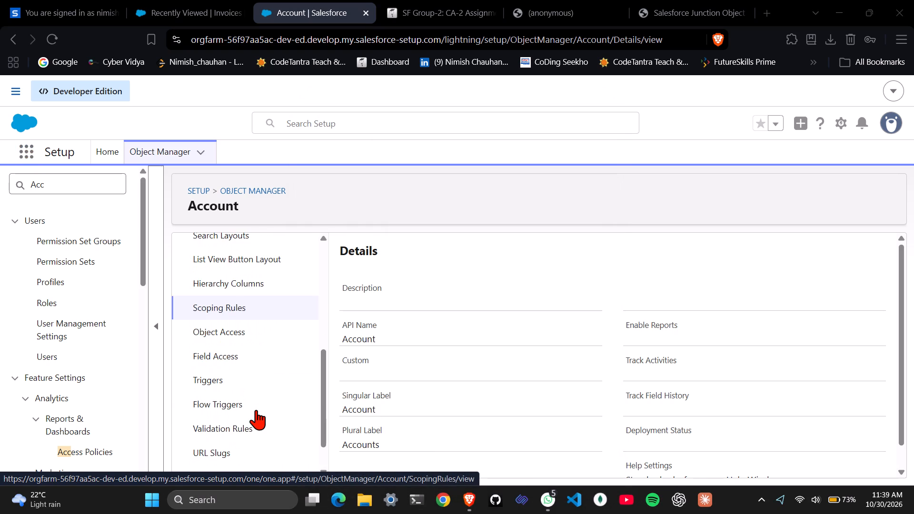
scroll(256, 410, down, 1)
scroll(256, 410, up, 1)
click(250, 413)
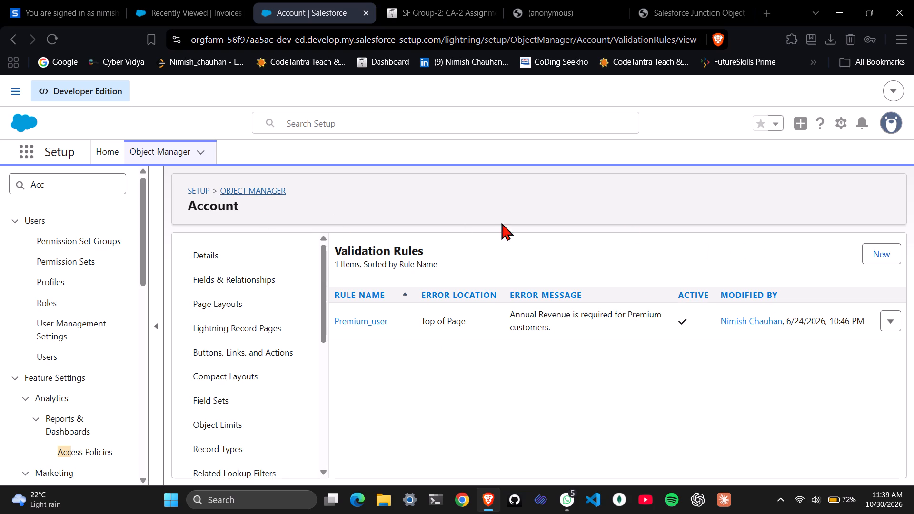
click(890, 247)
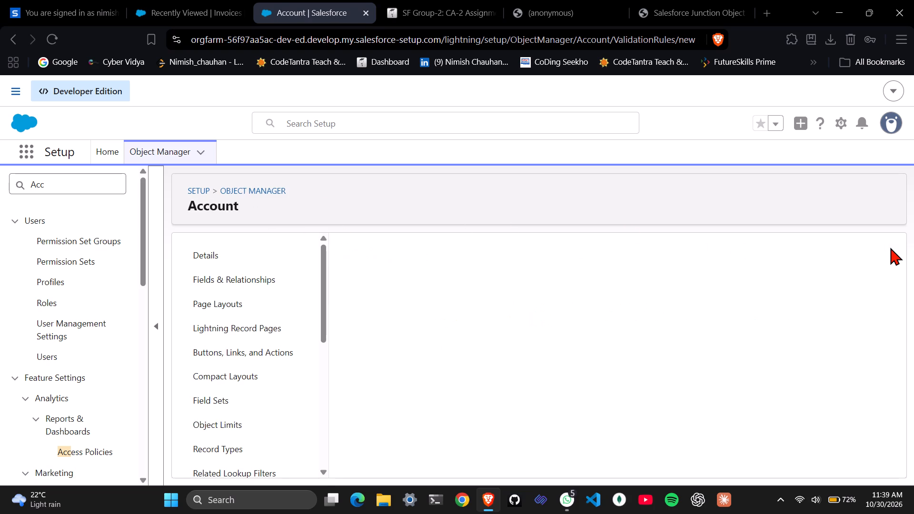
scroll(535, 326, down, 4)
scroll(484, 269, down, 1)
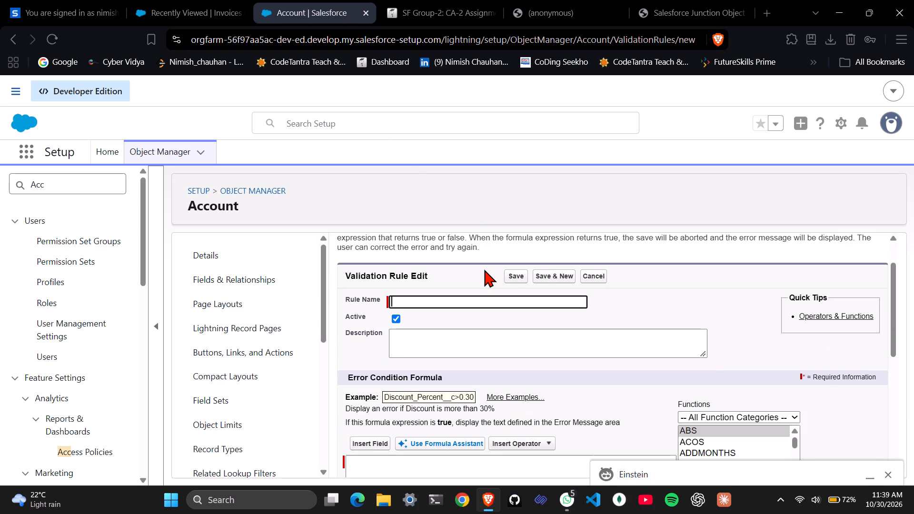
scroll(484, 269, down, 1)
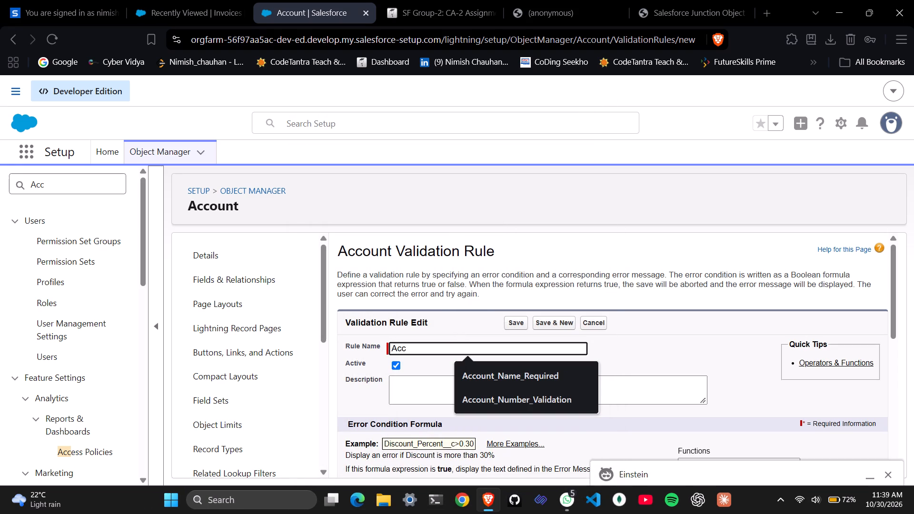
click(531, 369)
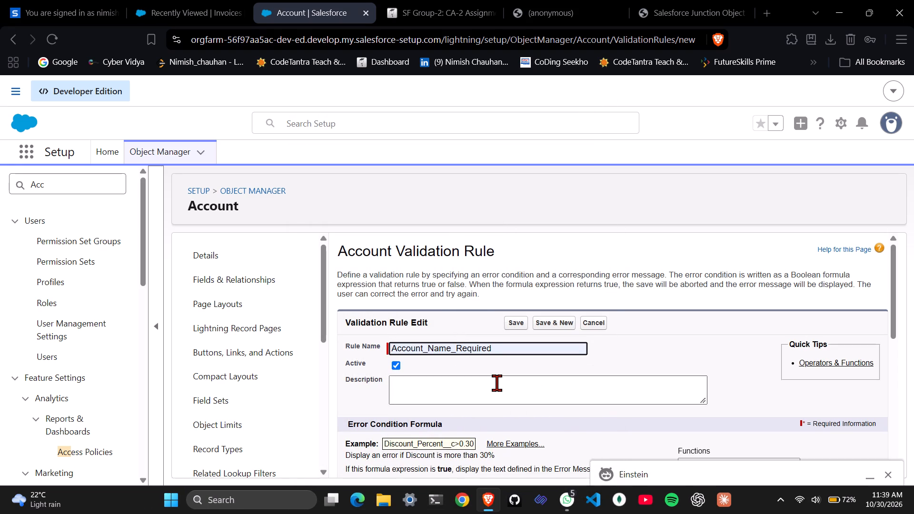
click(497, 383)
Following the ChatGPT instructions, enter ISBLANK(Name) as the error condition formula and check its syntax.
key(alt+space)
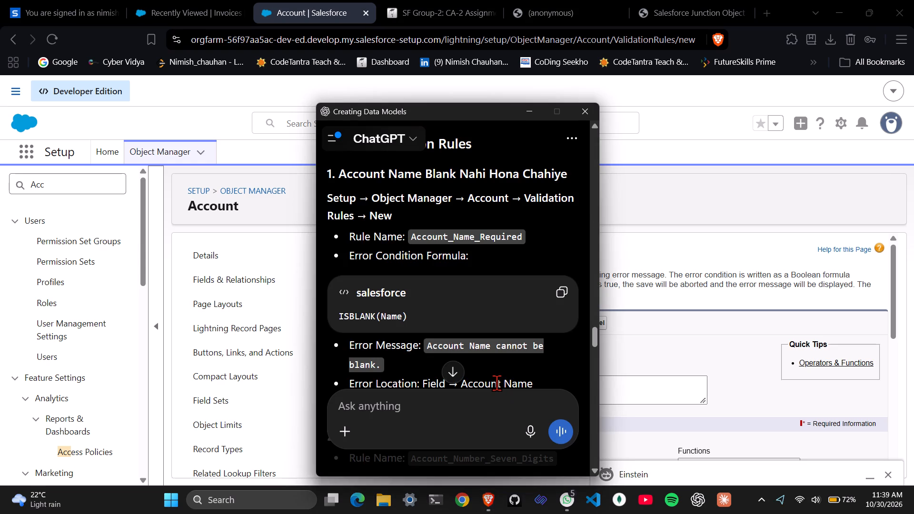
key(alt+space)
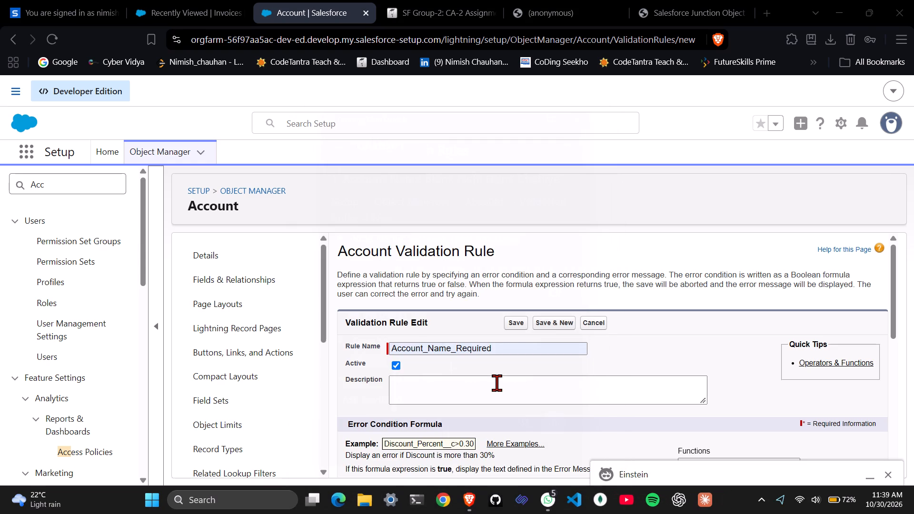
key(alt+space)
key(alt+space)
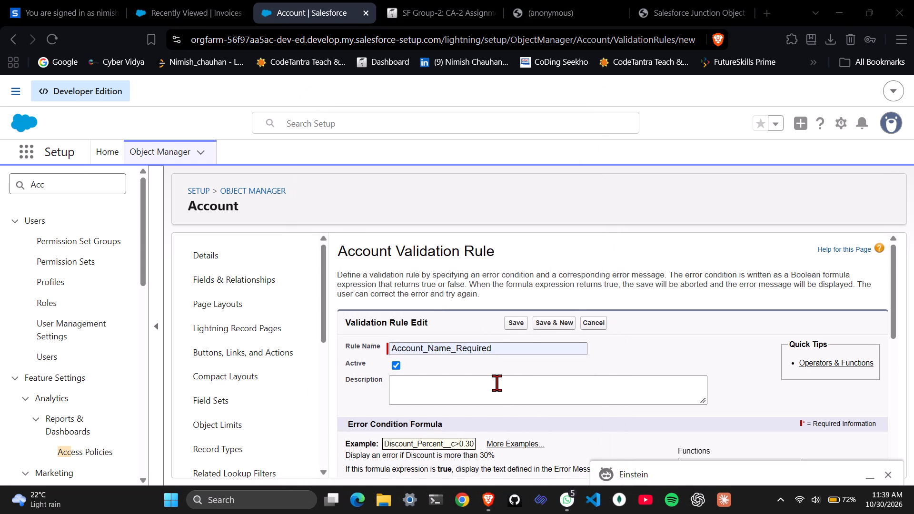
scroll(497, 383, down, 1)
scroll(535, 411, down, 1)
click(496, 409)
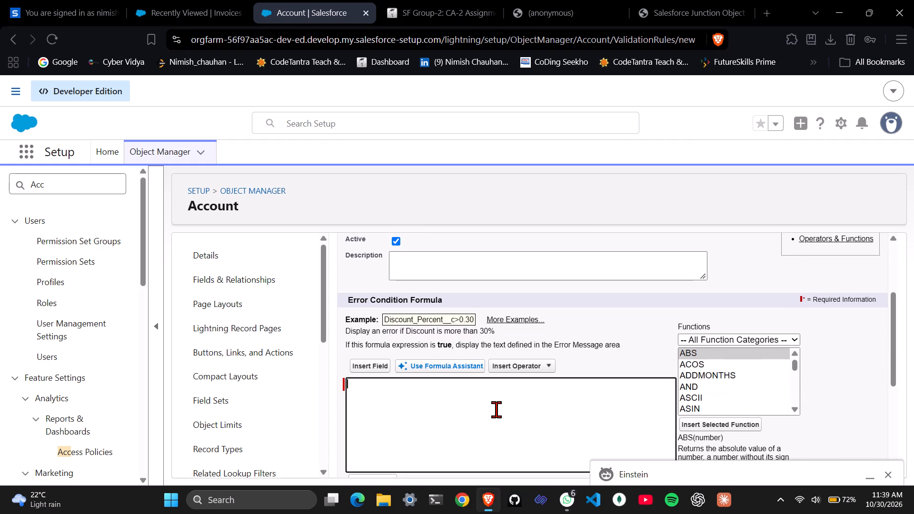
text(IS)
text(BLANK)
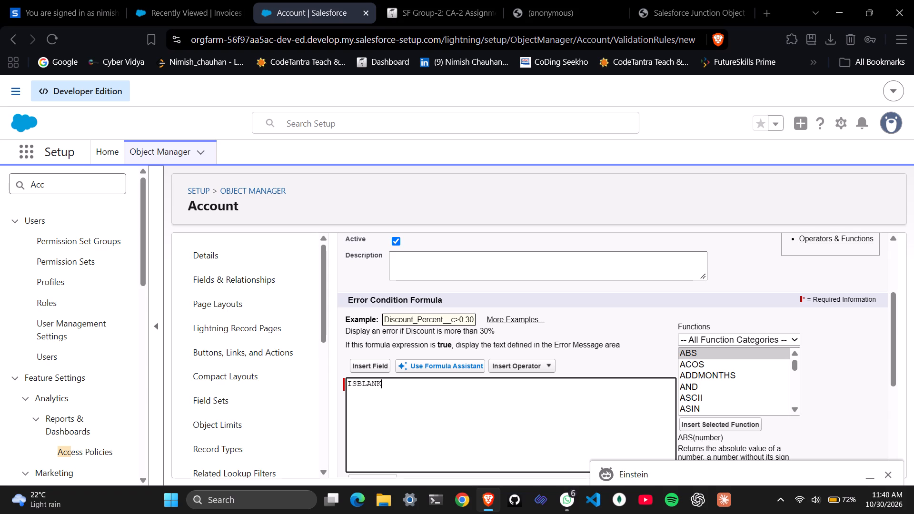
key(shift+parenleft)
text(Name)
key(shift+parenright)
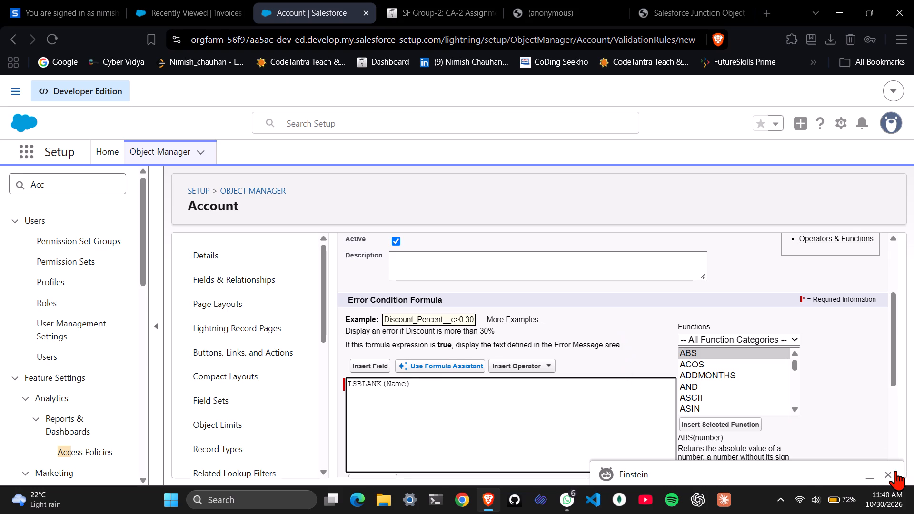
click(895, 471)
scroll(578, 338, down, 1)
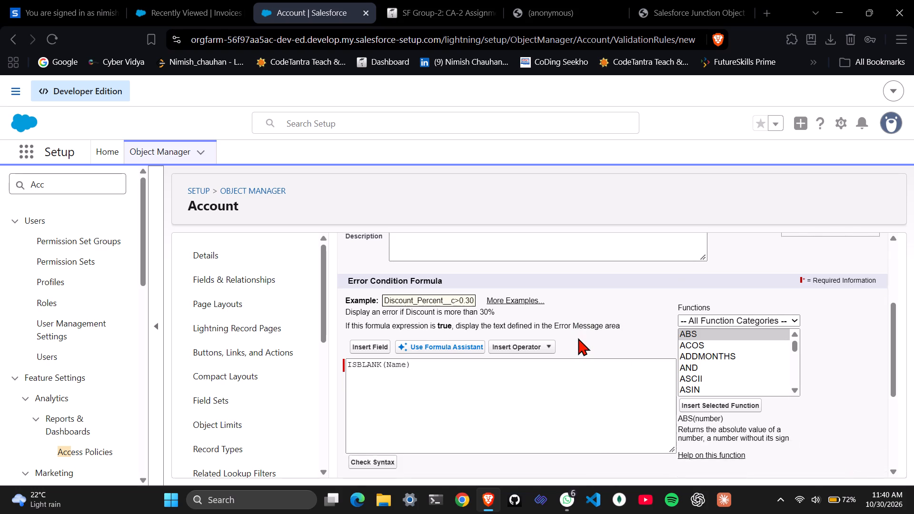
scroll(578, 338, down, 1)
click(367, 303)
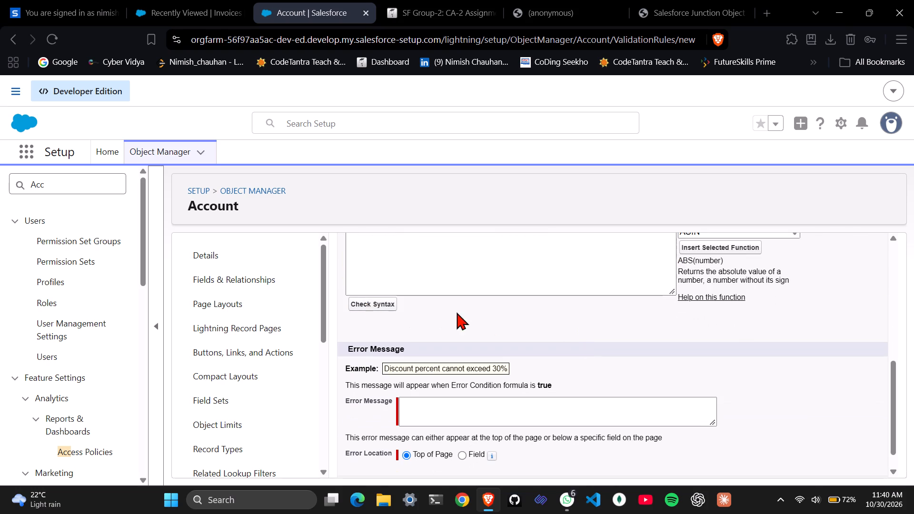
Consult the error message in ChatGPT and set the rule's error message to "Account name cannot be blank".
scroll(504, 324, down, 3)
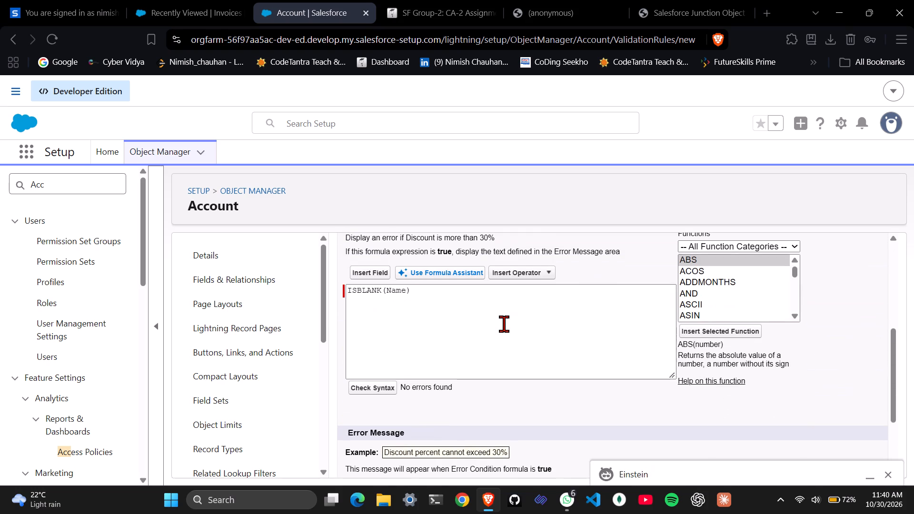
scroll(504, 324, down, 2)
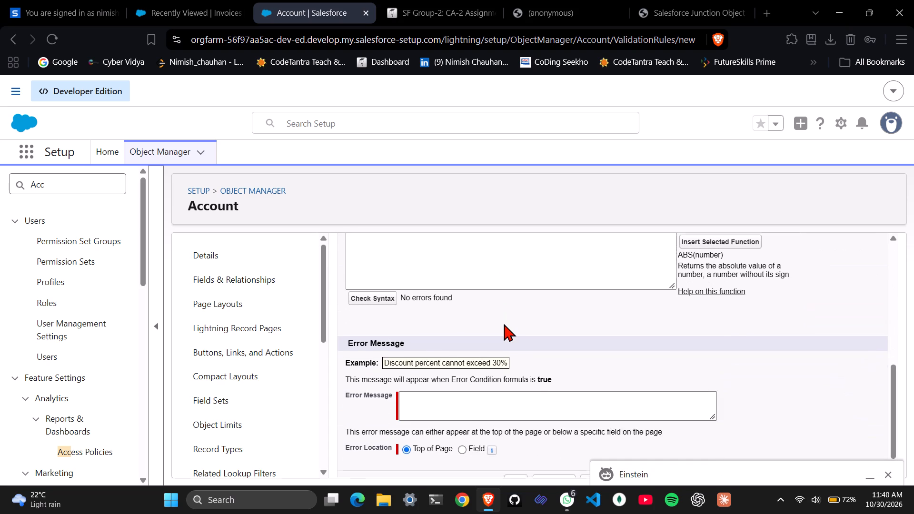
scroll(504, 324, down, 1)
key(alt+space)
scroll(504, 324, down, 1)
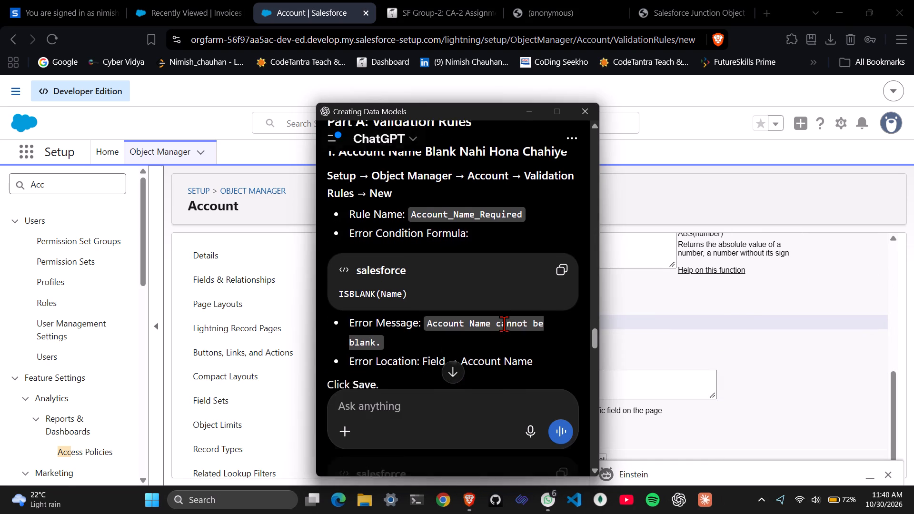
scroll(504, 324, down, 1)
key(alt+space)
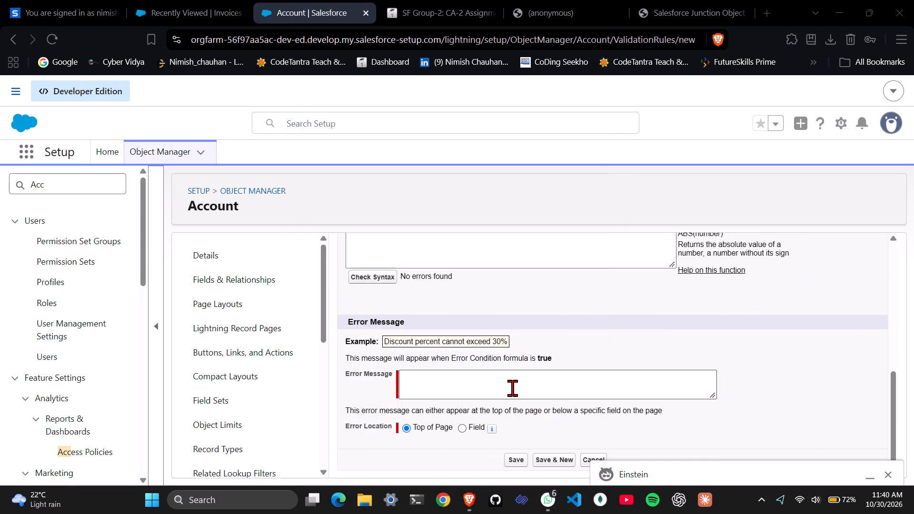
click(511, 387)
text(Account name cannot be blank)
Check the ChatGPT instructions again and review the rule's name, formula, error message and error location.
key(alt+space)
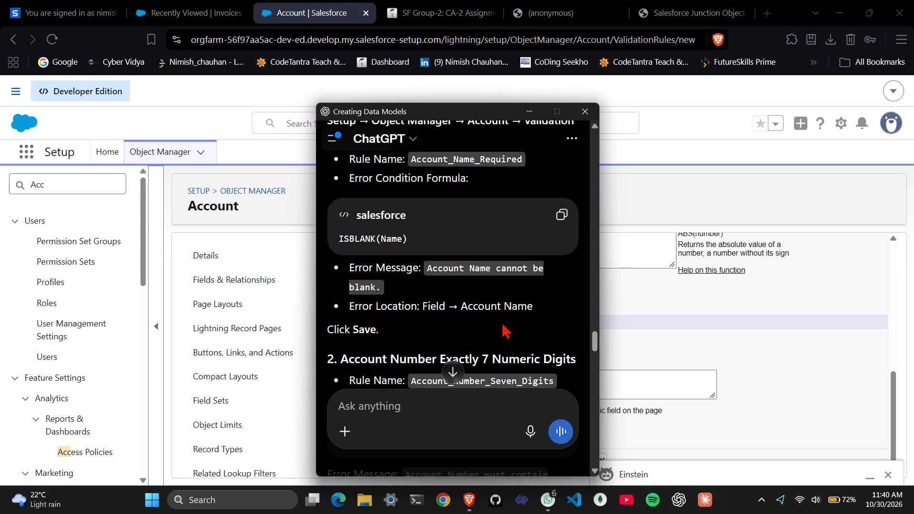
key(alt+space)
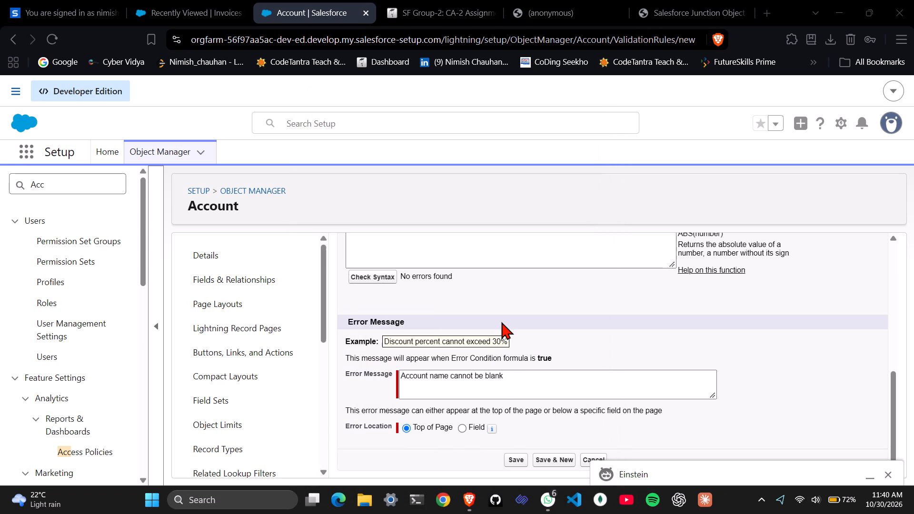
scroll(501, 322, down, 1)
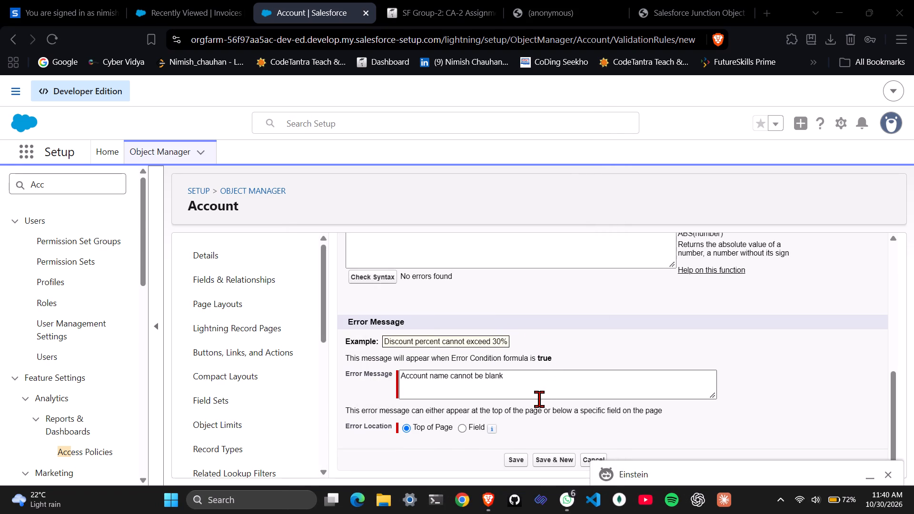
scroll(539, 399, up, 3)
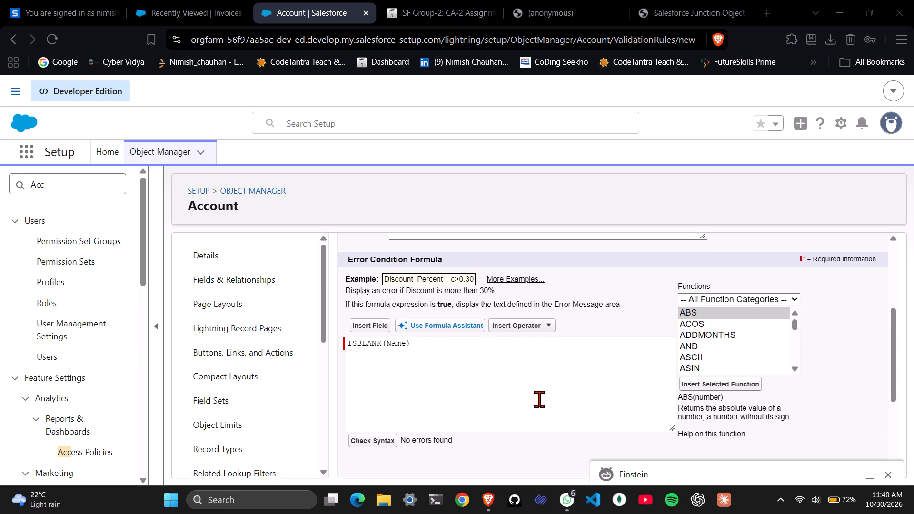
scroll(539, 399, up, 1)
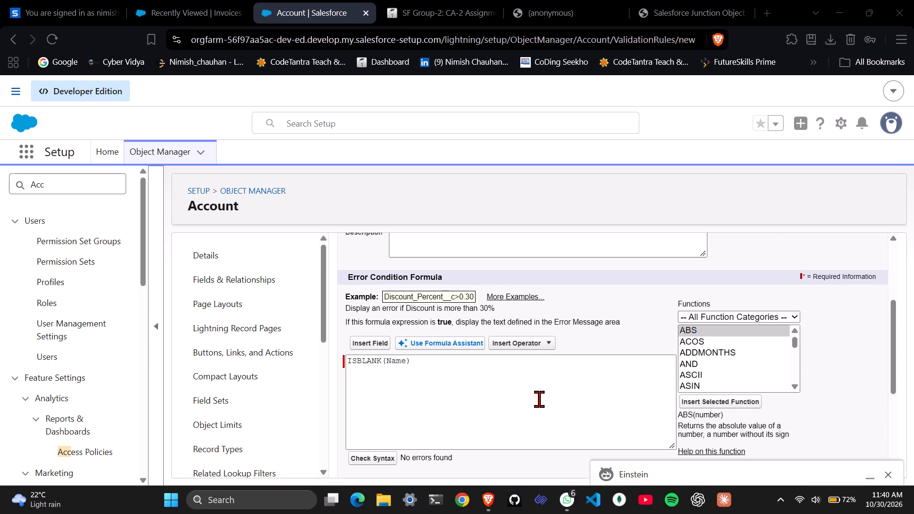
scroll(539, 399, up, 2)
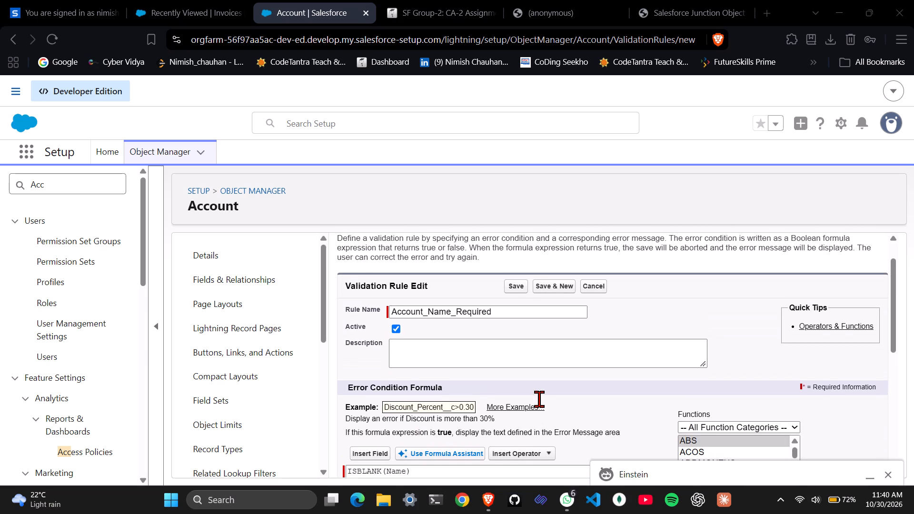
scroll(539, 399, up, 1)
scroll(539, 399, down, 5)
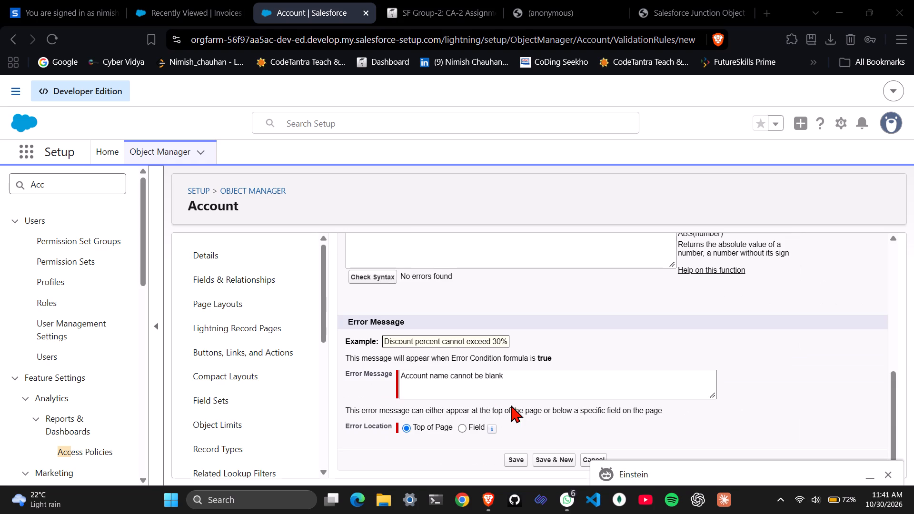
Set the rule's error location to the Account Name field, save the rule and start another new one.
click(462, 427)
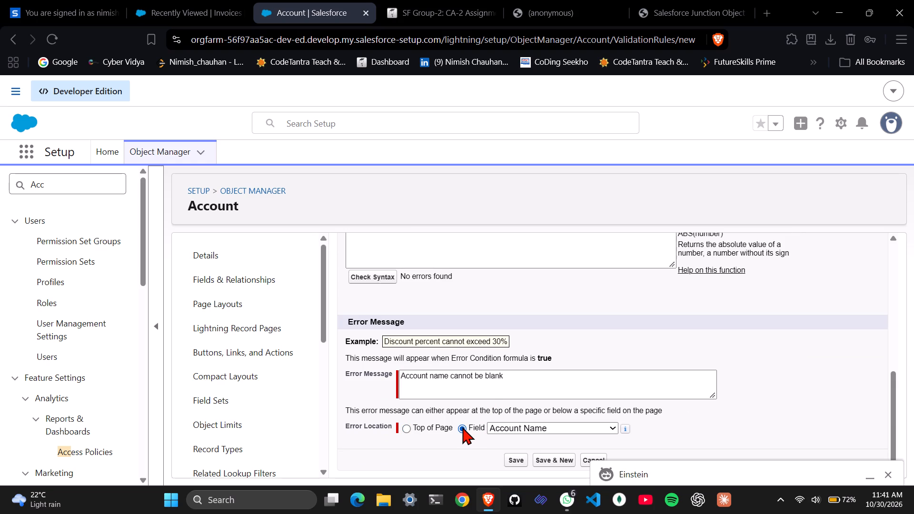
scroll(692, 425, down, 1)
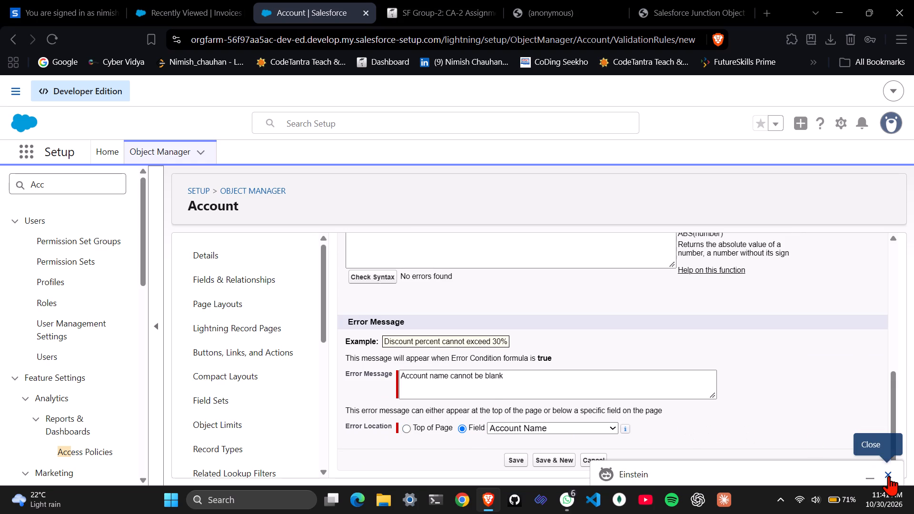
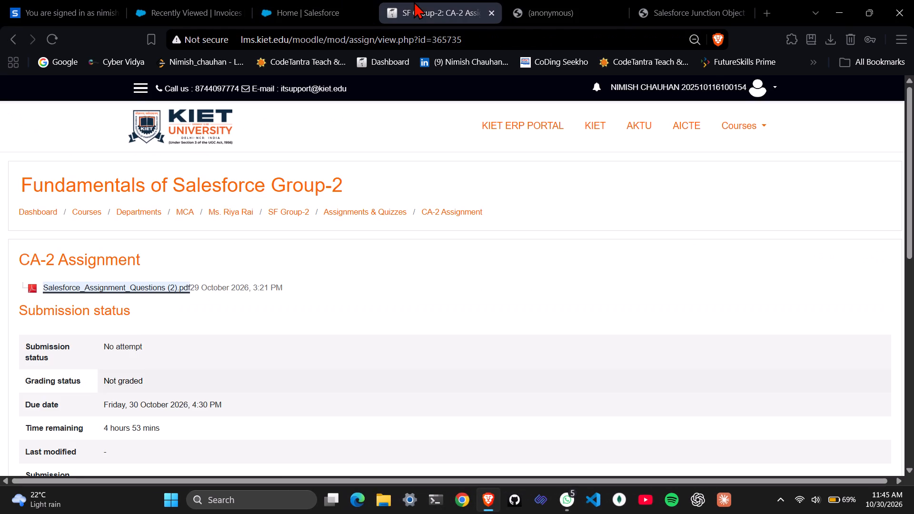
click(530, 5)
click(261, 0)
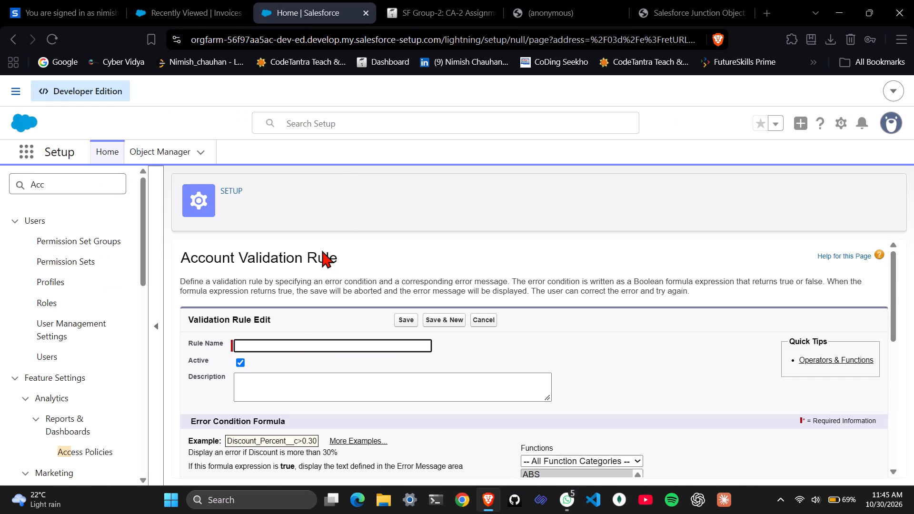
text(web)
key(shift+underscore)
text(valid)
text(_prefix)
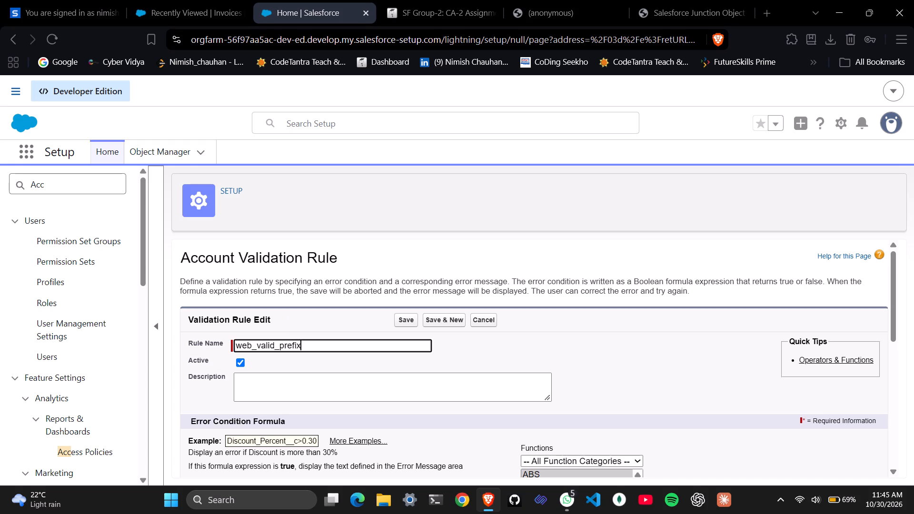
click(489, 344)
scroll(489, 344, down, 2)
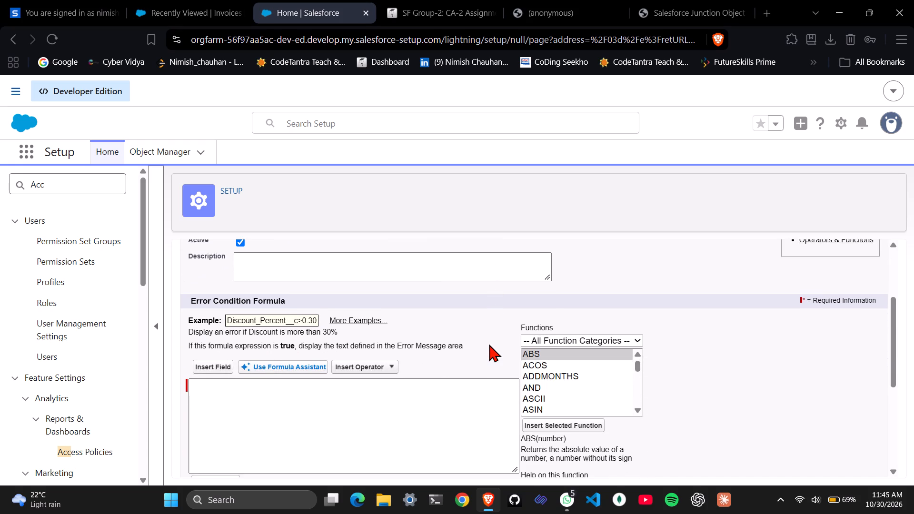
click(367, 409)
key(ctrl+v)
scroll(367, 409, up, 2)
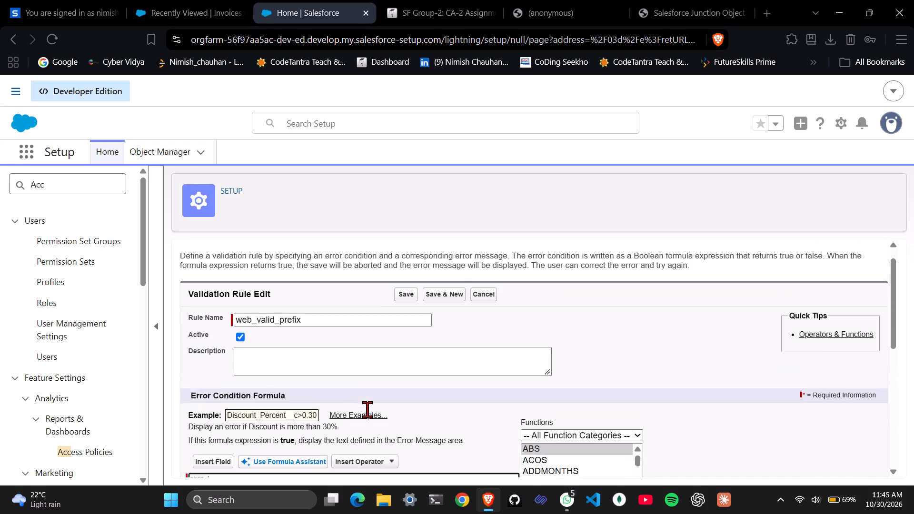
scroll(367, 409, down, 2)
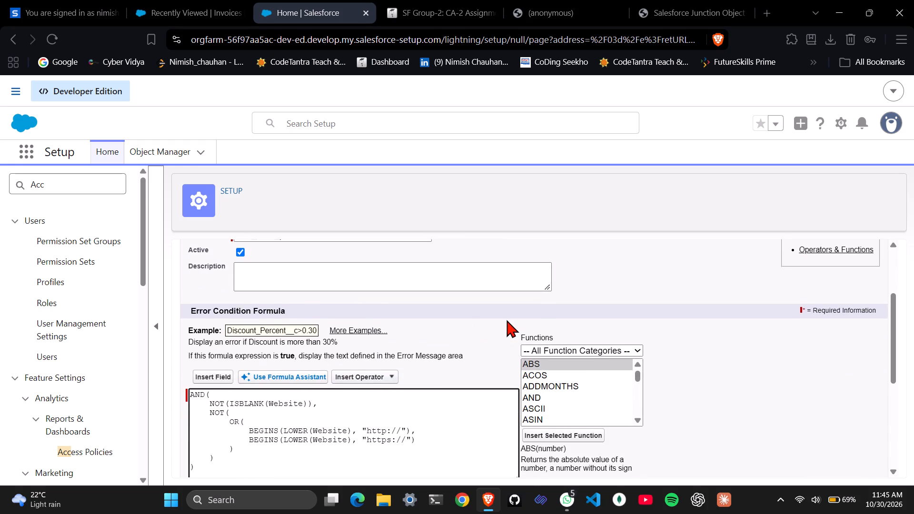
scroll(507, 320, down, 2)
click(223, 406)
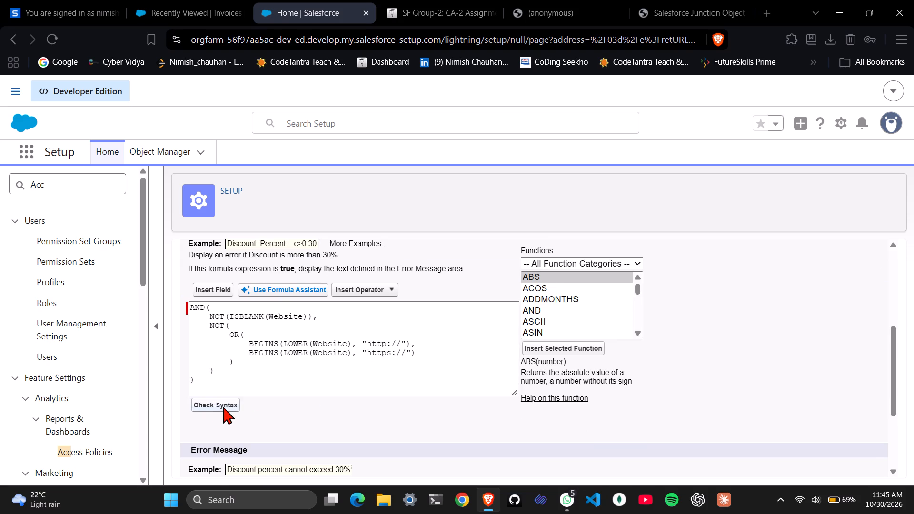
Enter the error message "valid prefix add", set the error location to the Account Name field and save the rule.
scroll(223, 406, down, 4)
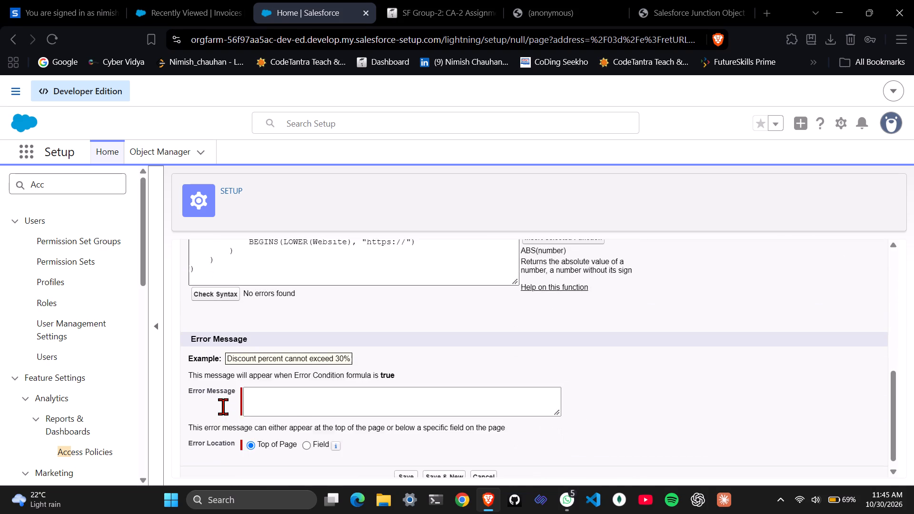
click(290, 395)
text(valid prefix add)
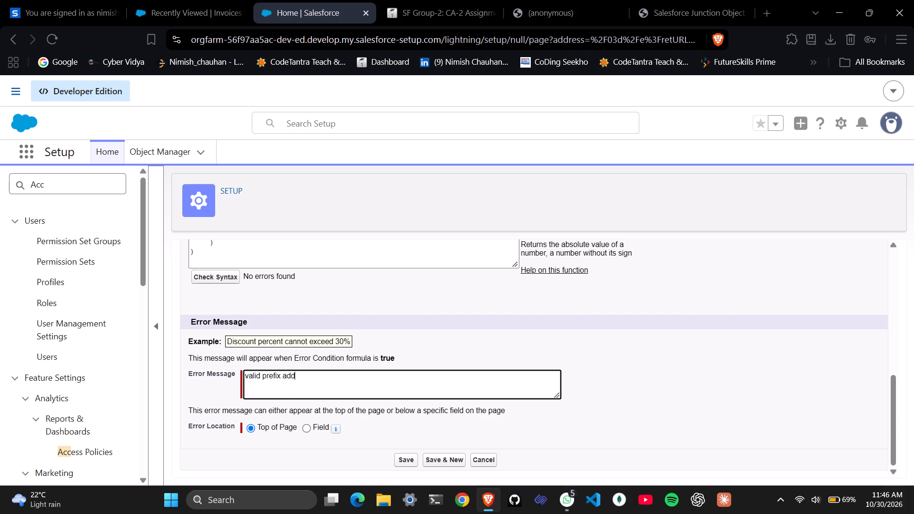
click(307, 429)
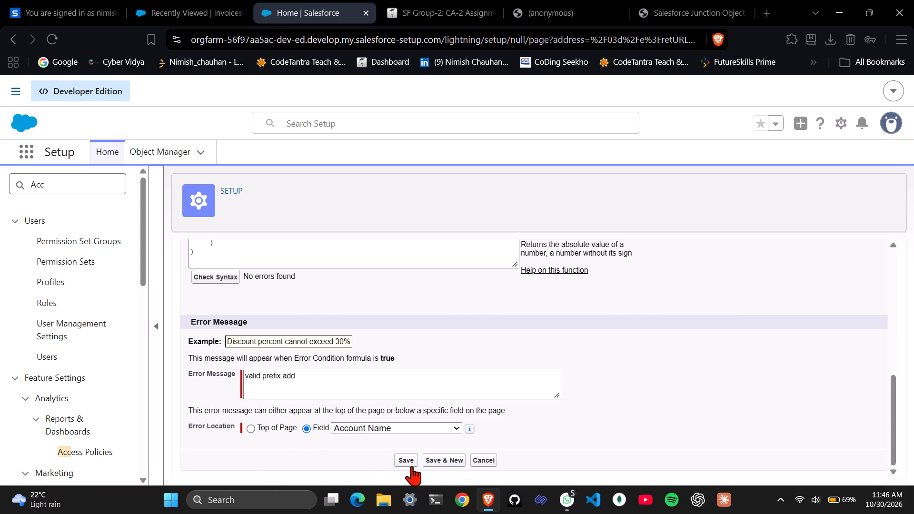
click(408, 464)
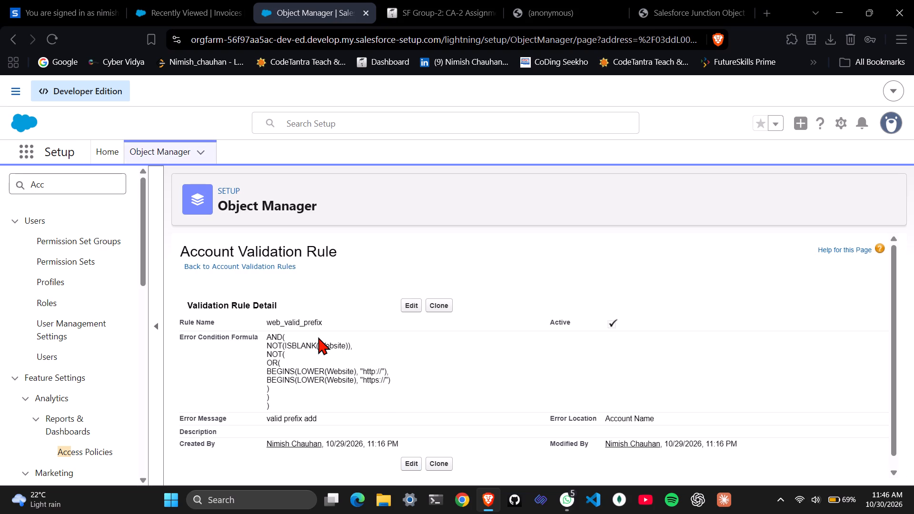
Reload the Object Manager and open the Account object's list of validation rules with the Setup sidebar collapsed.
scroll(318, 337, down, 1)
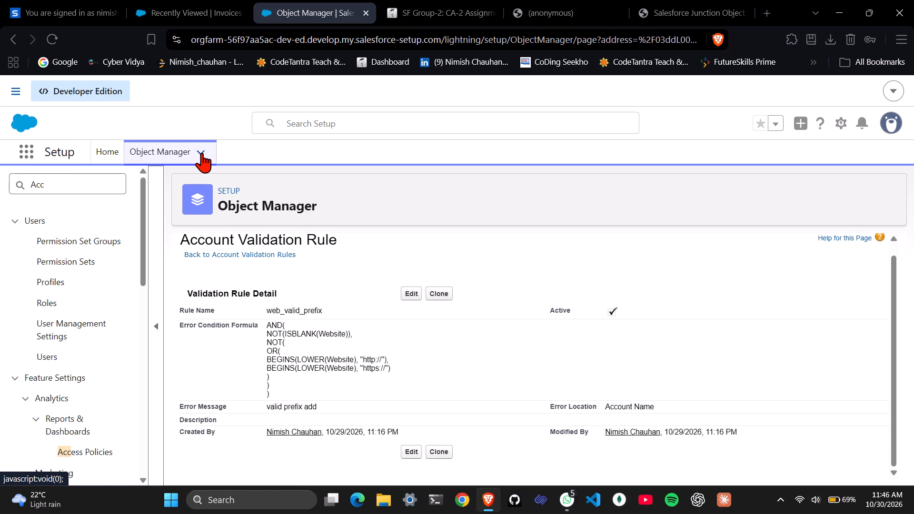
click(202, 153)
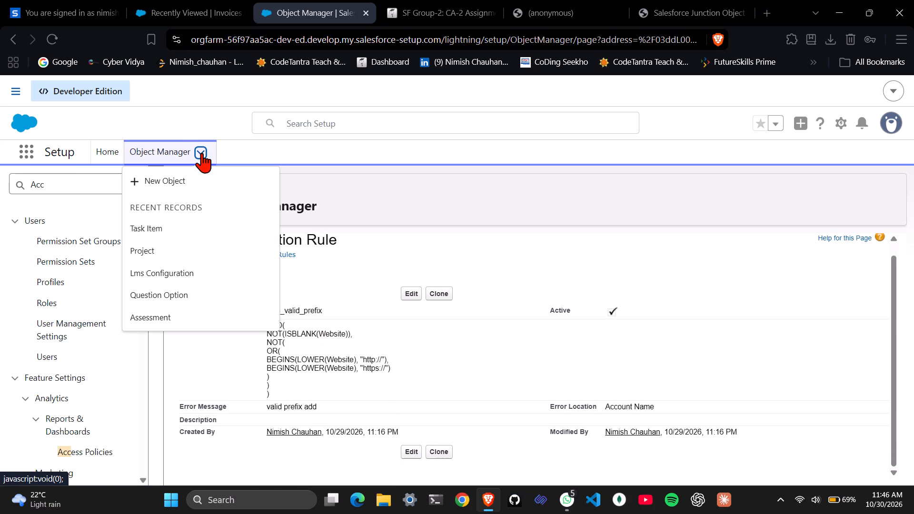
click(155, 147)
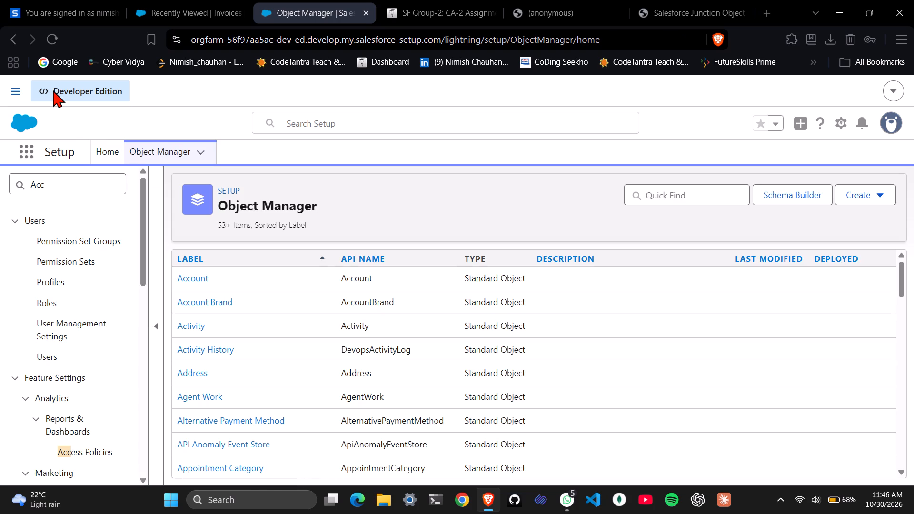
click(53, 33)
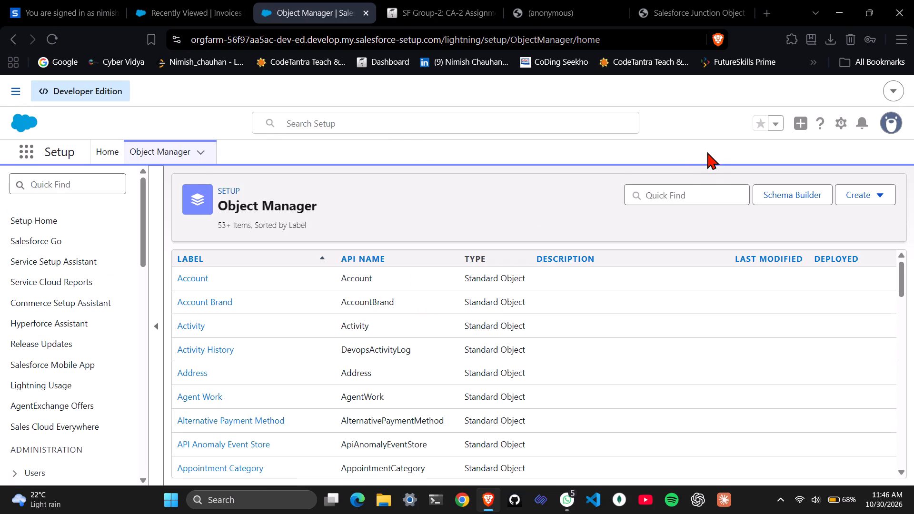
click(193, 280)
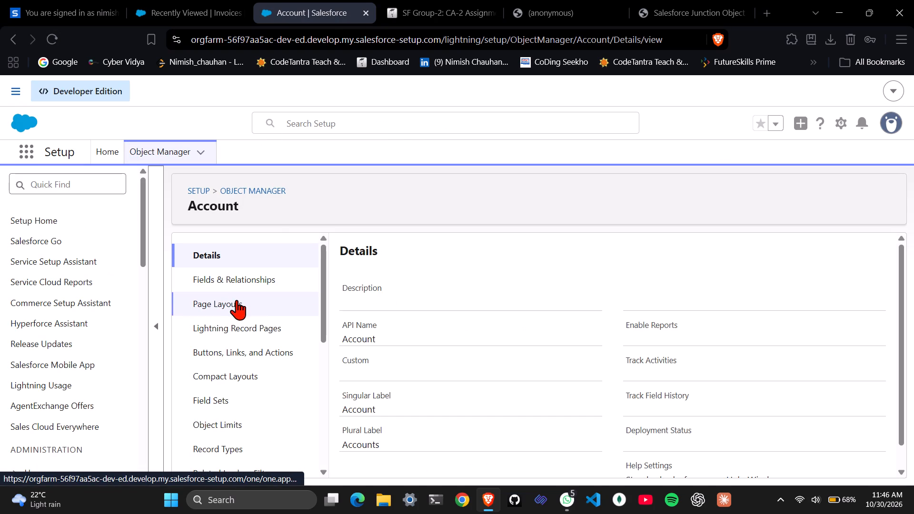
click(157, 325)
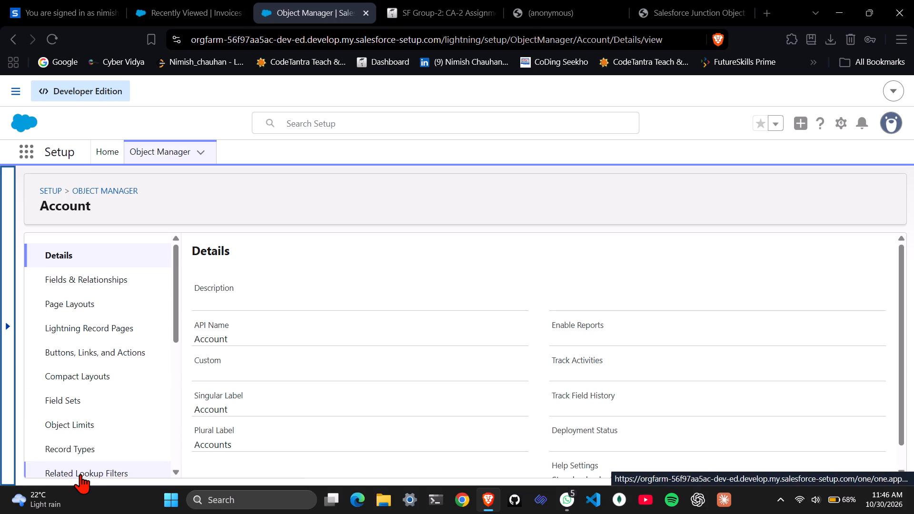
scroll(80, 474, down, 2)
scroll(95, 382, down, 4)
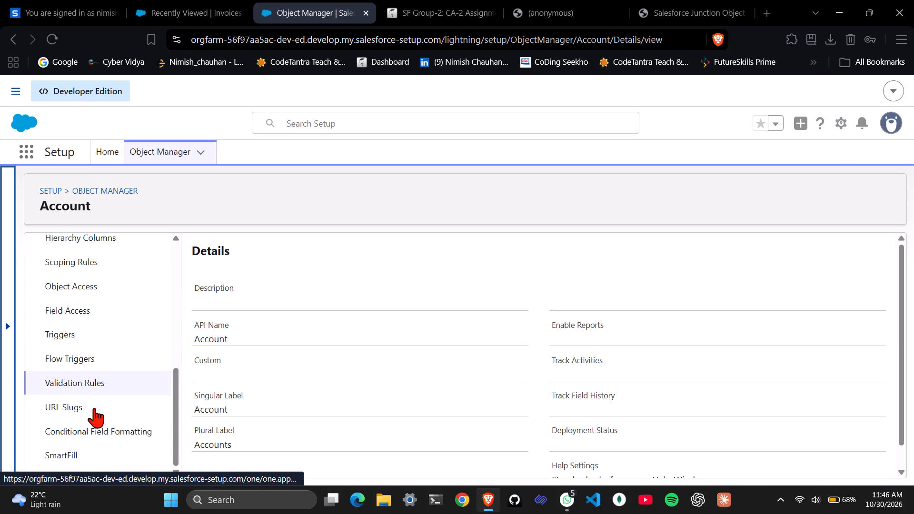
click(104, 382)
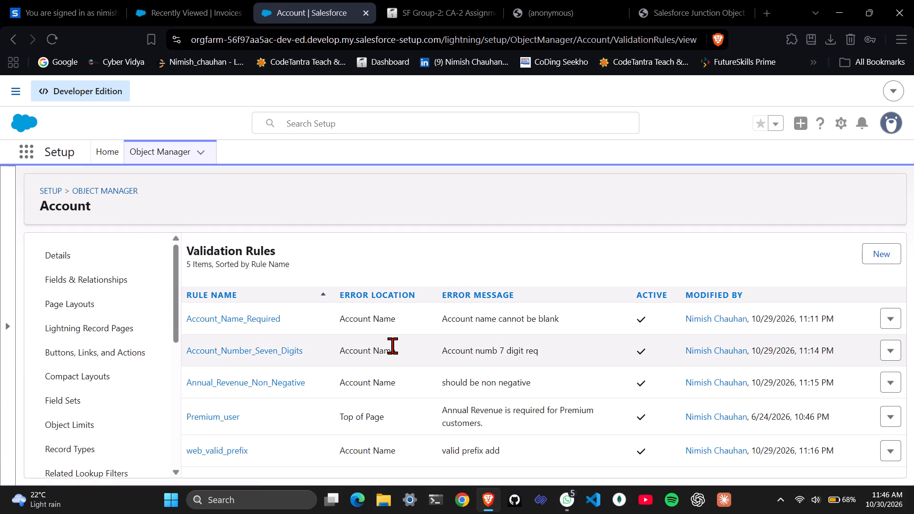
View the details of the web_valid_prefix rule and return to the Account validation rules list.
scroll(275, 423, down, 5)
click(226, 447)
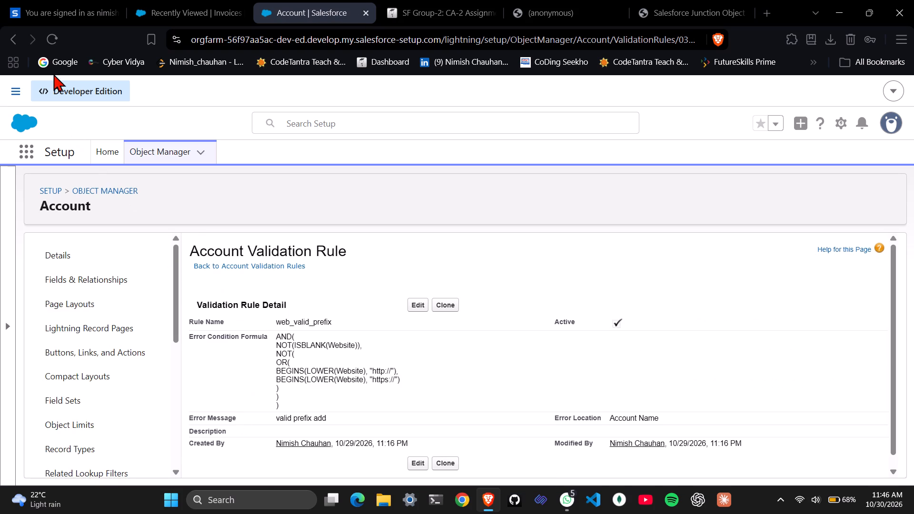
click(13, 42)
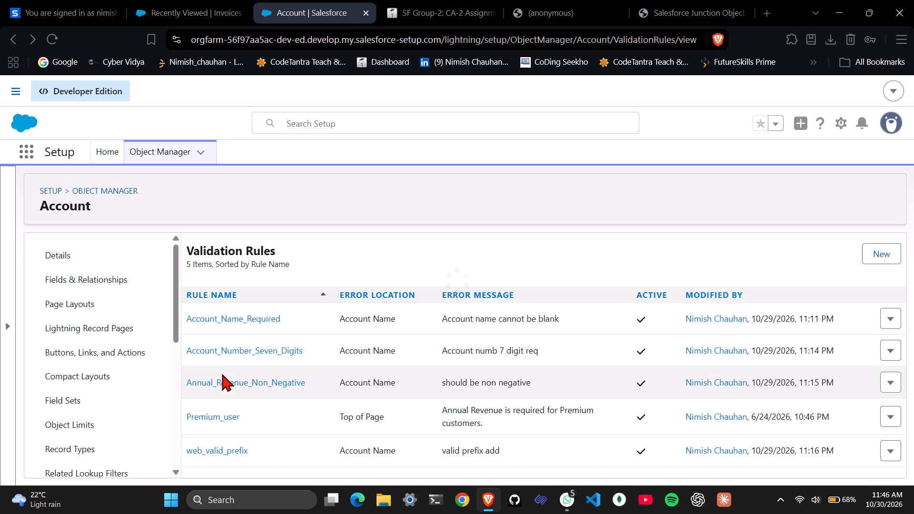
Open the Account_Name_Required rule's details and capture a full-screen screenshot of them.
click(254, 318)
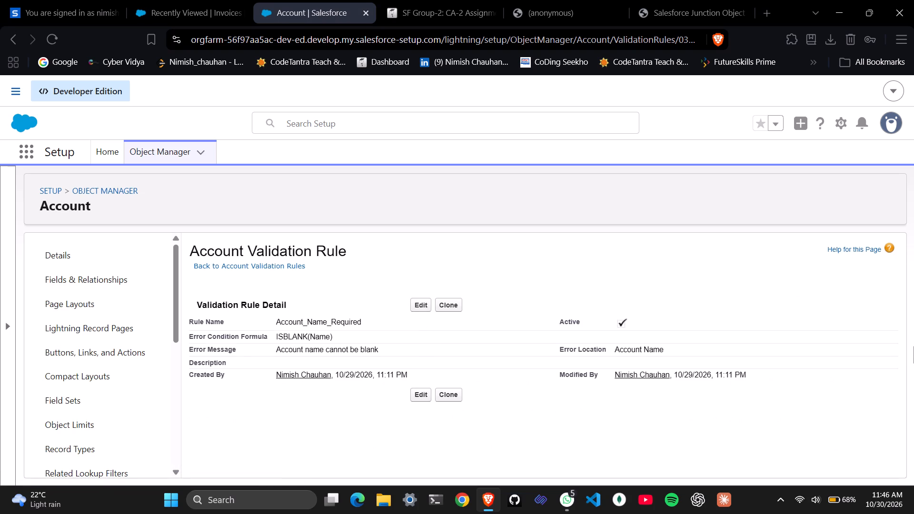
key(super+Print)
Search the computer for "word" and launch Microsoft Word.
click(213, 502)
text(word)
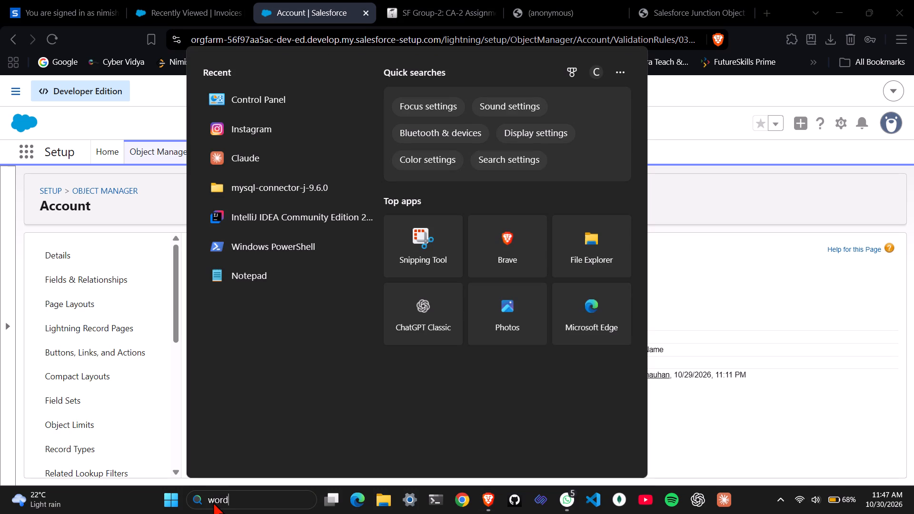
key(Return)
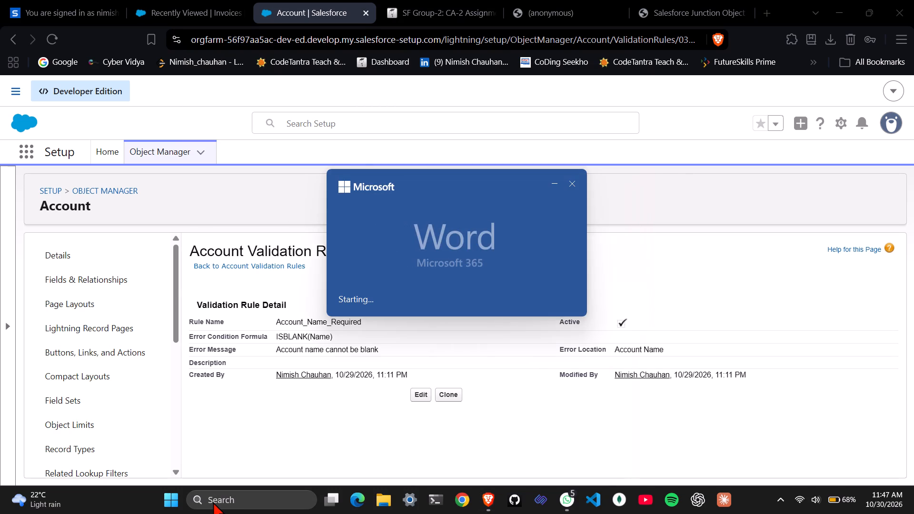
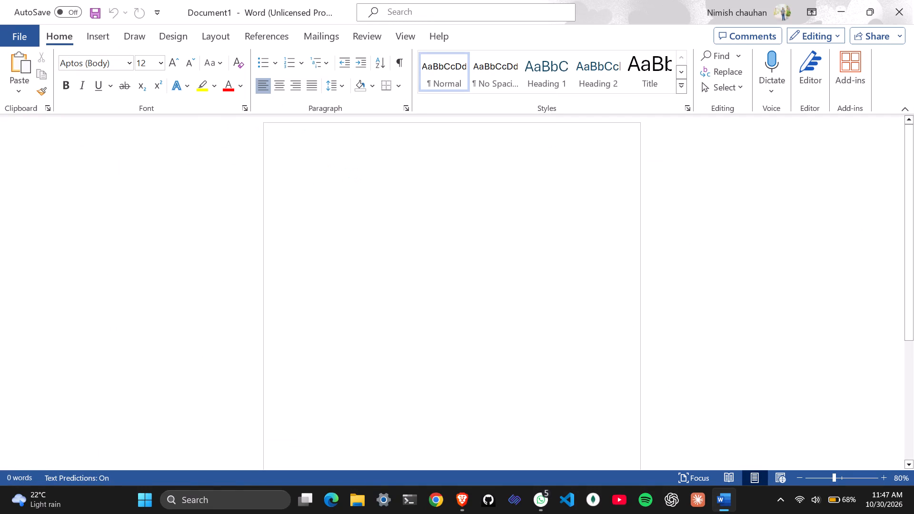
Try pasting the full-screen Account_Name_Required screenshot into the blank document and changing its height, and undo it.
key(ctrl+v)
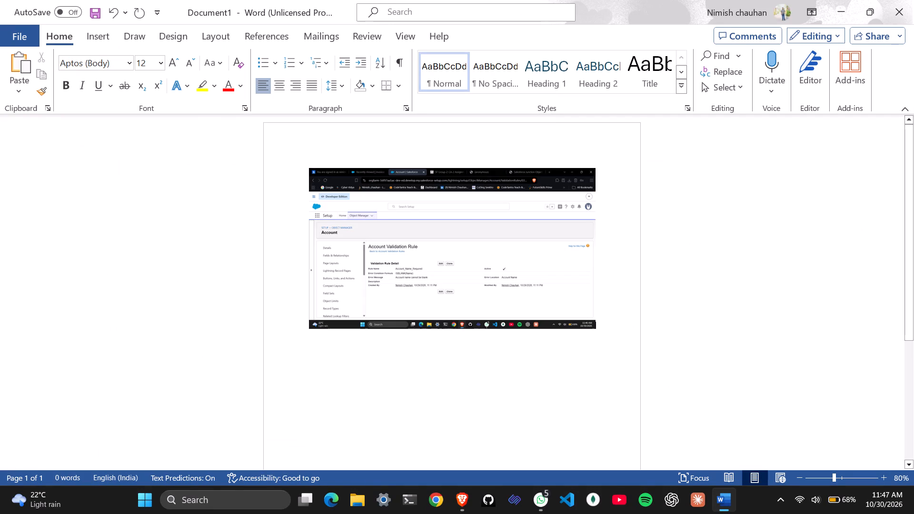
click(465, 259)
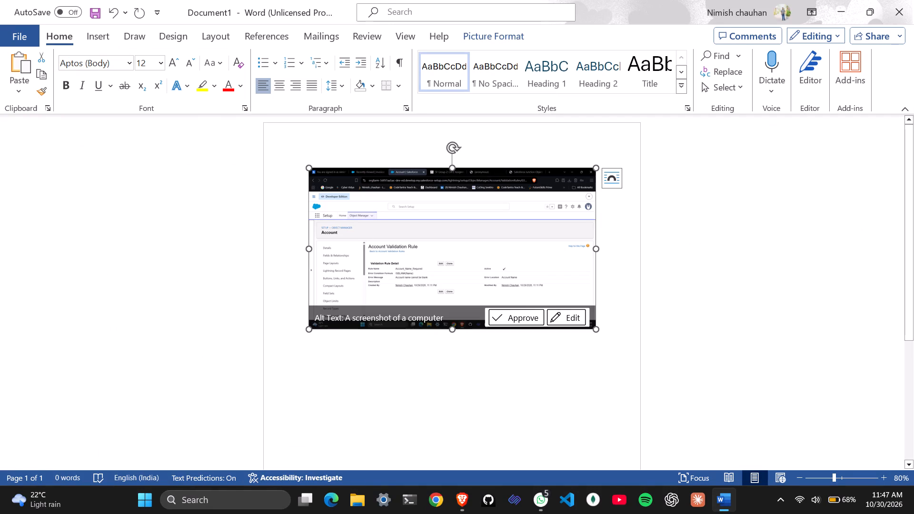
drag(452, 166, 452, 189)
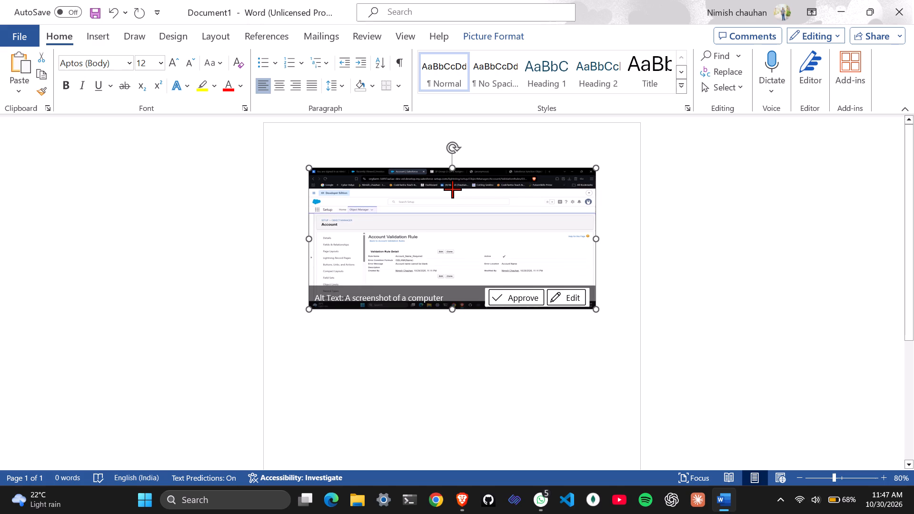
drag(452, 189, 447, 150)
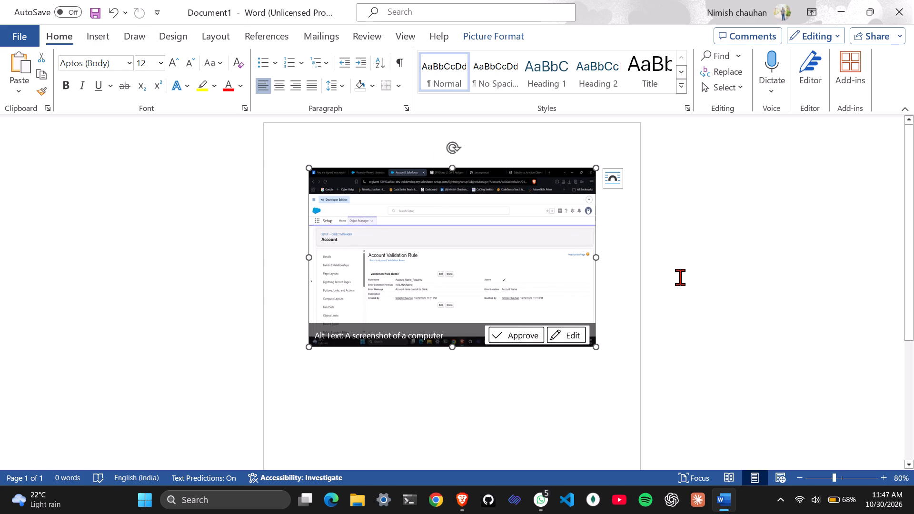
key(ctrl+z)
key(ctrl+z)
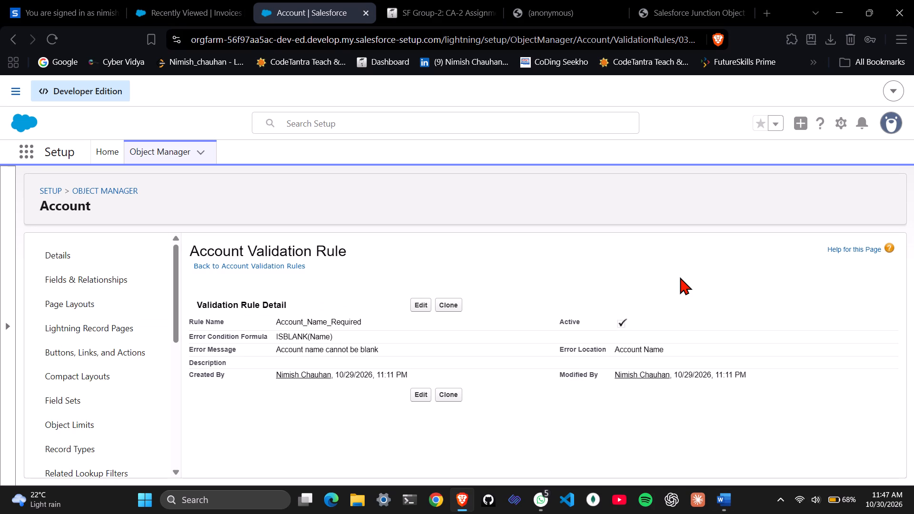
Capture only the Account_Name_Required rule detail area in the browser and paste that screenshot into the Word document.
key(shift+super+s)
drag(176, 227, 607, 478)
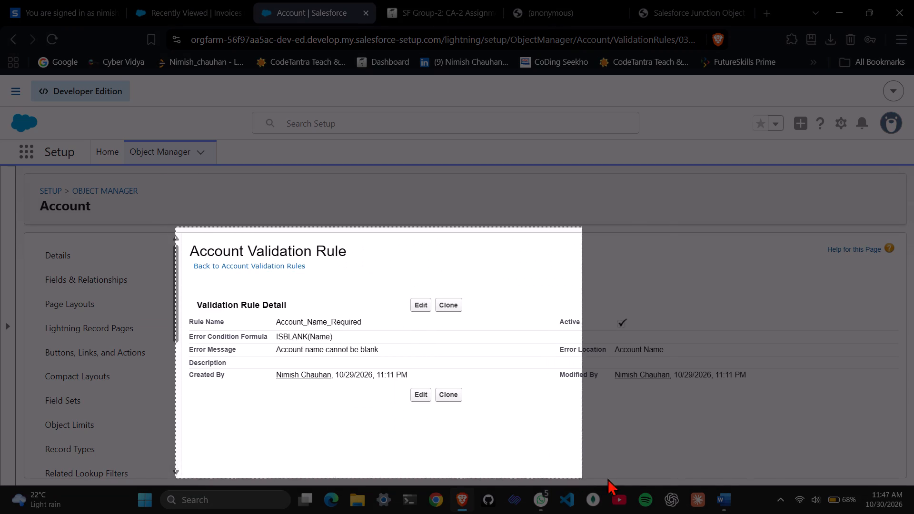
drag(607, 478, 854, 462)
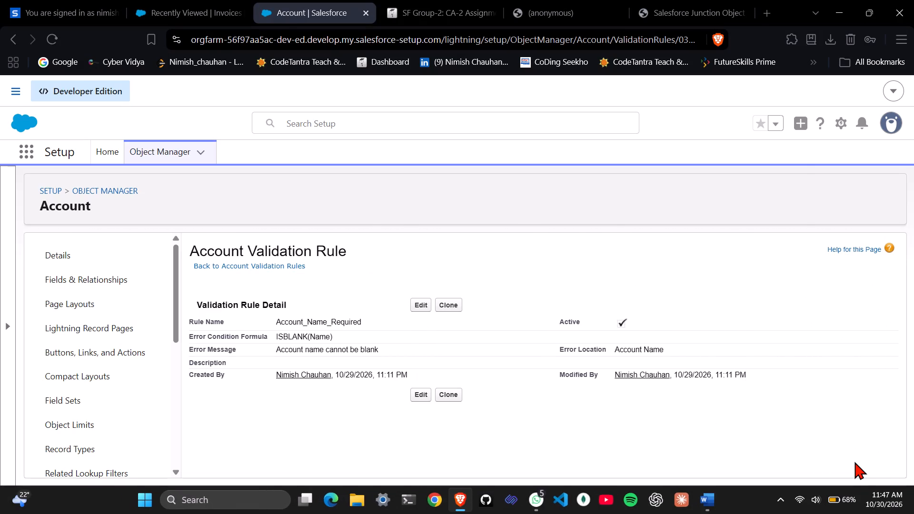
key(ctrl+v)
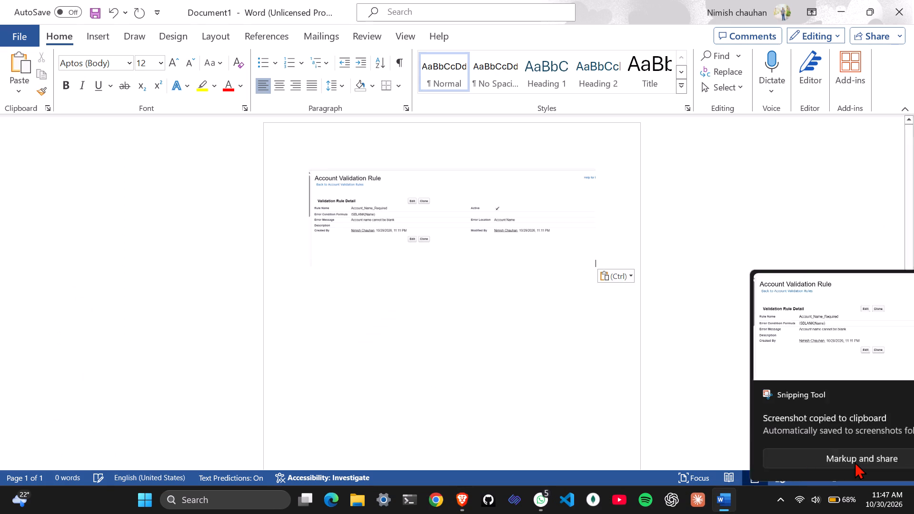
Approve the suggested alt text "A screenshot of a computer" for the pasted picture.
click(482, 240)
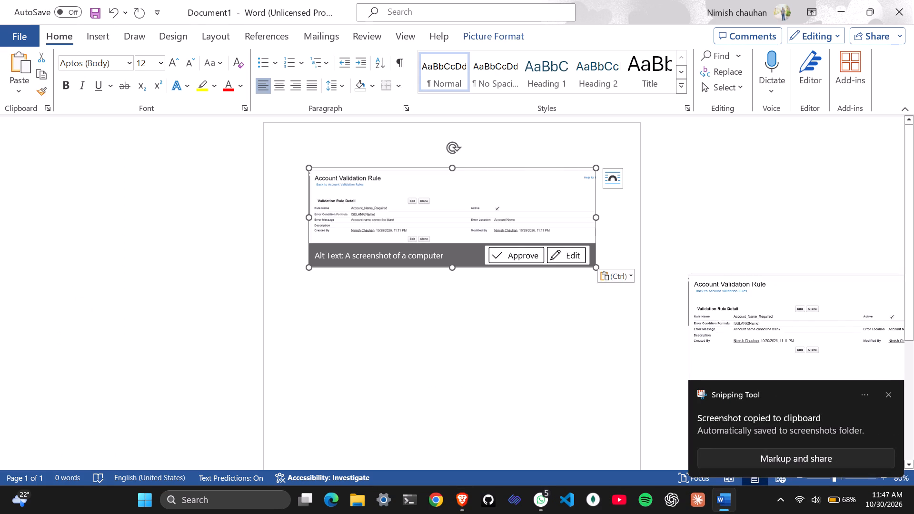
click(519, 252)
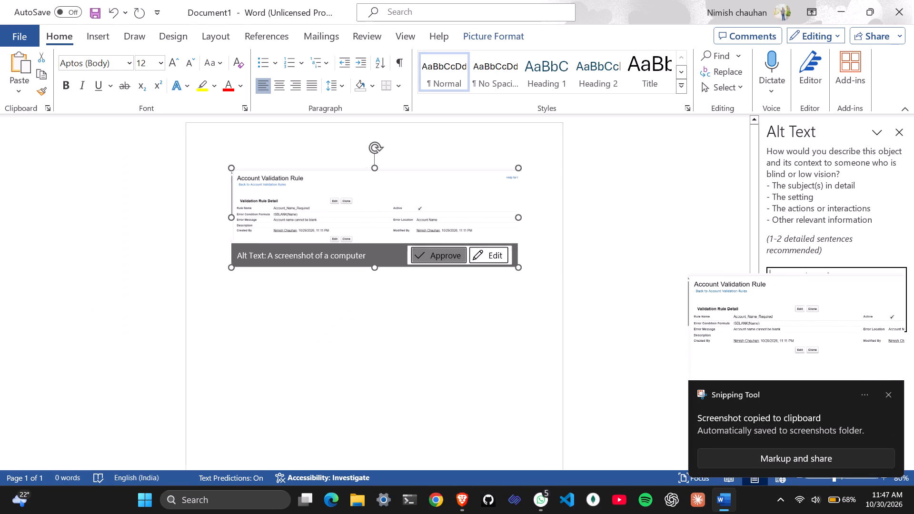
click(605, 249)
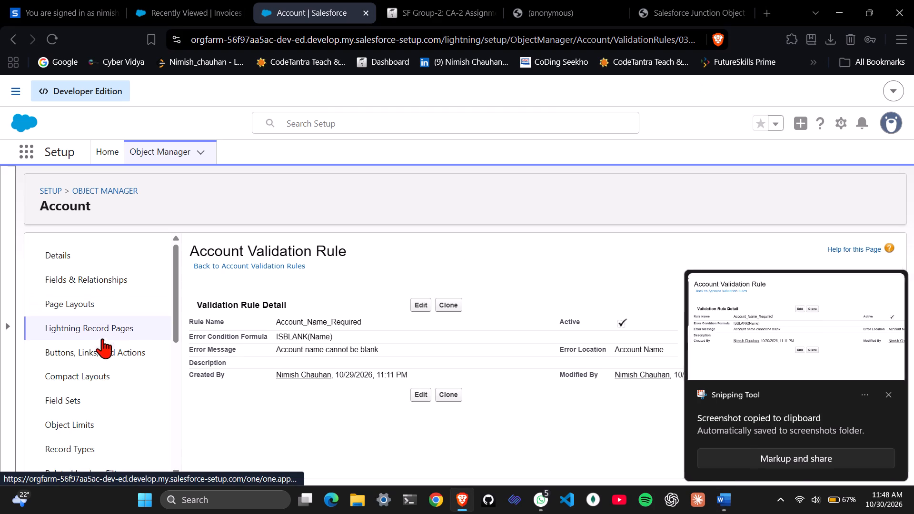
In the browser, open the Account_Number_Seven_Digits rule, reduce the page zoom to 90%, and capture the whole rule detail area.
scroll(359, 296, right, 8)
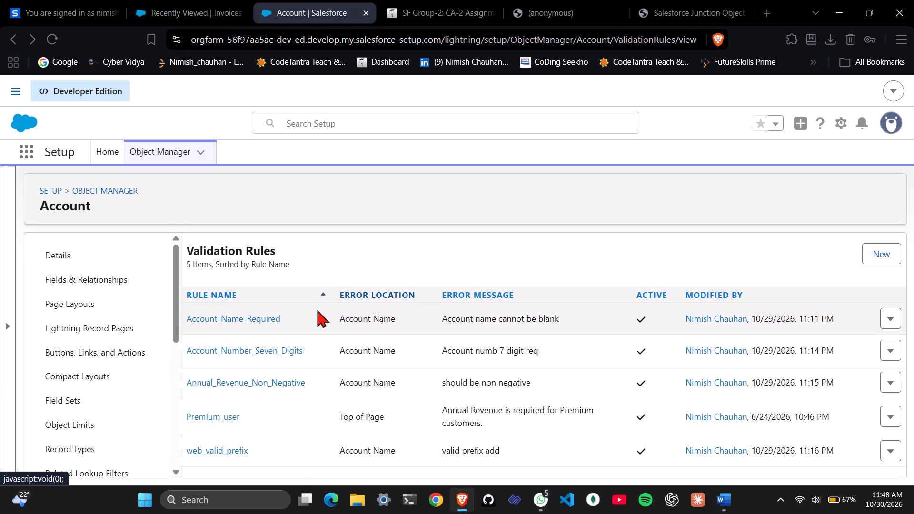
click(272, 347)
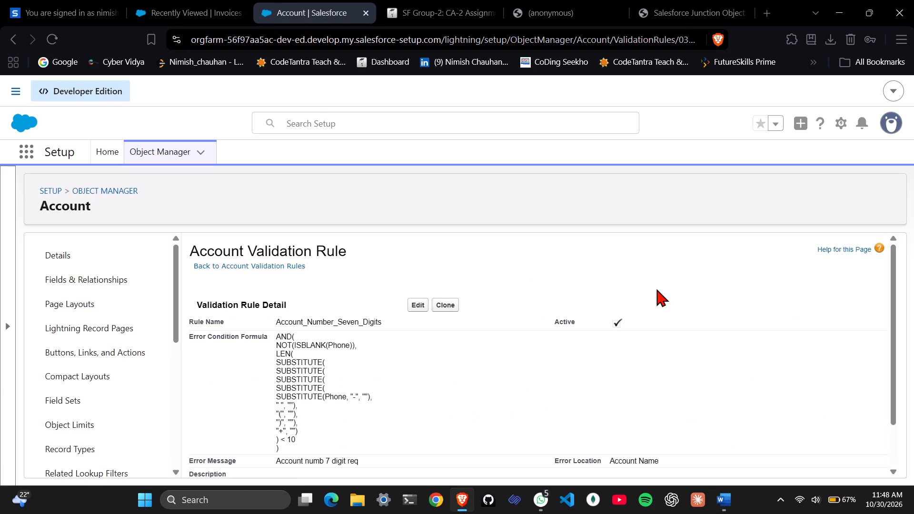
scroll(851, 321, down, 4)
scroll(851, 321, up, 1)
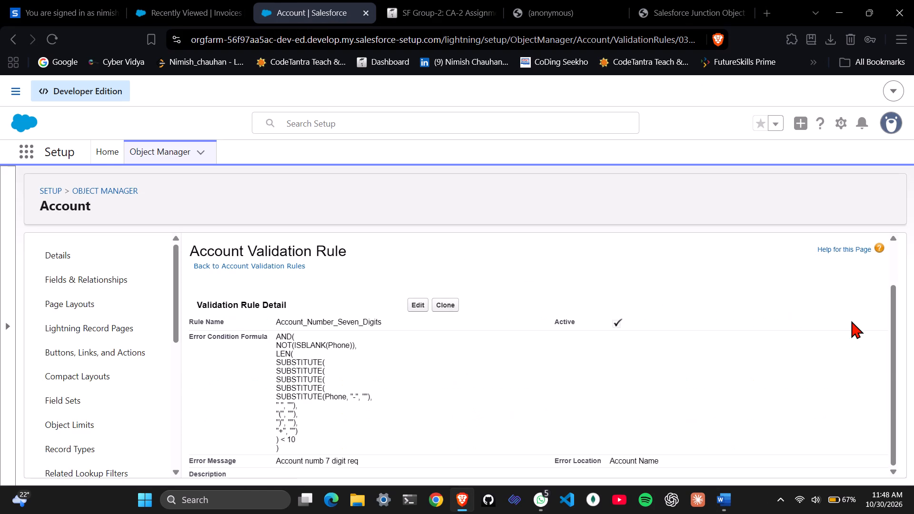
scroll(851, 321, up, 1)
key(ctrl+minus)
scroll(851, 321, down, 1)
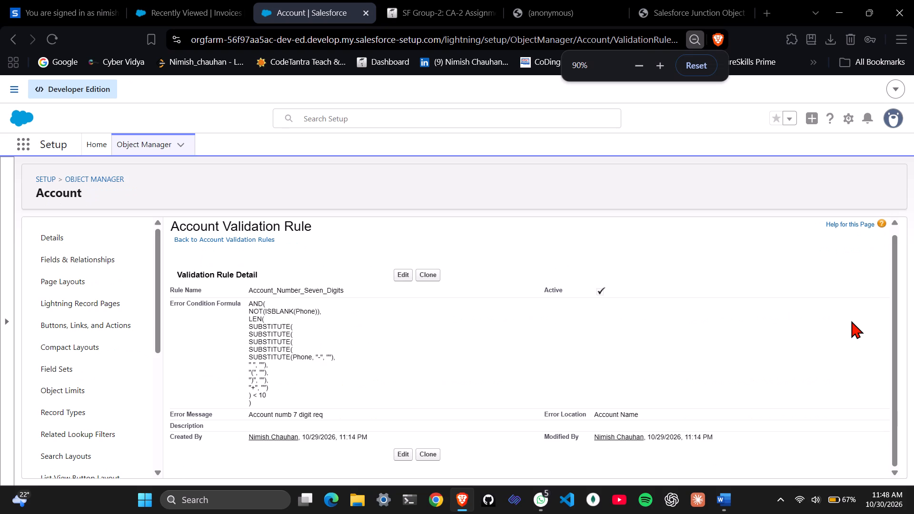
key(shift+super+s)
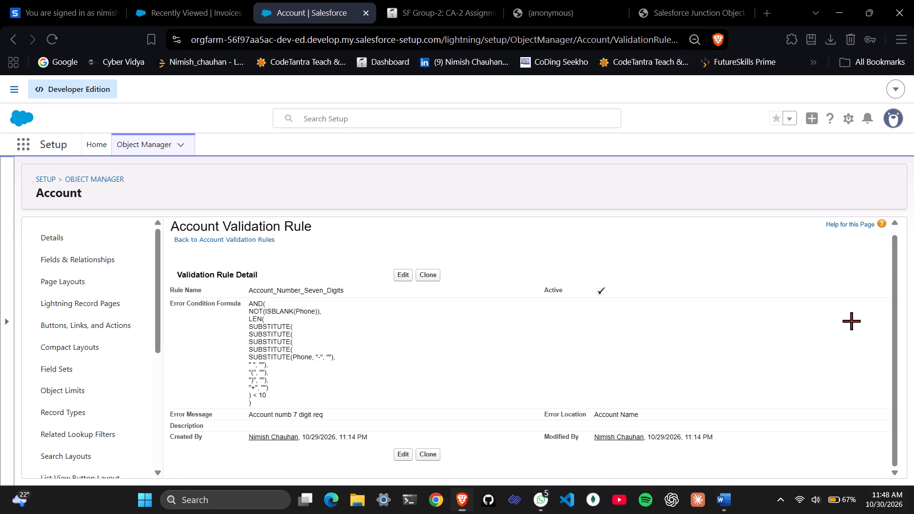
drag(151, 206, 636, 461)
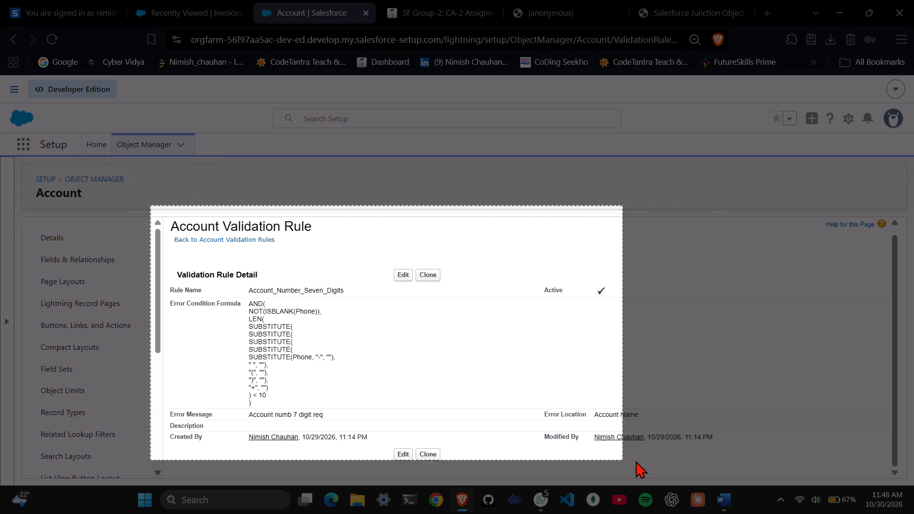
drag(636, 461, 823, 474)
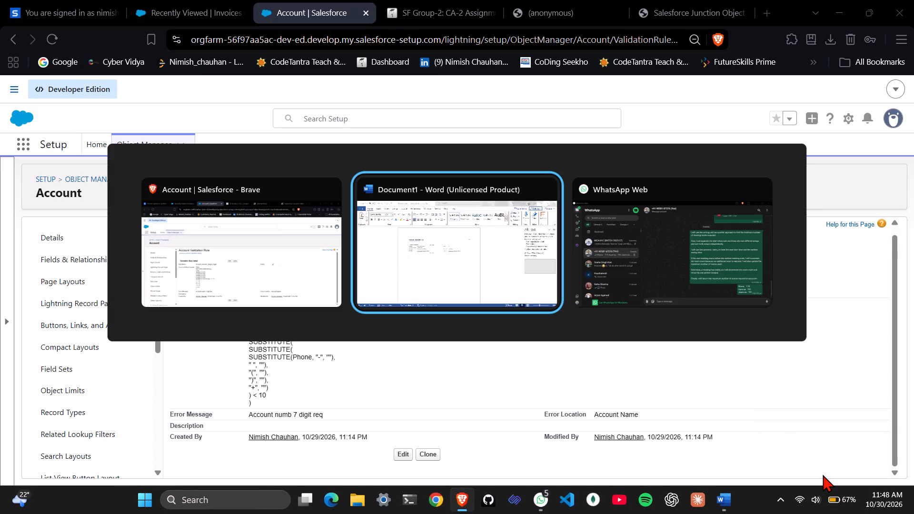
In Word, paste the Account_Number_Seven_Digits screenshot below the first picture, leaving a blank line between them.
click(397, 380)
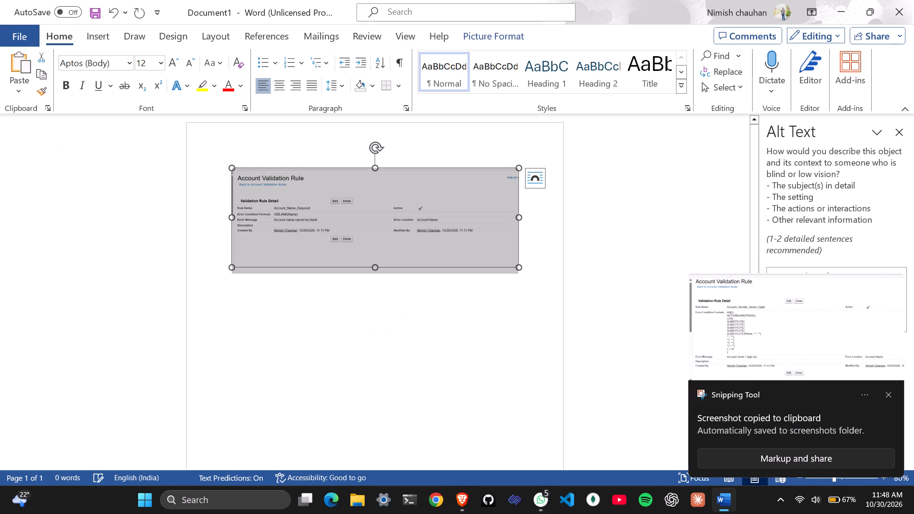
click(434, 322)
click(540, 248)
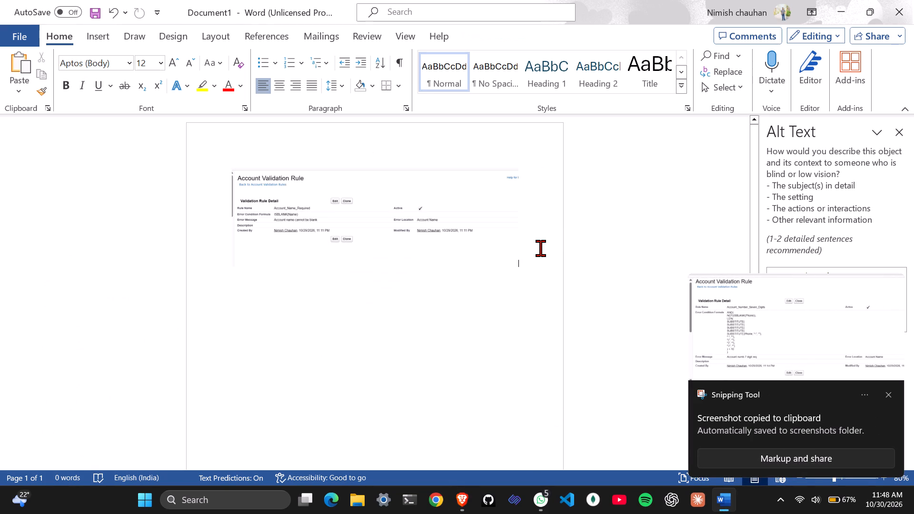
key(Return)
key(Return)
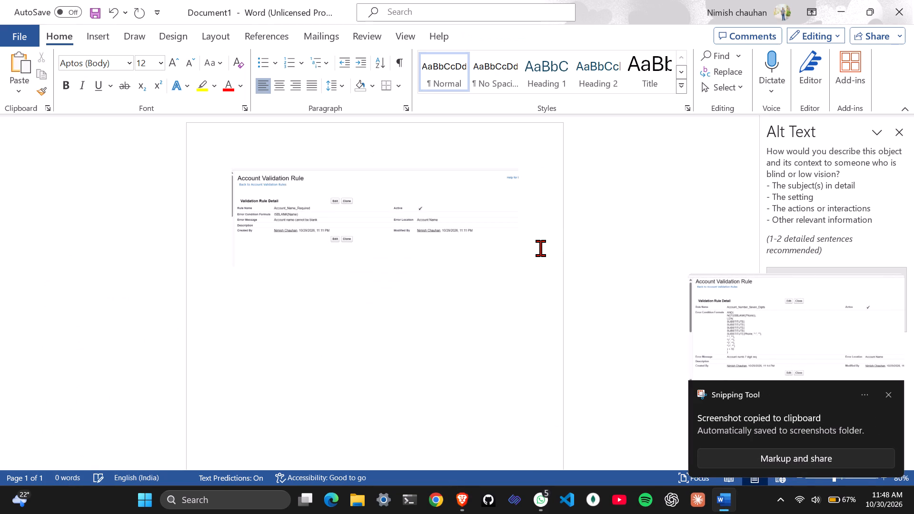
key(ctrl+v)
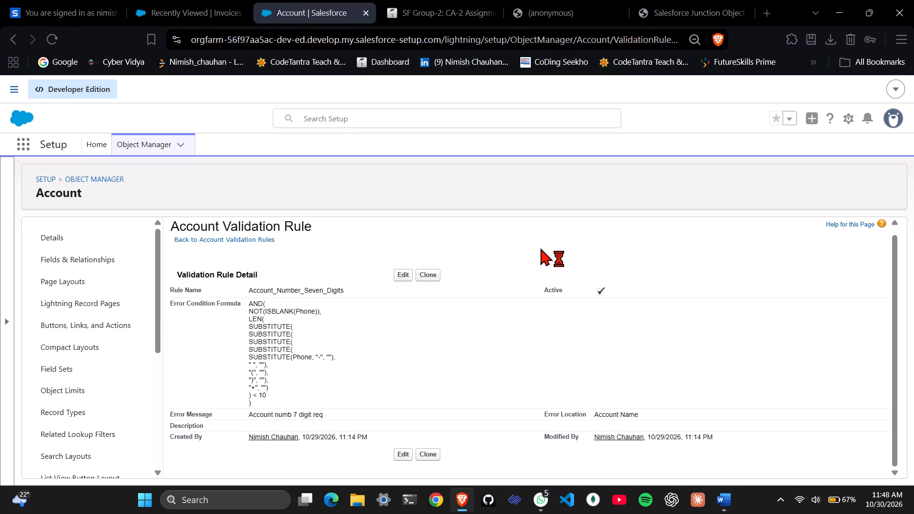
In the browser, open the Annual_Revenue_Non_Negative rule from the Account validation rules list and capture its detail area.
scroll(540, 248, right, 7)
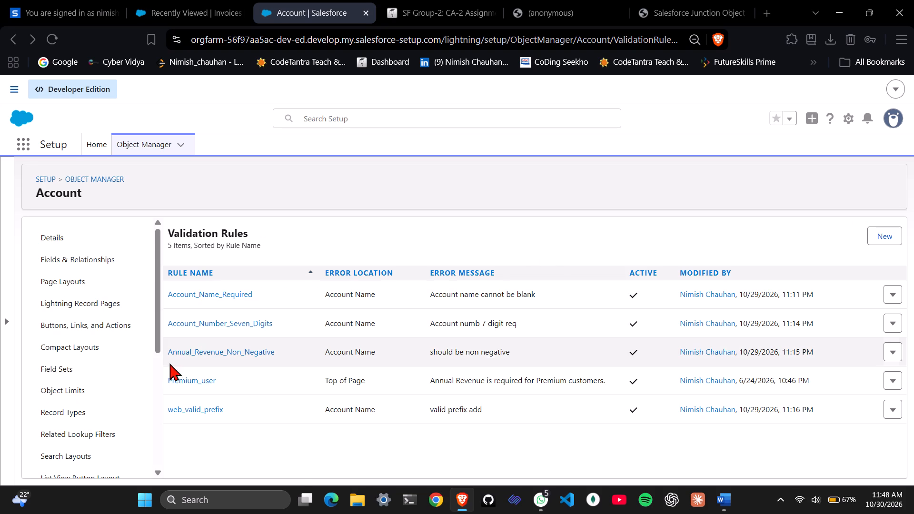
click(221, 349)
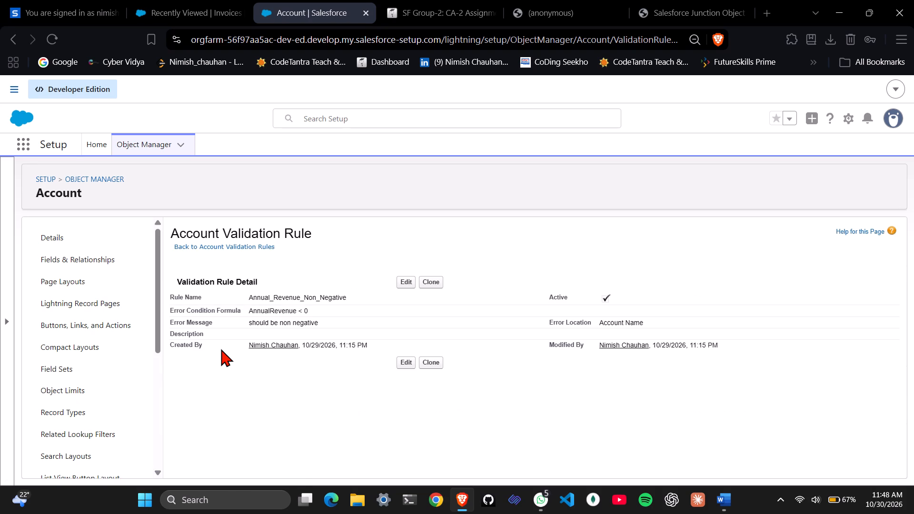
key(shift+super+s)
drag(156, 208, 248, 292)
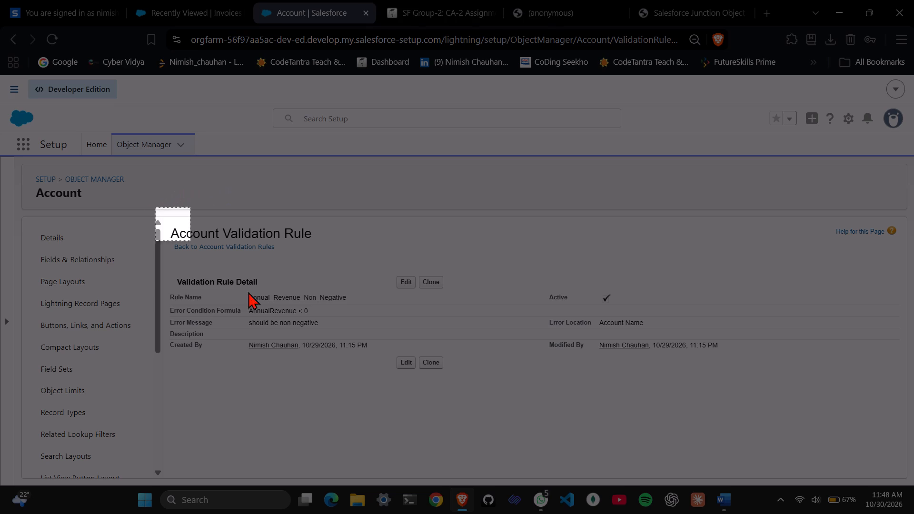
drag(248, 292, 817, 384)
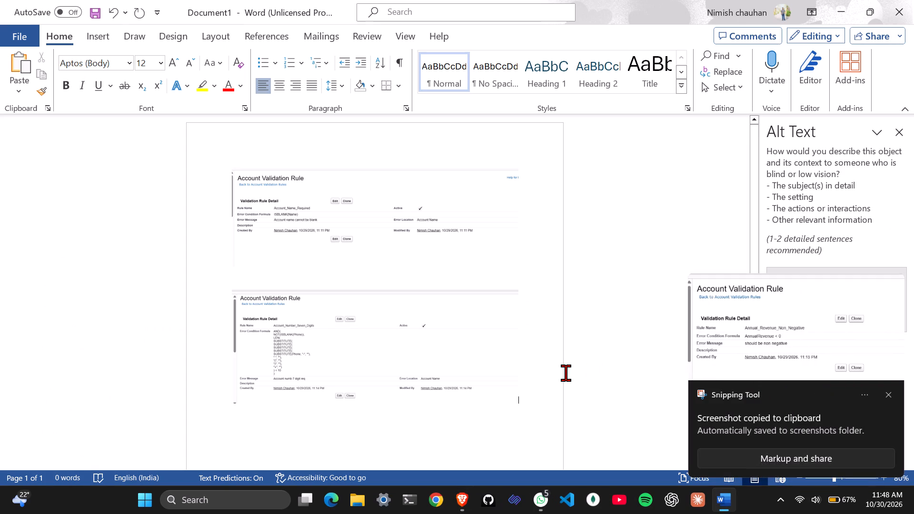
In Word, paste the Annual_Revenue_Non_Negative screenshot below the second picture and separate the two with a blank line.
key(Return)
key(ctrl+v)
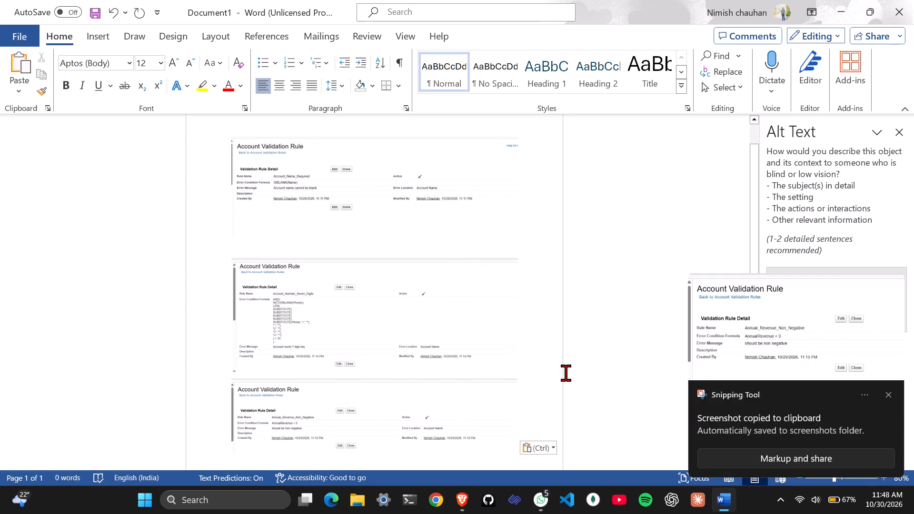
click(542, 367)
key(Return)
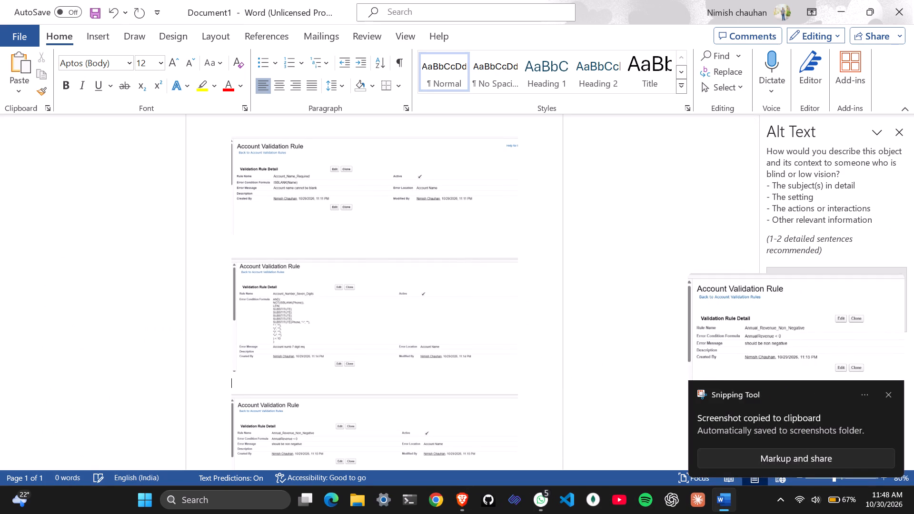
scroll(542, 367, down, 1)
scroll(542, 367, up, 1)
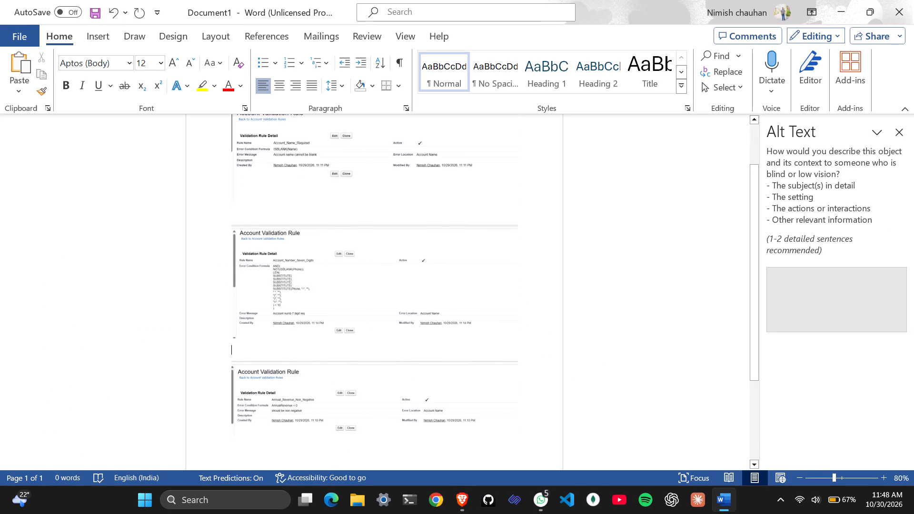
scroll(542, 367, up, 1)
scroll(542, 367, down, 2)
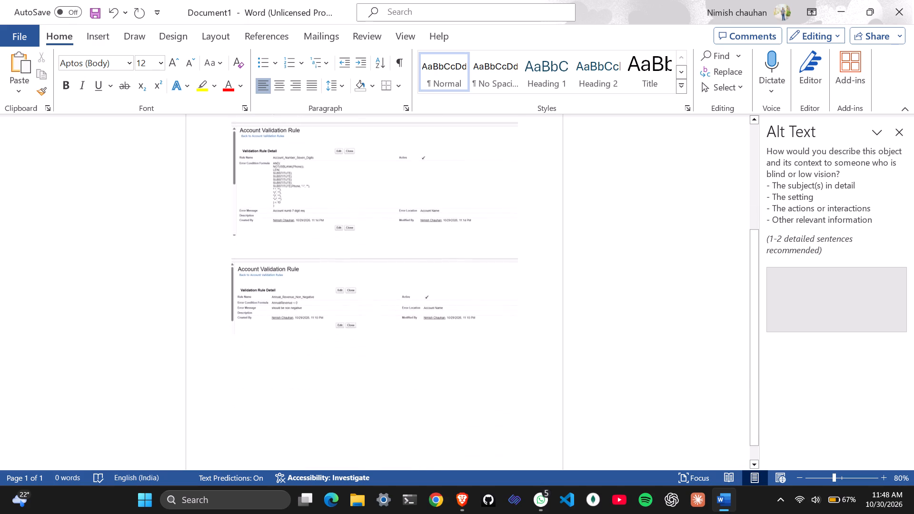
scroll(542, 367, up, 2)
click(527, 268)
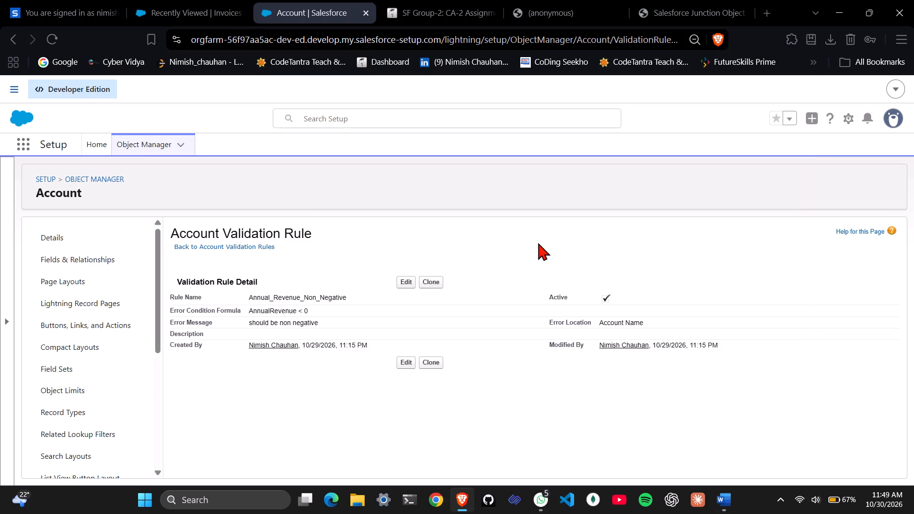
Open the web_valid_prefix rule from the Account validation rules list and capture its whole detail area.
scroll(203, 214, right, 8)
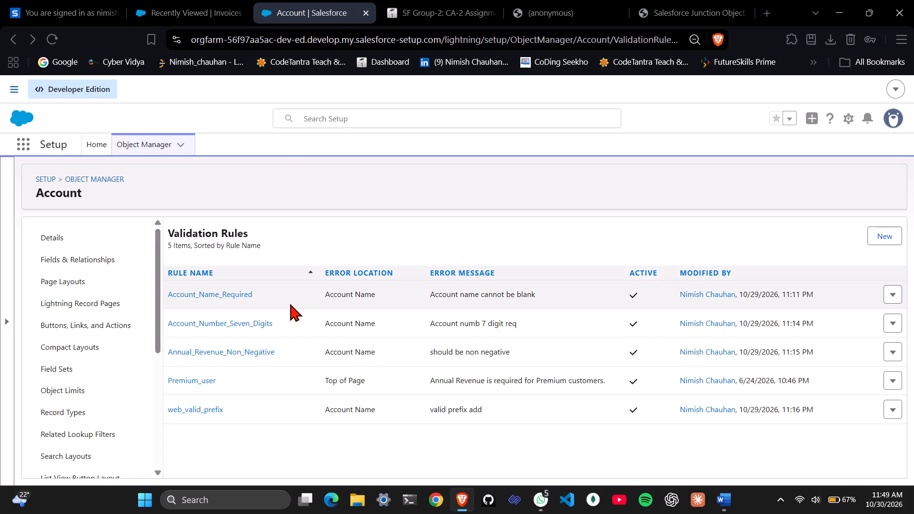
click(196, 408)
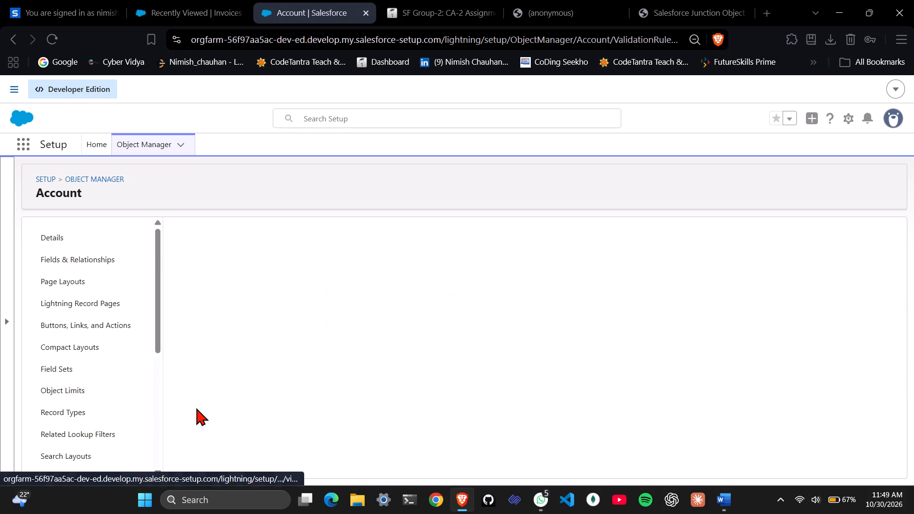
key(shift+super+s)
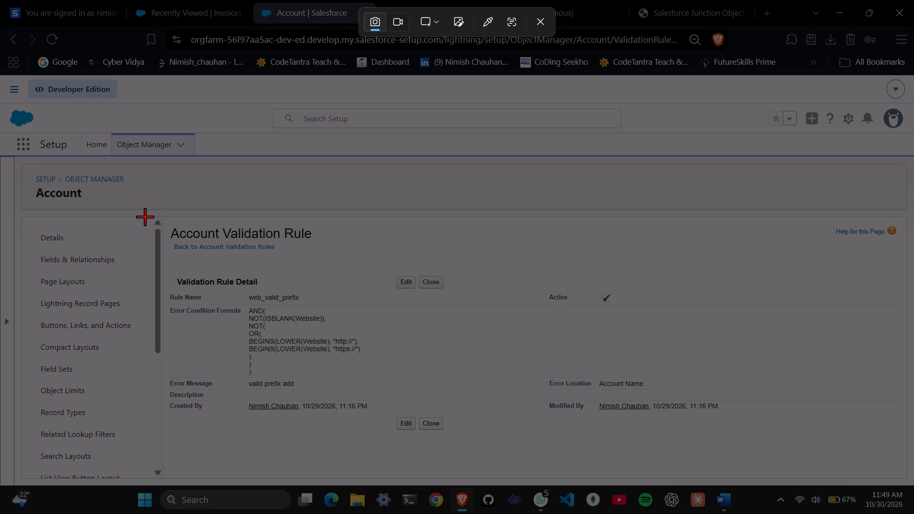
click(166, 214)
drag(163, 213, 863, 451)
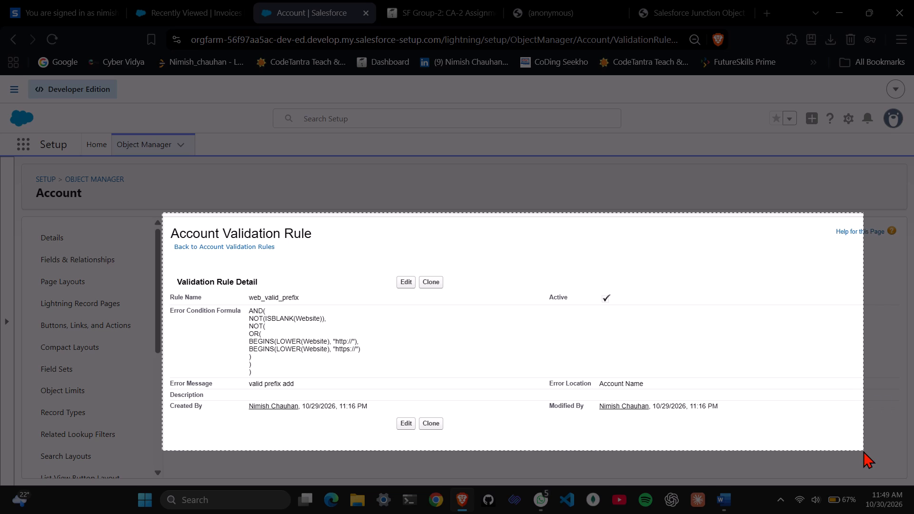
drag(863, 451, 851, 465)
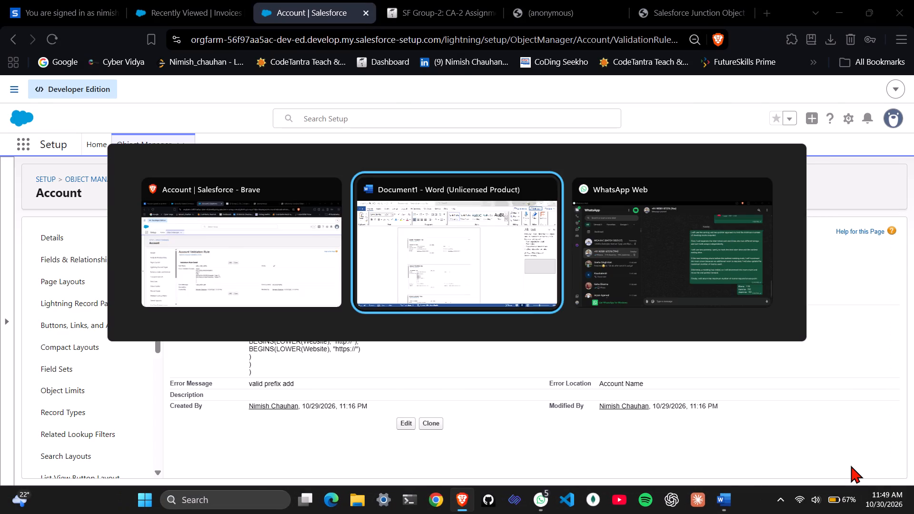
In Word, paste the web_valid_prefix screenshot below the Annual_Revenue_Non_Negative picture, undoing the first paste and the extra line before repeating it.
scroll(459, 350, down, 3)
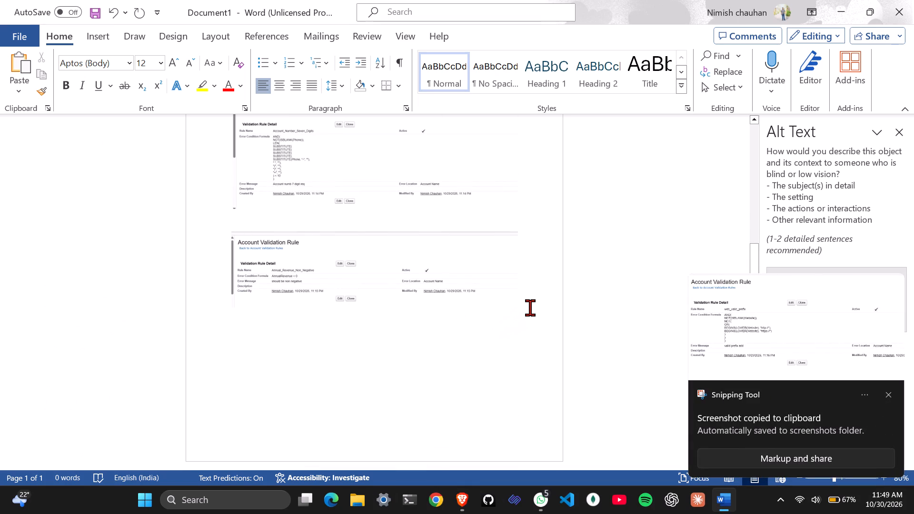
click(530, 307)
key(Return)
key(Return)
key(ctrl+v)
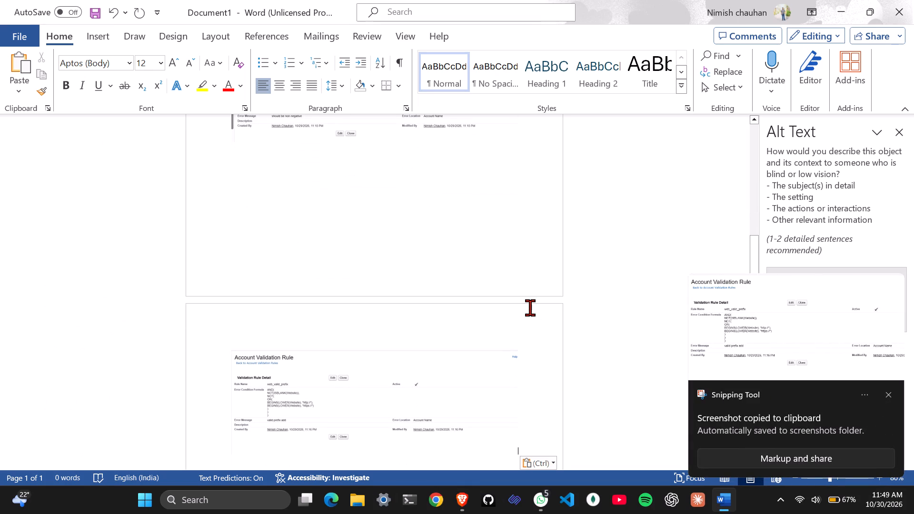
key(ctrl+z)
key(ctrl+z)
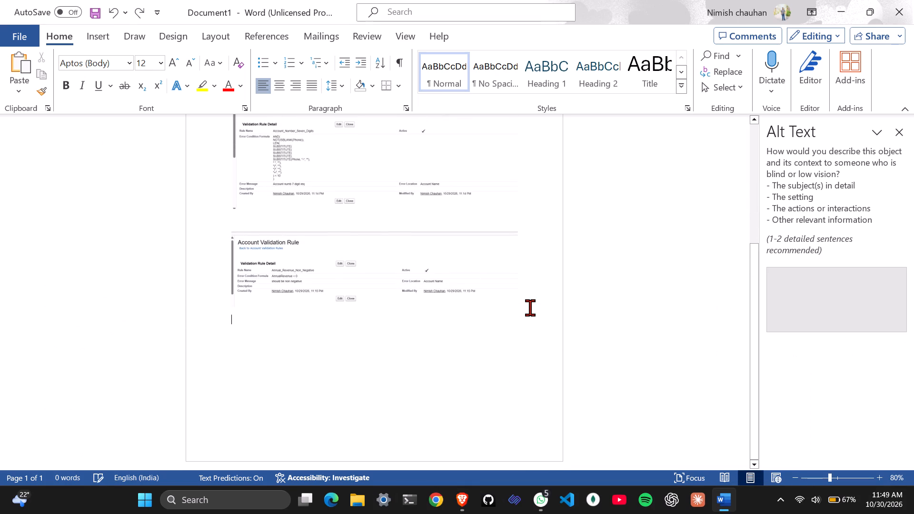
key(ctrl+v)
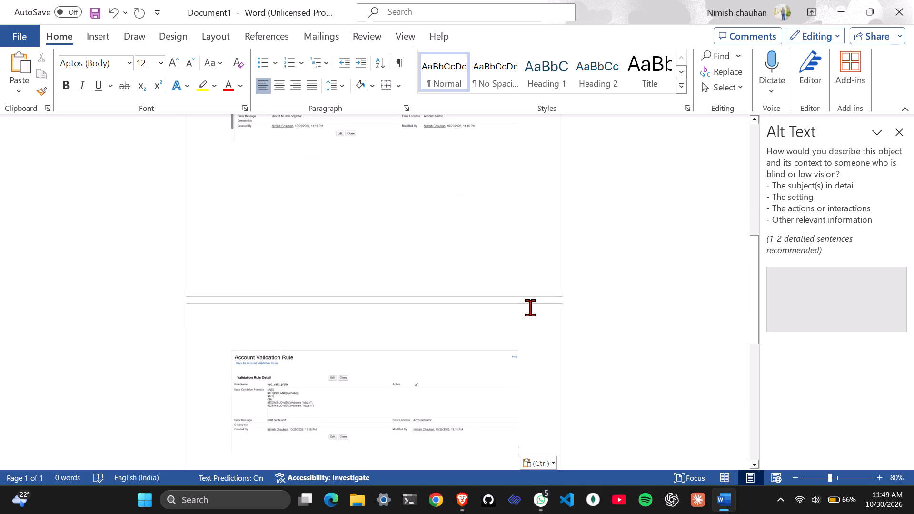
scroll(530, 307, up, 4)
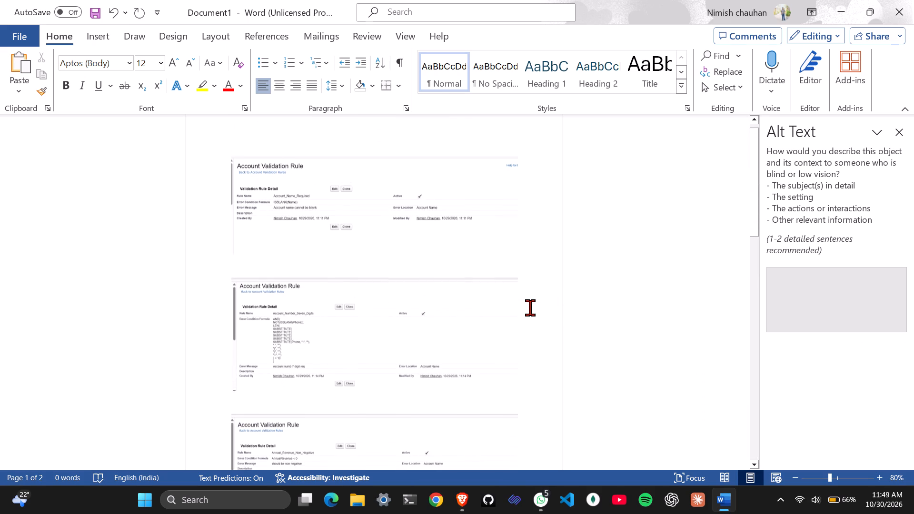
scroll(538, 277, down, 3)
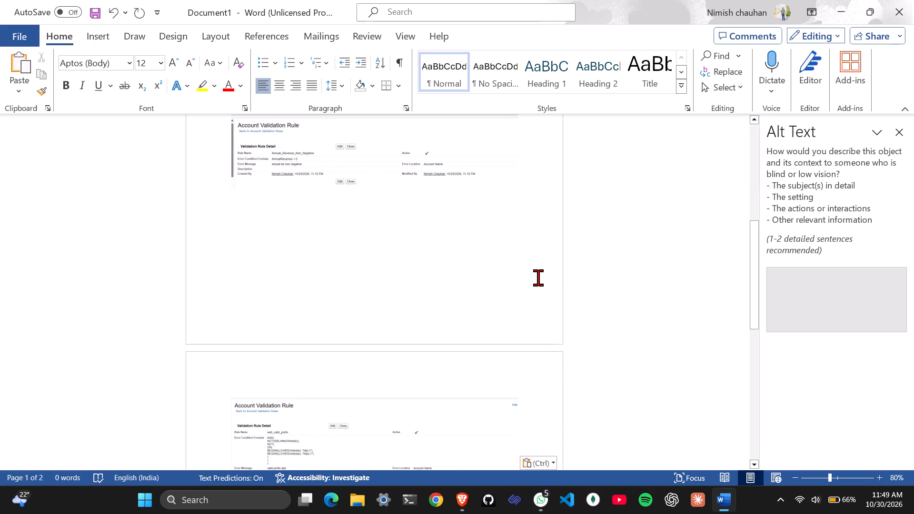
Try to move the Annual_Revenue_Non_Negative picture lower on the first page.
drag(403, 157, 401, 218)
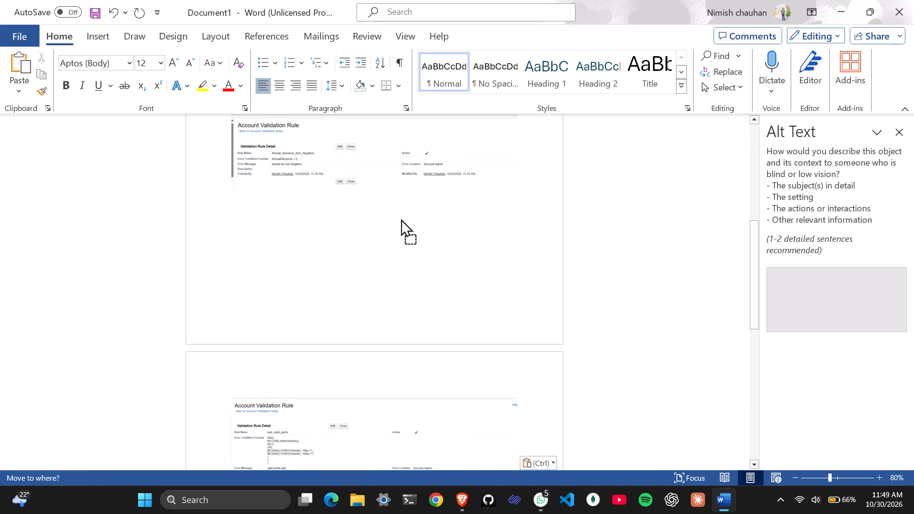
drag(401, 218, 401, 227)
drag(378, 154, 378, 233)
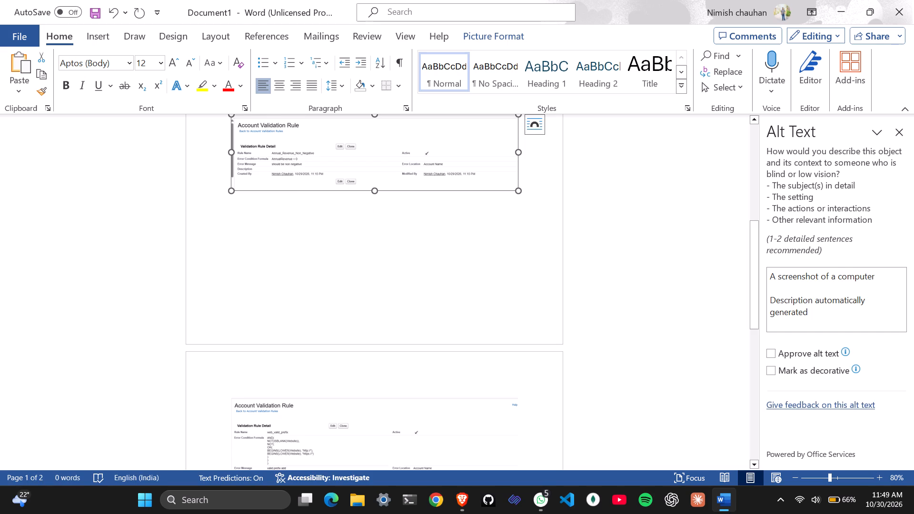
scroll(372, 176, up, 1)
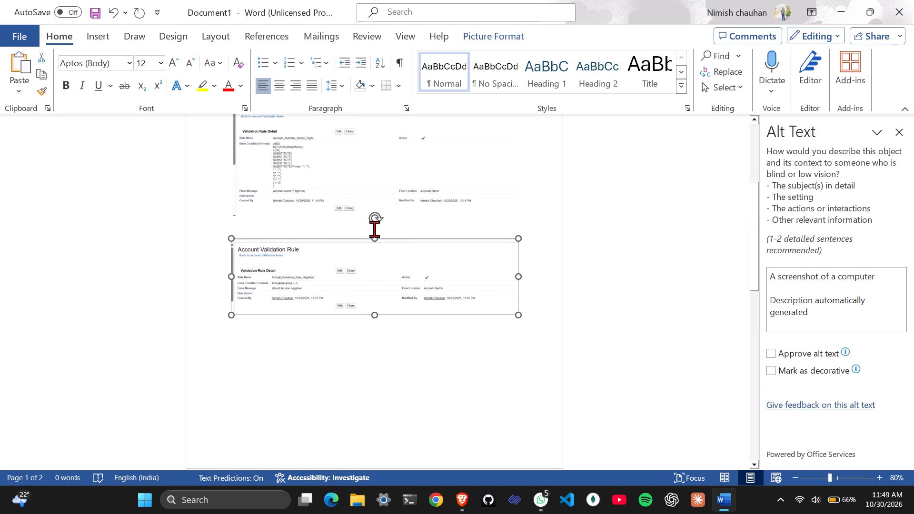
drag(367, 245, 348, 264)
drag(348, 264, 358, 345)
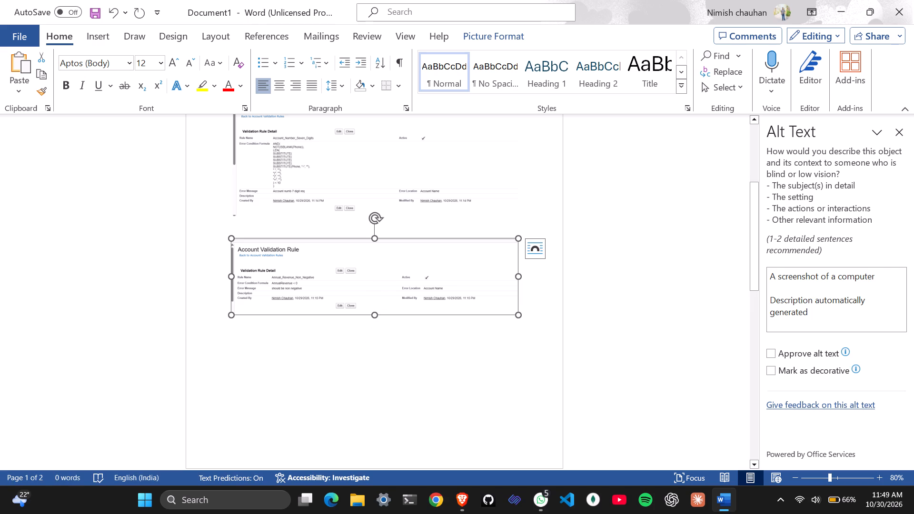
Insert four line breaks after the Account_Number_Seven_Digits picture to space it further from the Annual_Revenue_Non_Negative picture.
click(529, 215)
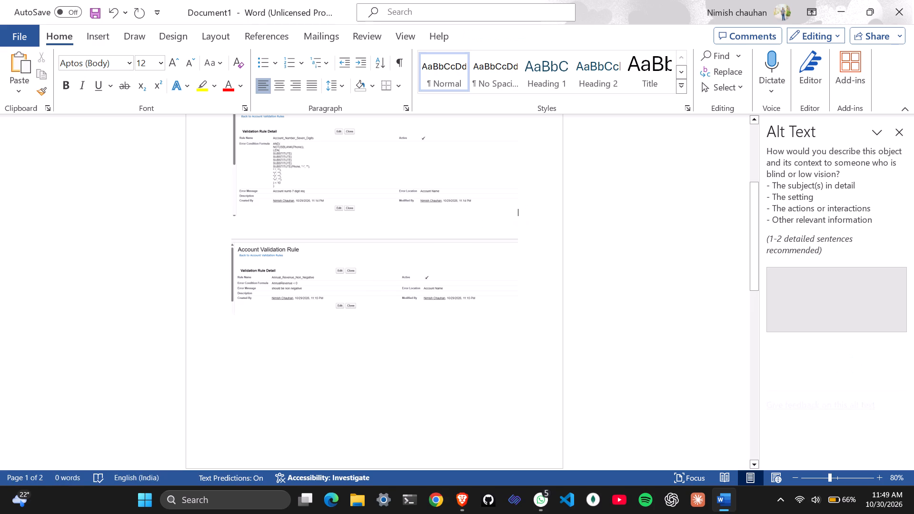
key(Return)
key(Return)
key(Return)
key(Return)
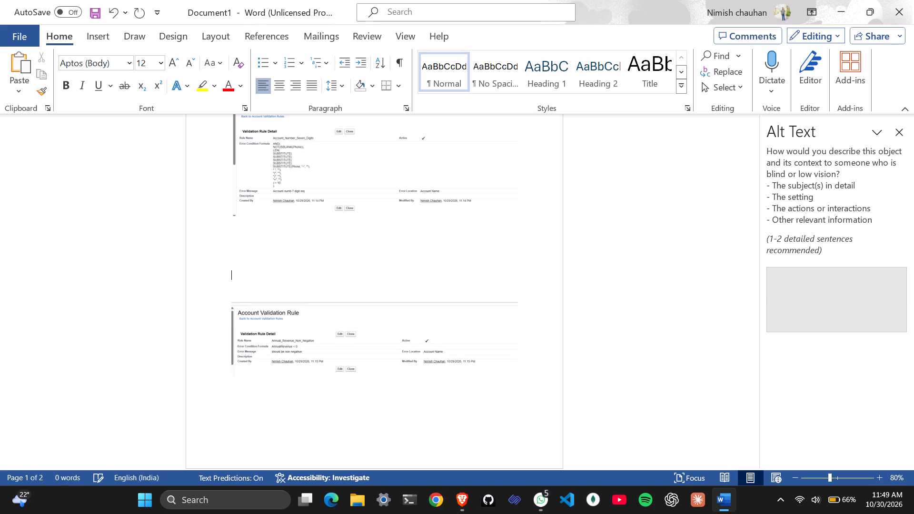
scroll(529, 215, up, 5)
click(393, 129)
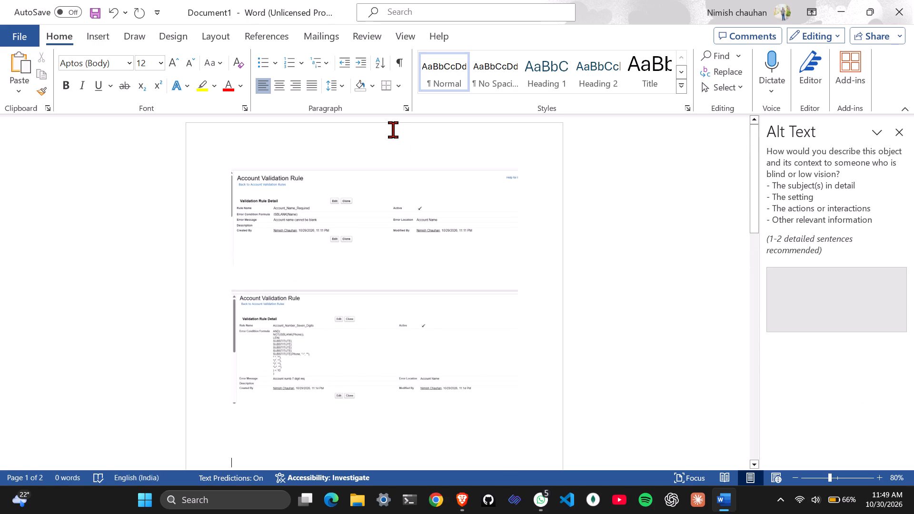
click(425, 148)
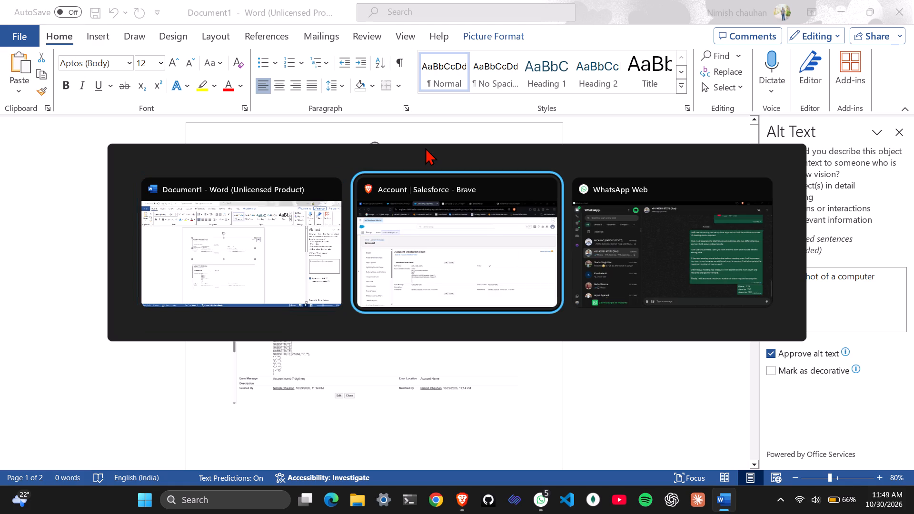
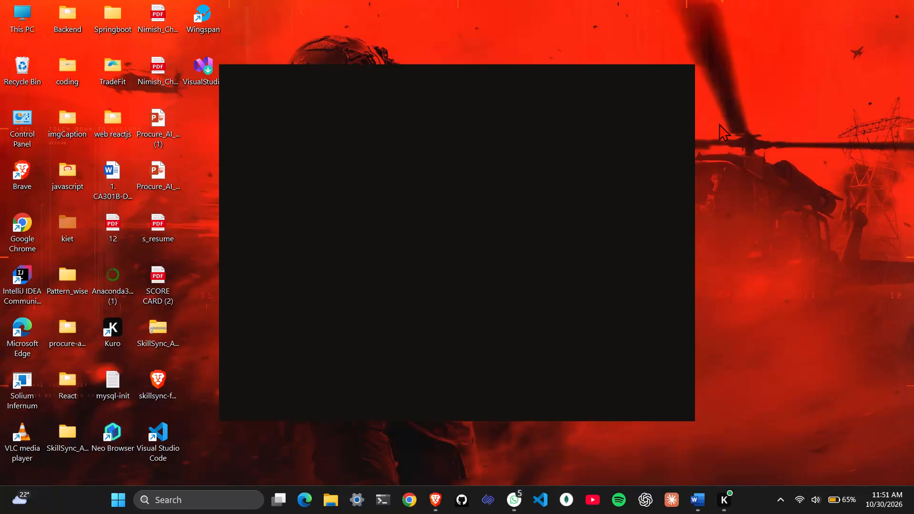
In the Windows quick settings, turn off night light and raise the screen brightness.
click(719, 123)
click(833, 503)
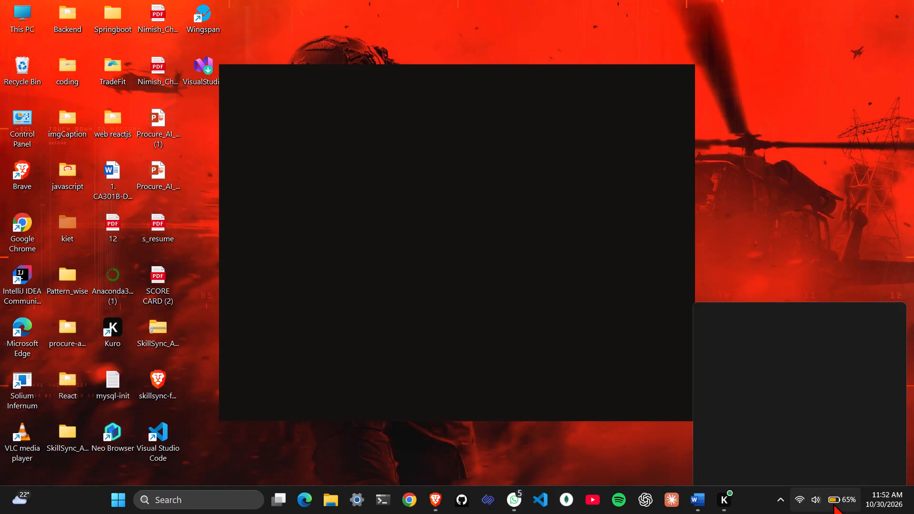
click(863, 338)
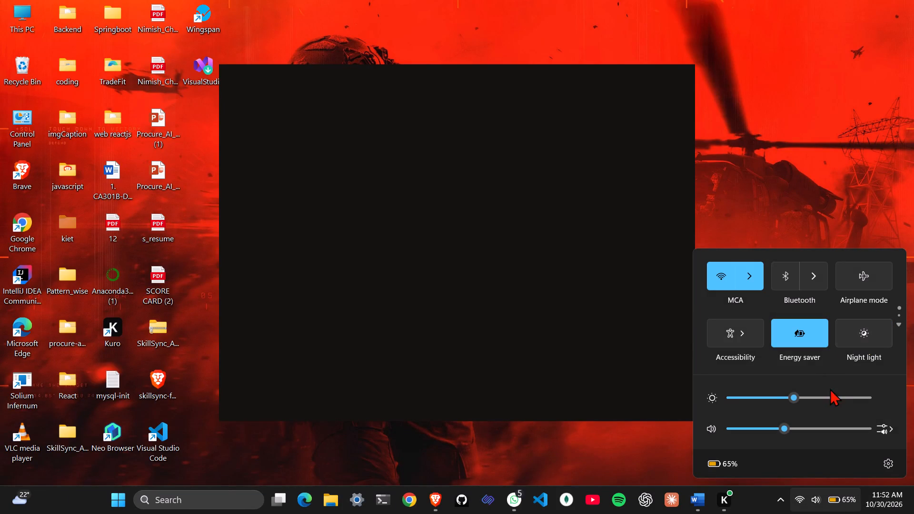
click(827, 397)
click(795, 168)
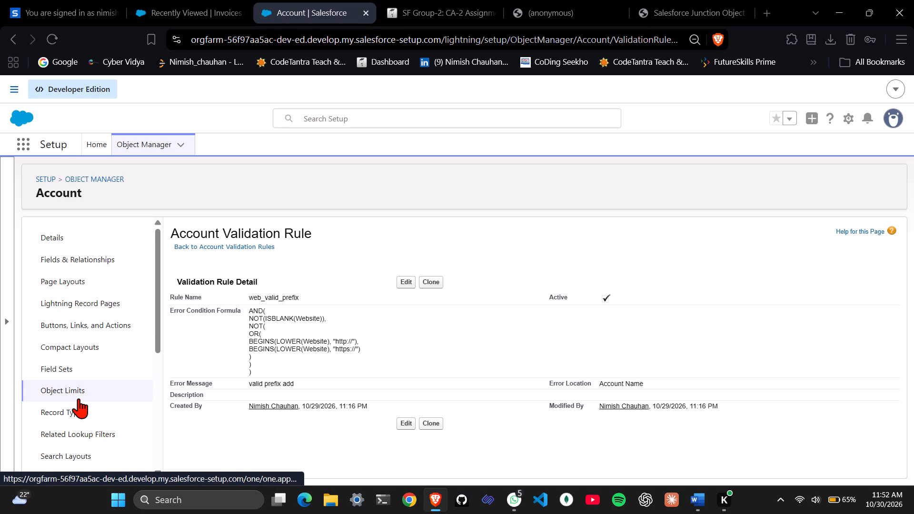
In the browser, look through the list of setup sections for the Salesforce Account object.
scroll(79, 398, down, 4)
scroll(81, 346, up, 2)
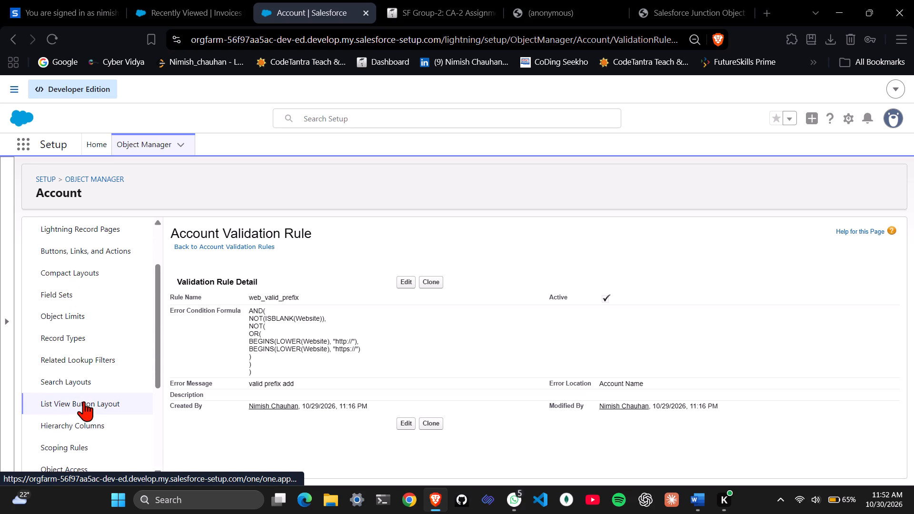
scroll(83, 406, down, 1)
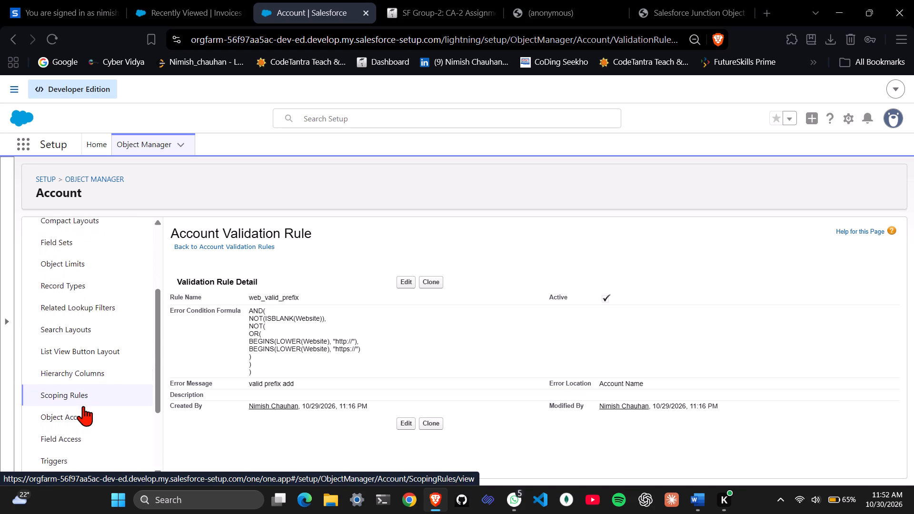
scroll(83, 406, down, 1)
scroll(83, 406, up, 3)
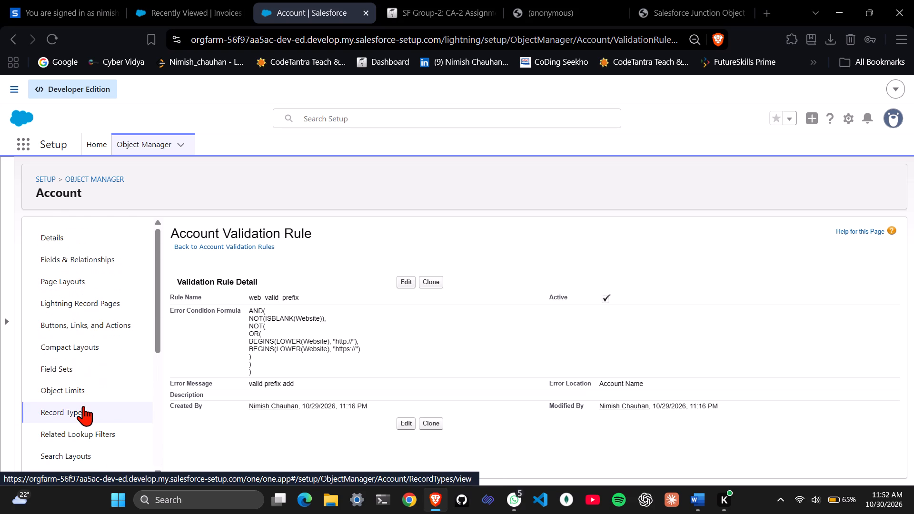
click(93, 279)
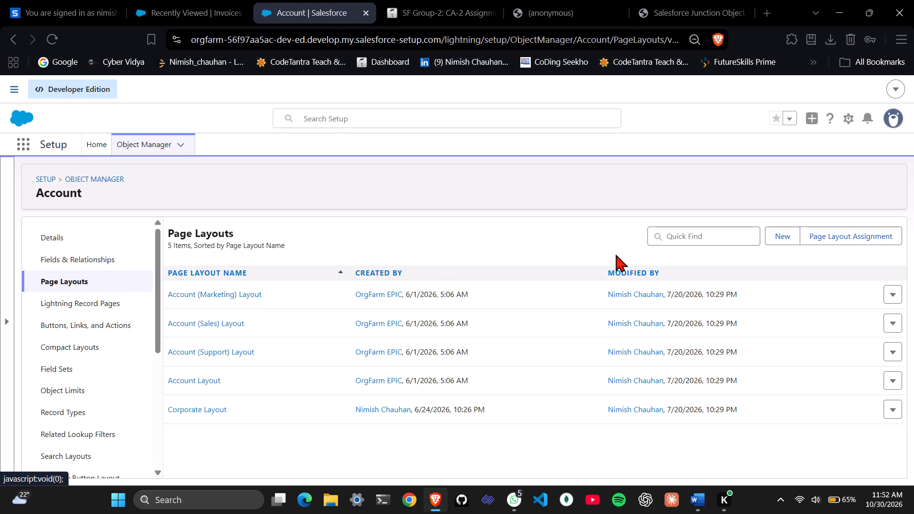
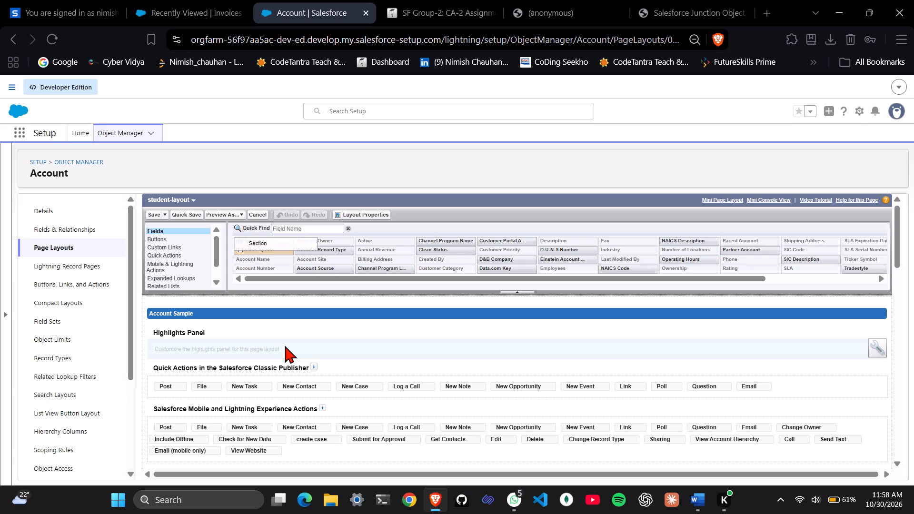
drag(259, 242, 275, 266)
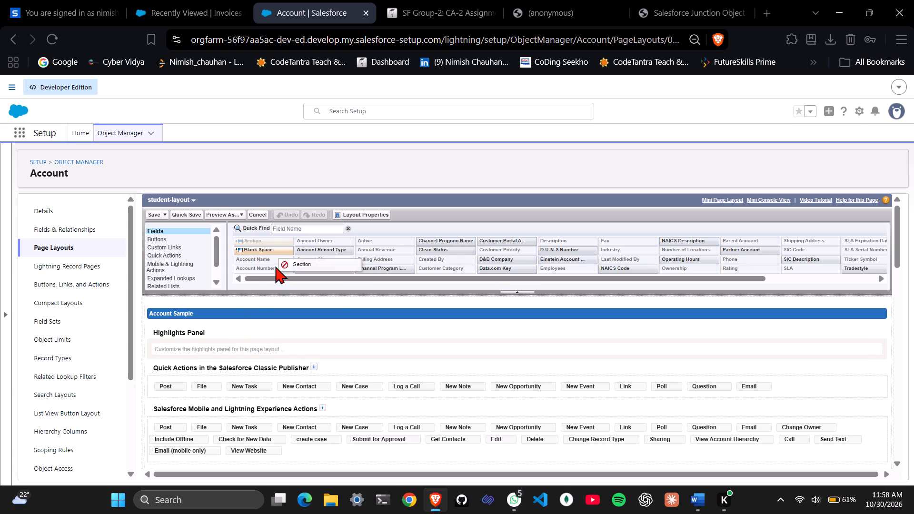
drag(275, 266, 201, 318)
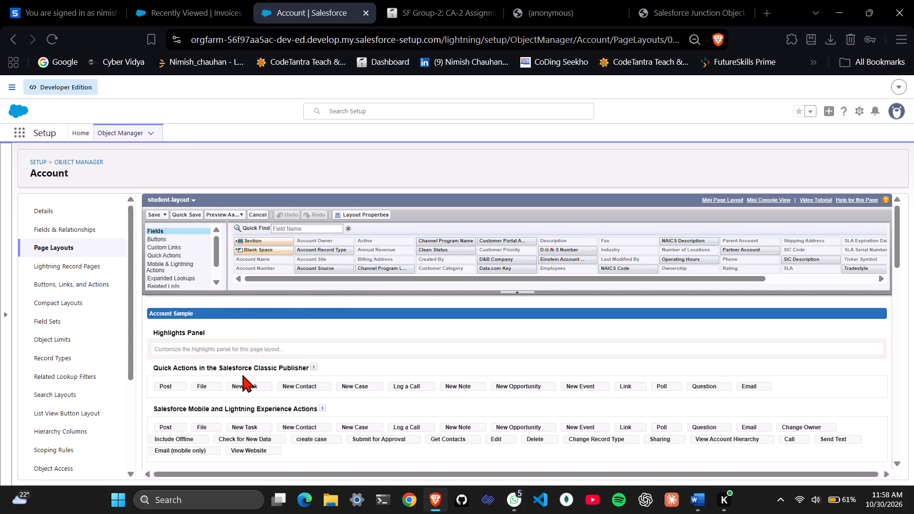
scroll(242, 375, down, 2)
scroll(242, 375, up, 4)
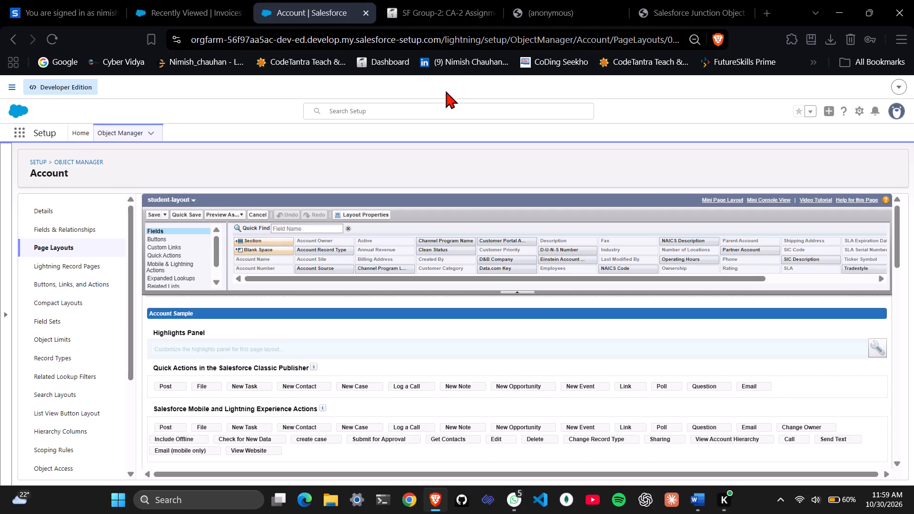
Open the bookmarked LinkedIn profile in a new tab, keeping the layout editor open, and look through the profile.
click(456, 65)
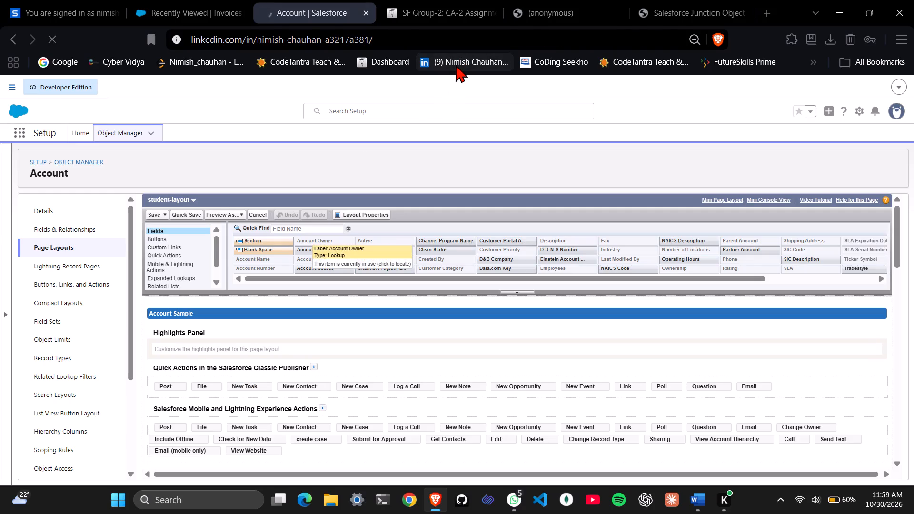
scroll(390, 156, right, 4)
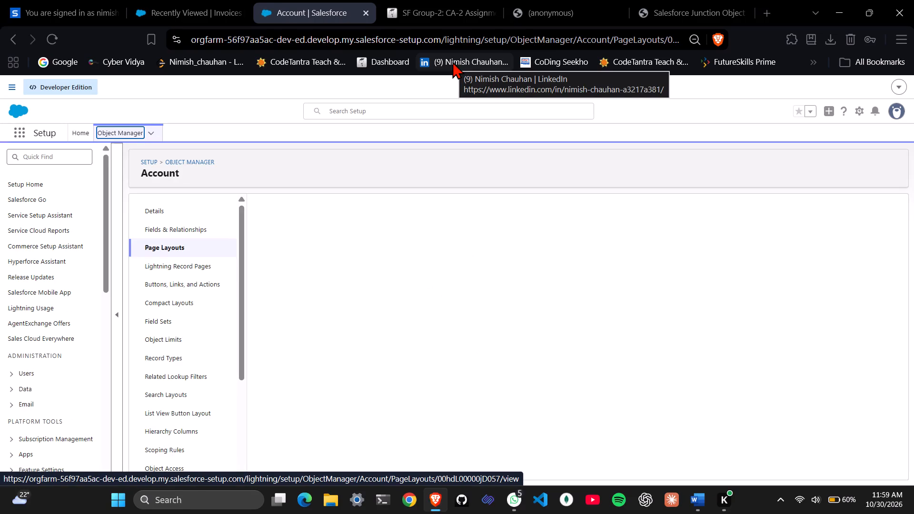
right_click(452, 61)
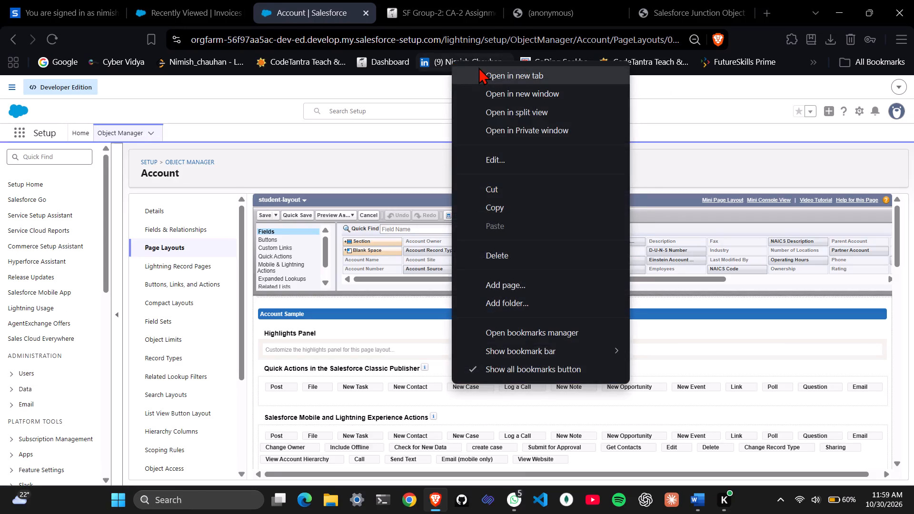
click(478, 67)
click(665, 0)
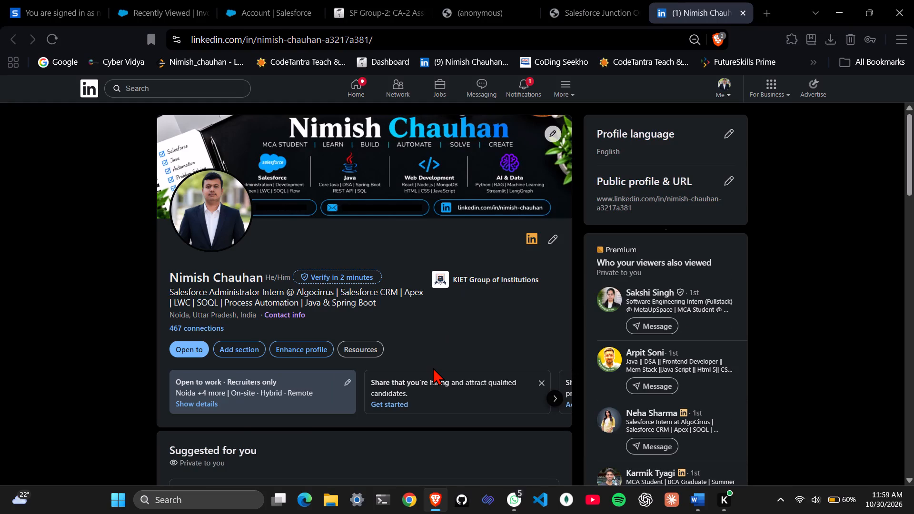
scroll(433, 367, down, 5)
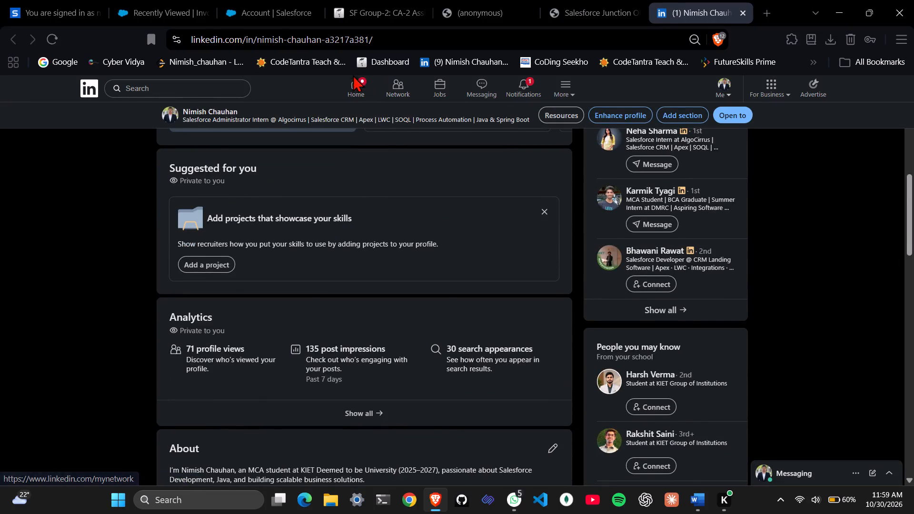
Open the LinkedIn home feed and browse through its posts.
click(358, 81)
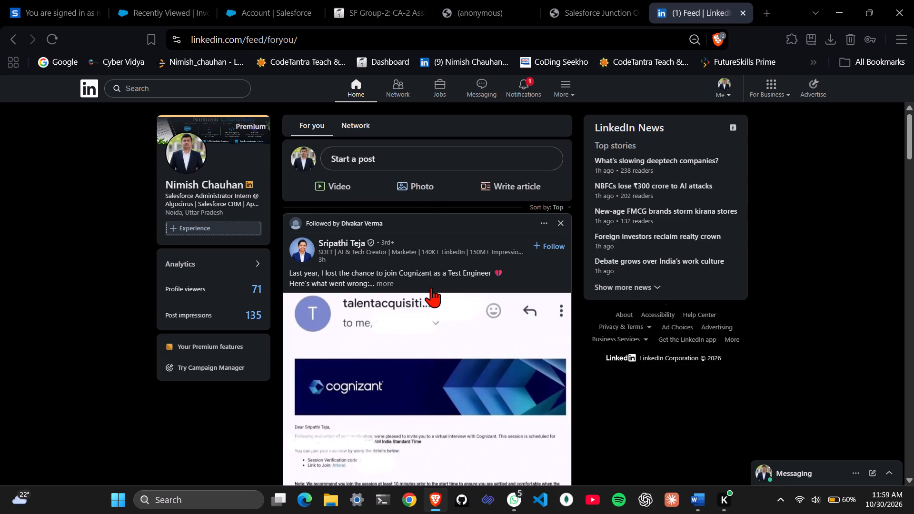
scroll(431, 287, down, 2)
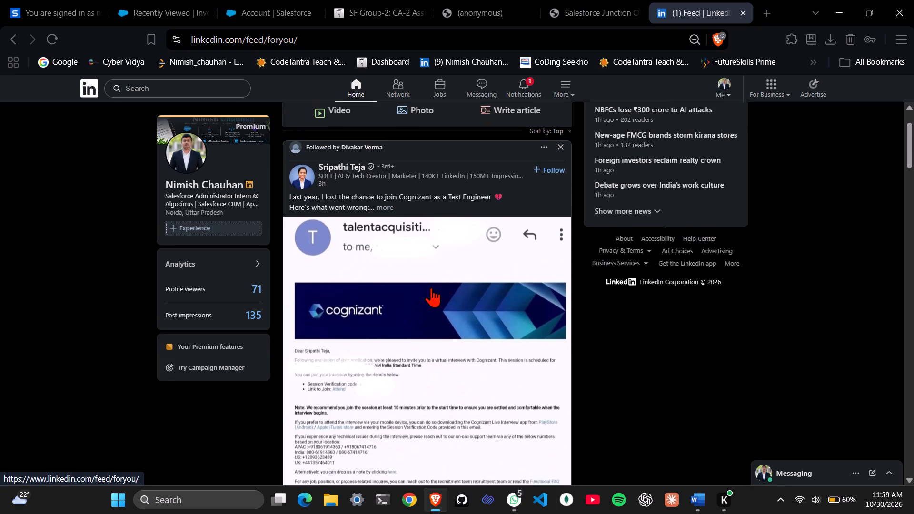
scroll(431, 287, down, 6)
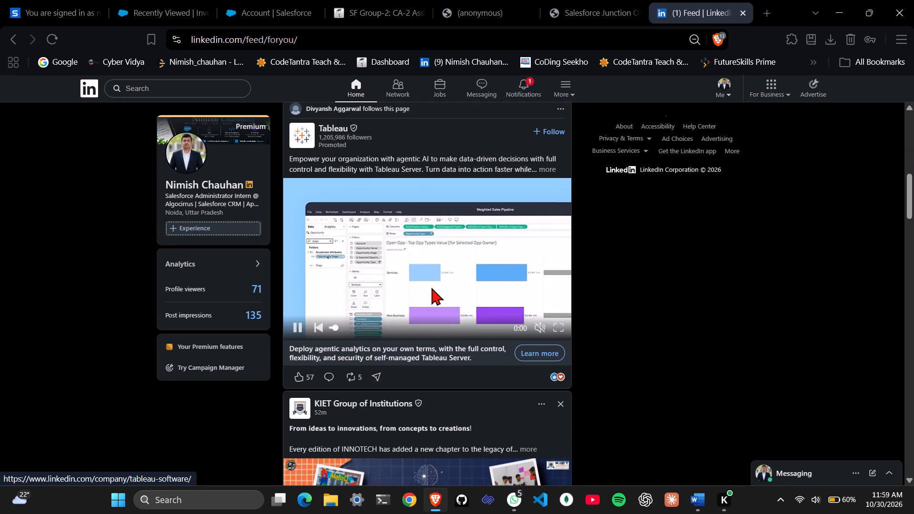
scroll(431, 287, down, 3)
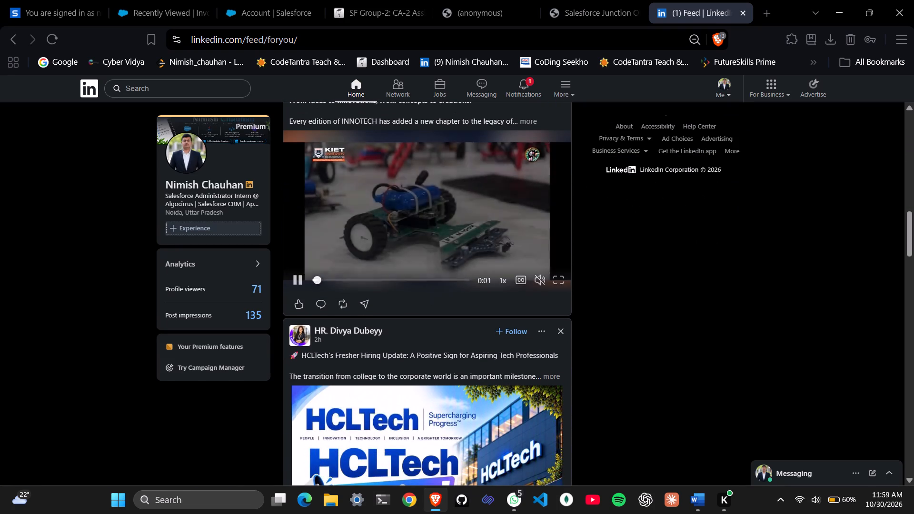
scroll(365, 366, down, 7)
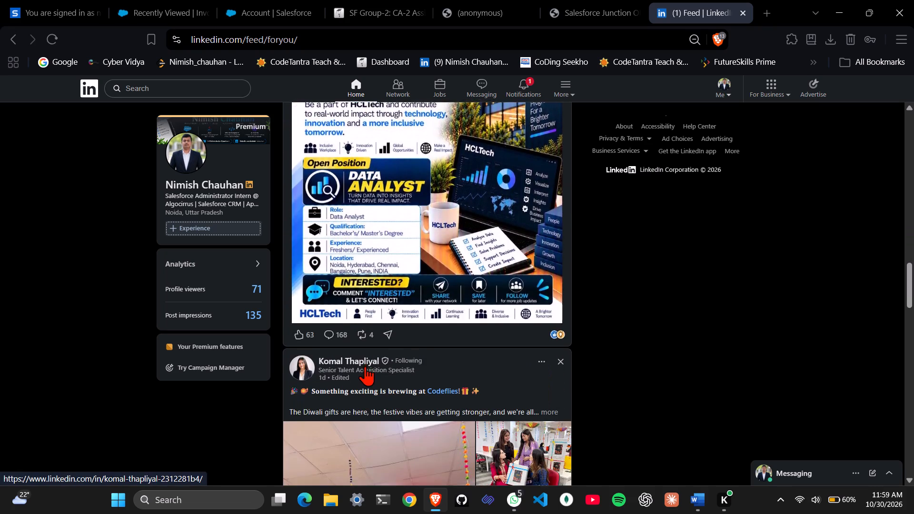
scroll(365, 366, down, 2)
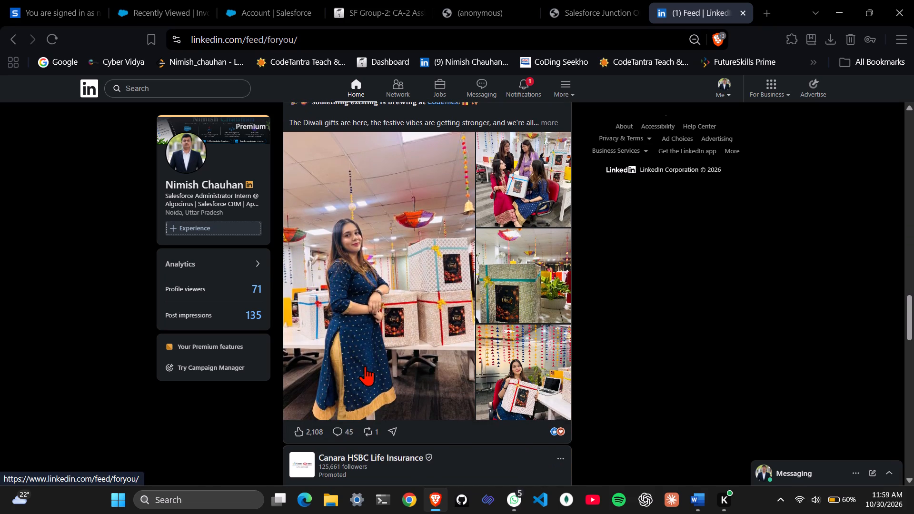
scroll(365, 366, down, 8)
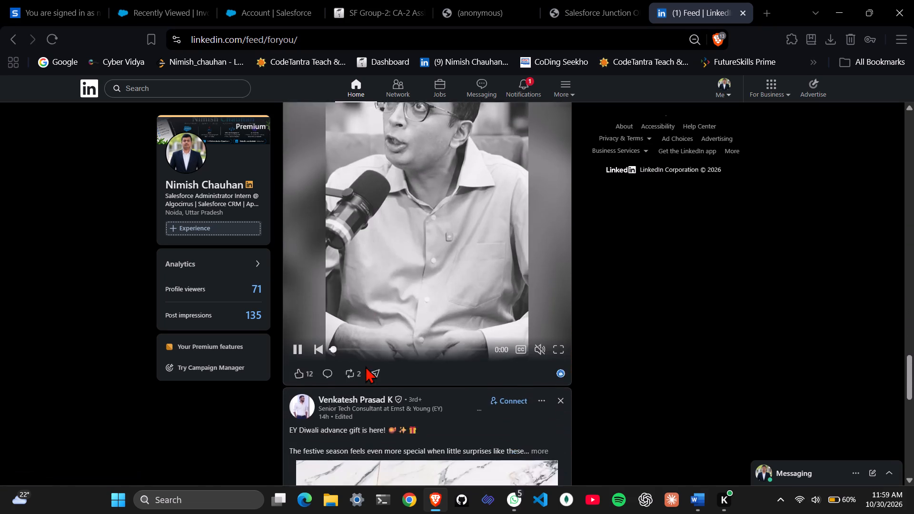
scroll(365, 366, down, 5)
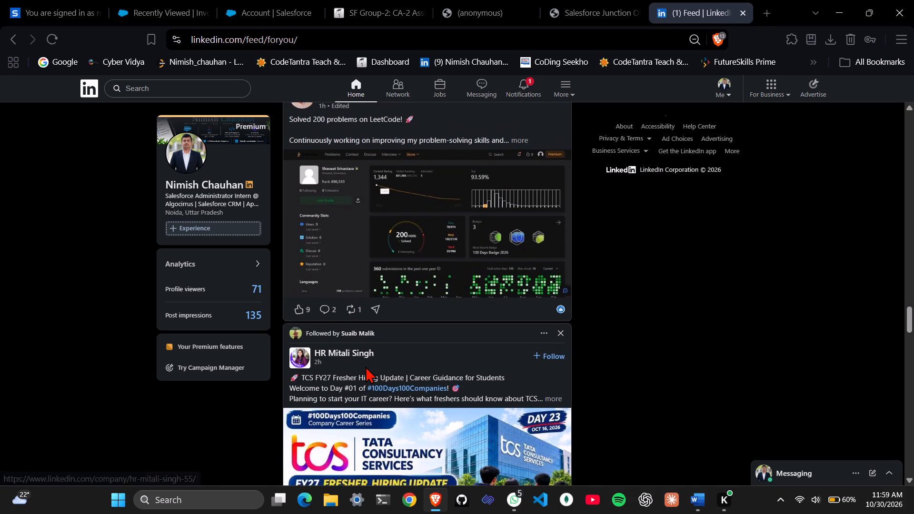
scroll(365, 366, down, 1)
Open Microsoft PC Manager and run PC boost twice to free up memory.
click(196, 501)
text(pc)
key(Return)
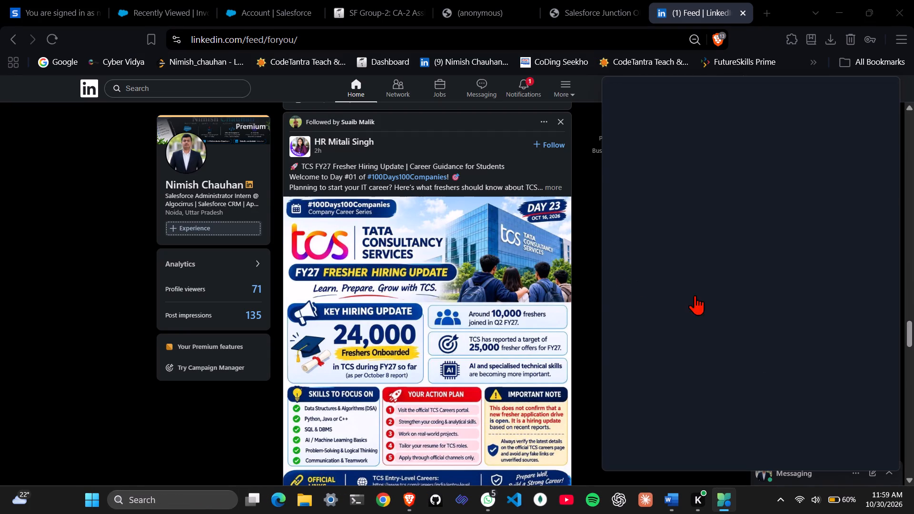
click(770, 285)
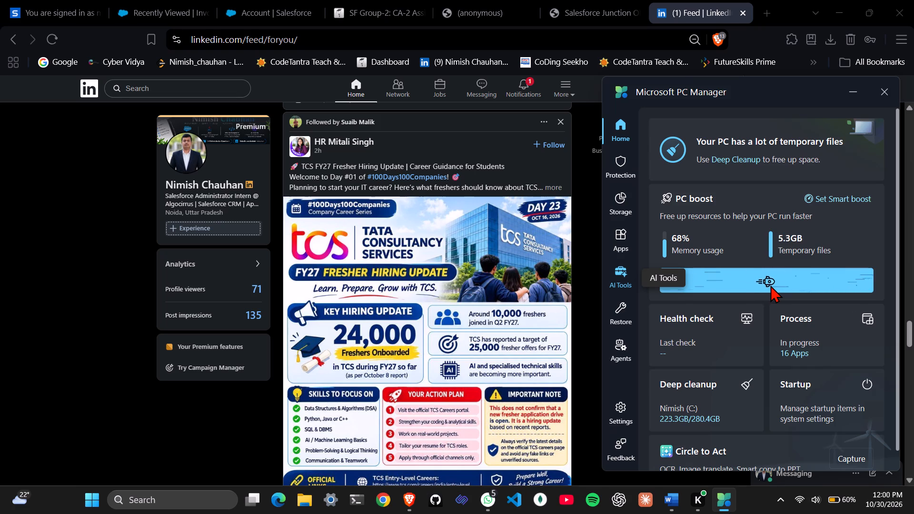
click(770, 285)
Return to the Account layout editor and place a new Section element among the detail sections, between Additional Information and System Information.
click(847, 90)
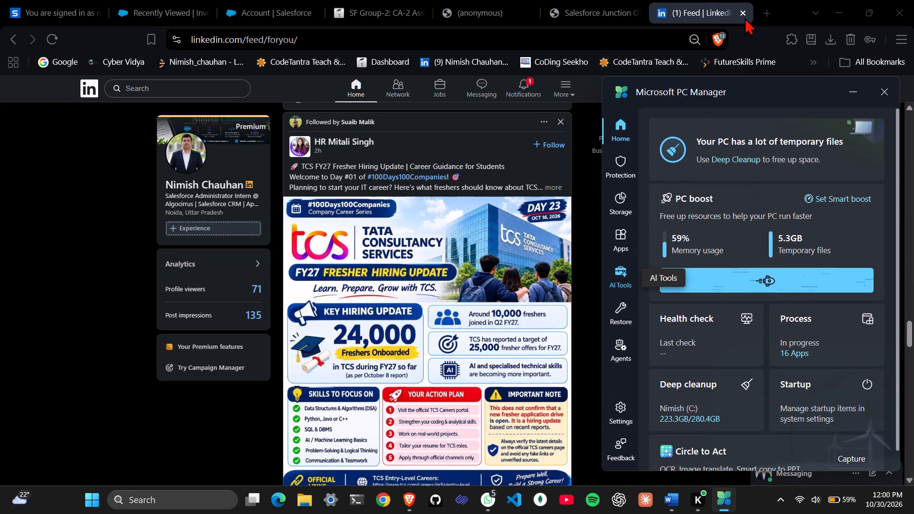
click(266, 0)
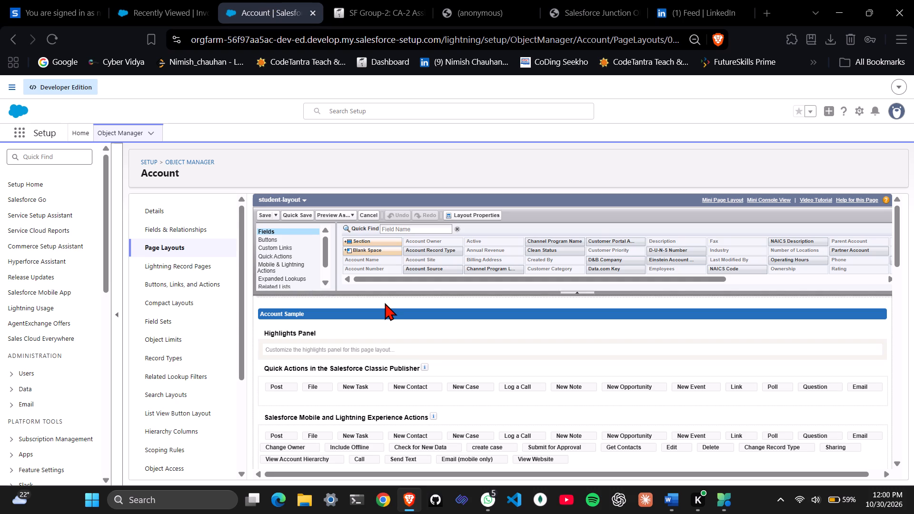
key(ctrl+plus)
key(ctrl+plus)
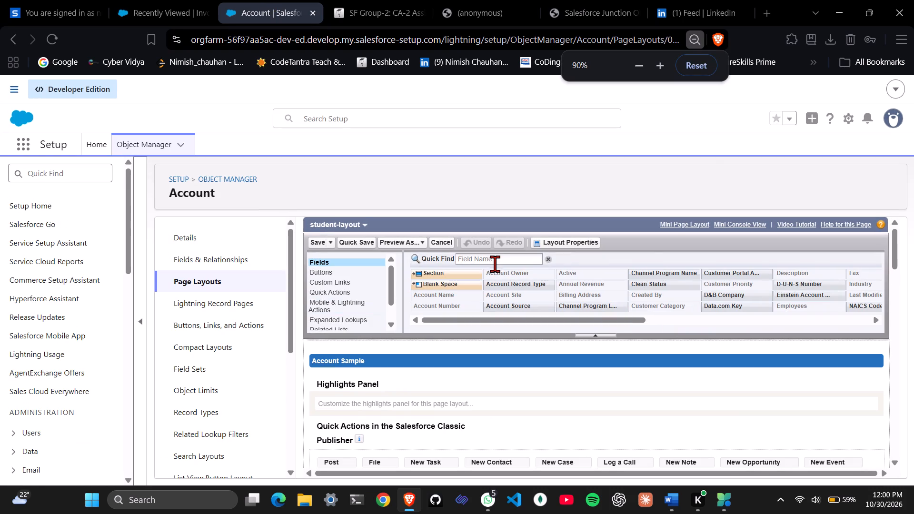
scroll(495, 263, down, 1)
scroll(467, 416, up, 1)
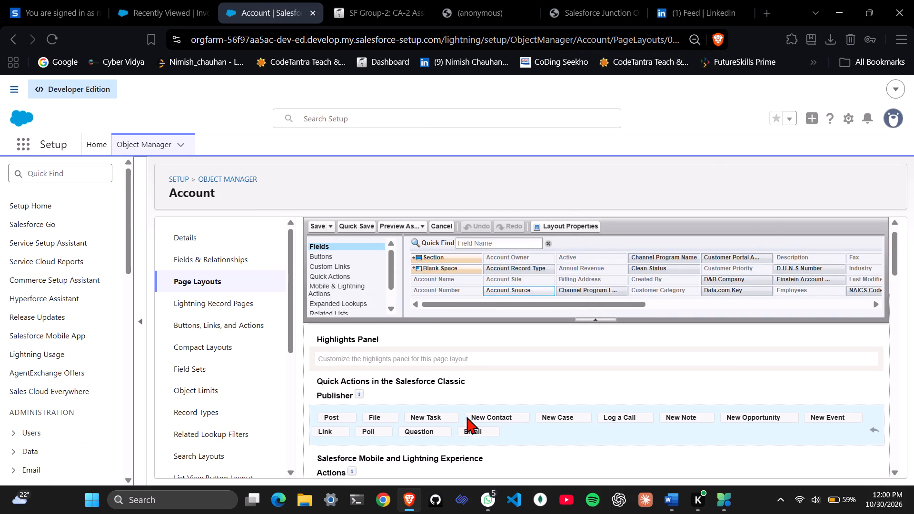
scroll(467, 416, up, 1)
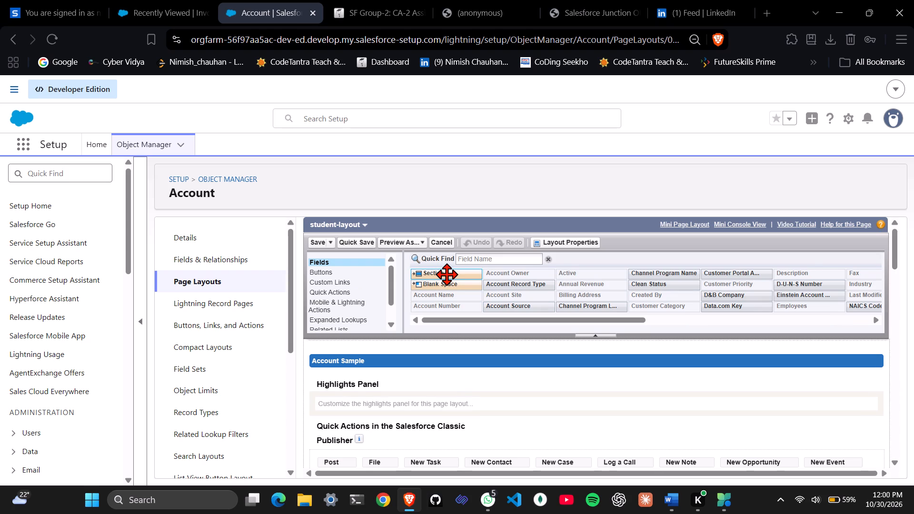
scroll(447, 274, down, 1)
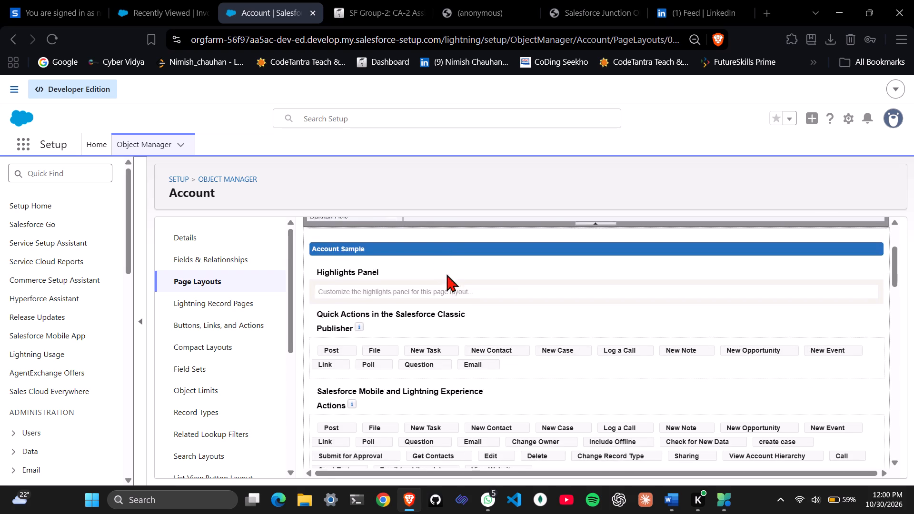
scroll(424, 383, down, 4)
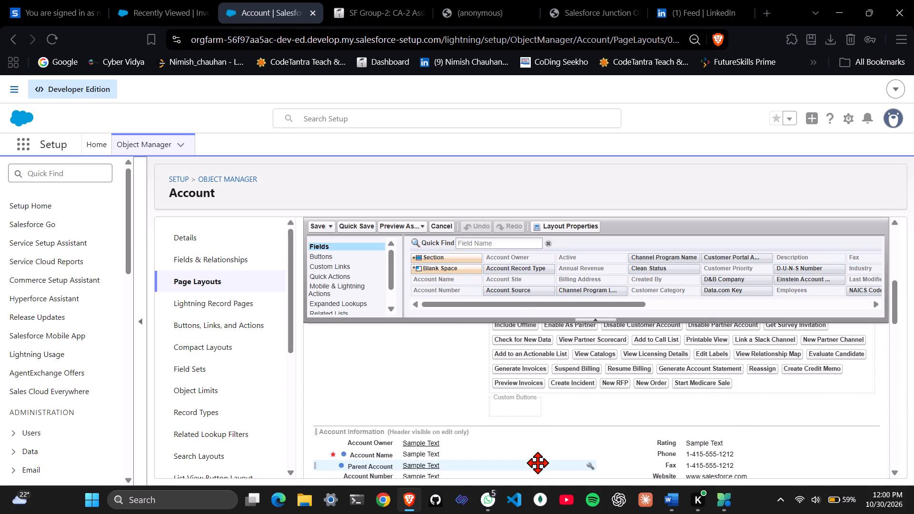
scroll(505, 445, down, 1)
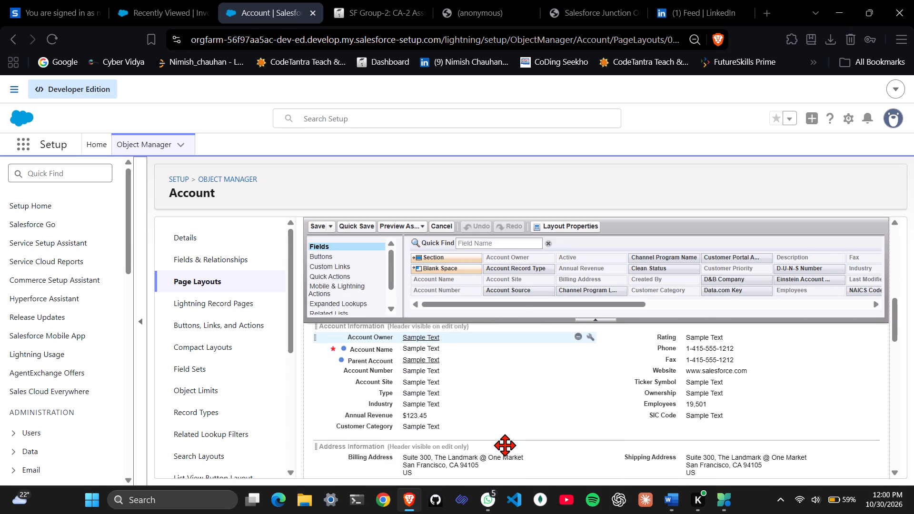
scroll(505, 445, down, 1)
scroll(422, 449, down, 1)
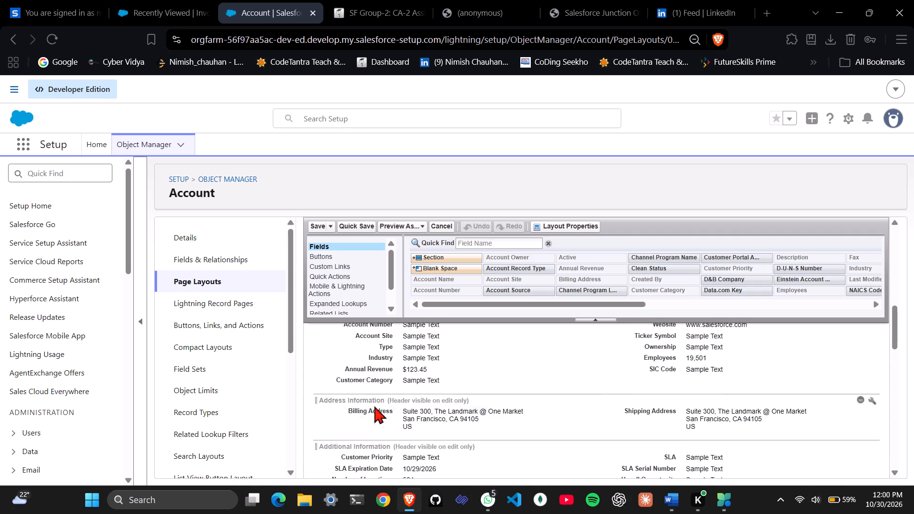
scroll(385, 442, down, 2)
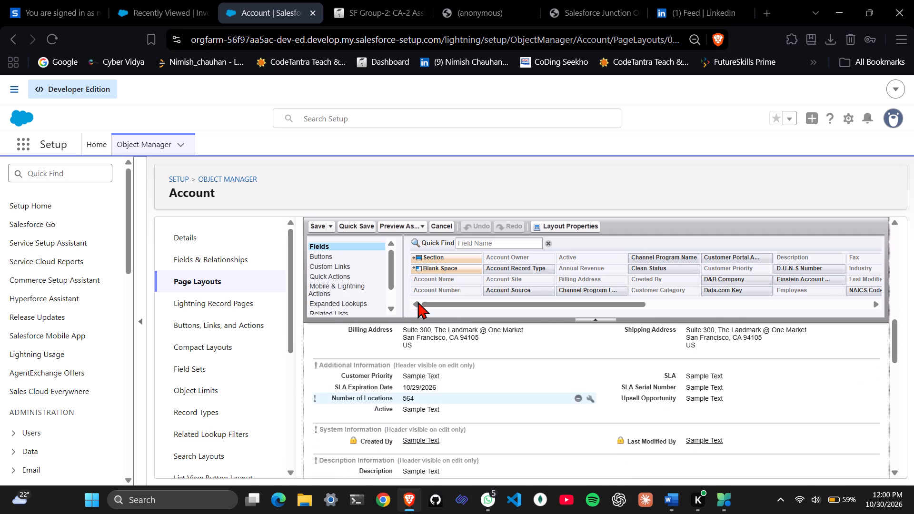
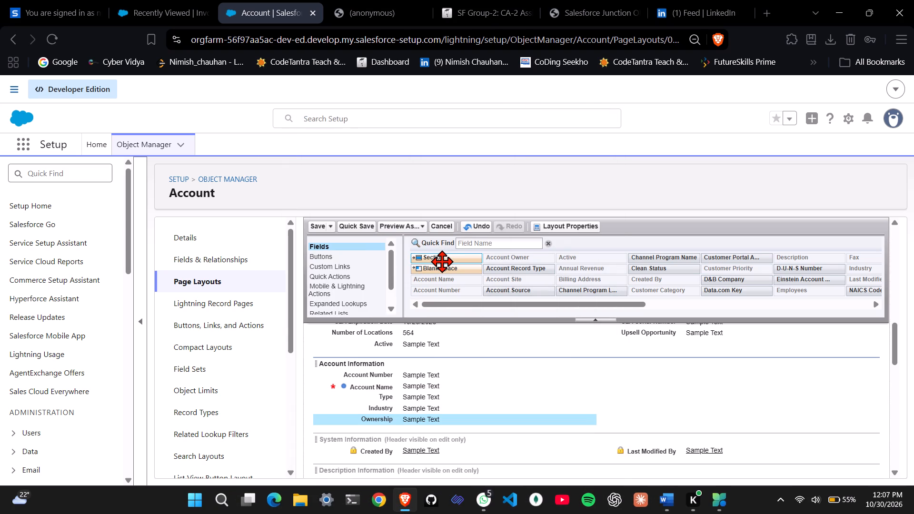
Add a two-column section named Contact Information between the new Account Information section and System Information, keeping its header on detail and edit pages.
drag(442, 259, 448, 391)
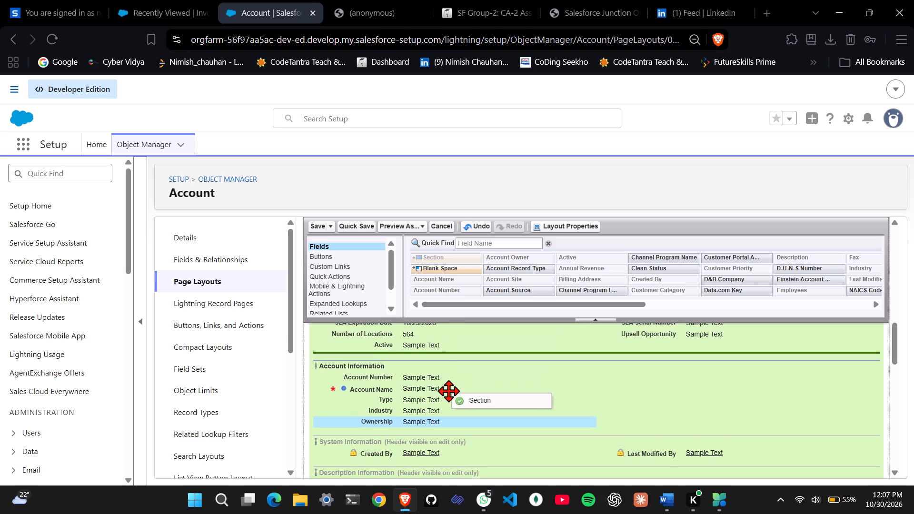
drag(448, 391, 438, 400)
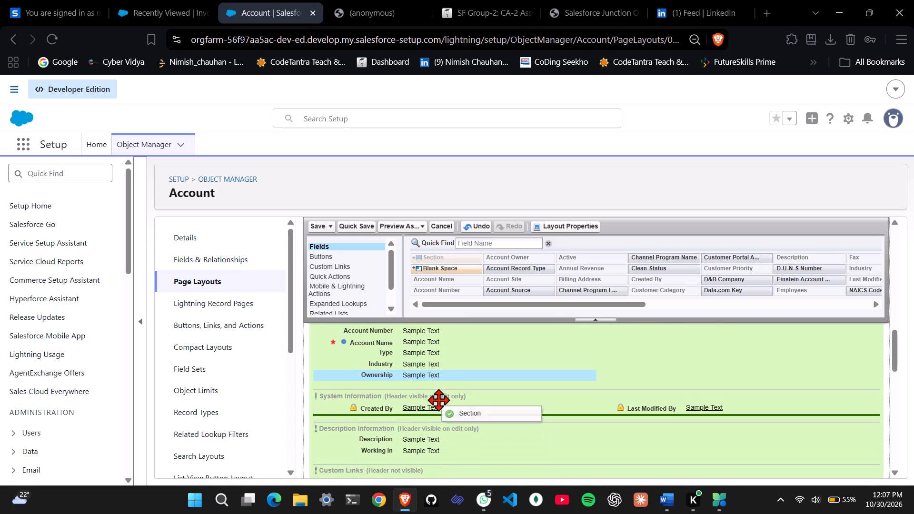
drag(438, 400, 438, 396)
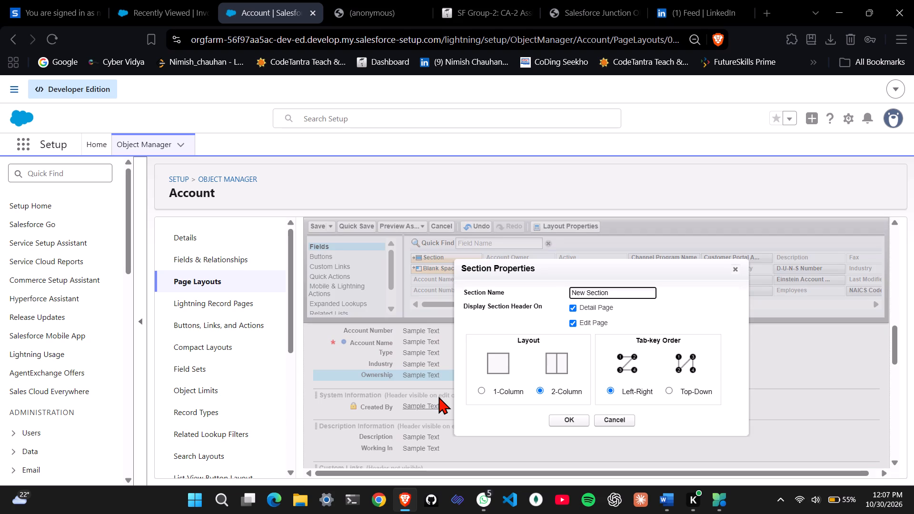
key(BackSpace)
key(BackSpace)
key(BackSpace)
key(BackSpace)
key(BackSpace)
key(BackSpace)
key(BackSpace)
key(BackSpace)
key(BackSpace)
key(BackSpace)
key(BackSpace)
key(BackSpace)
key(BackSpace)
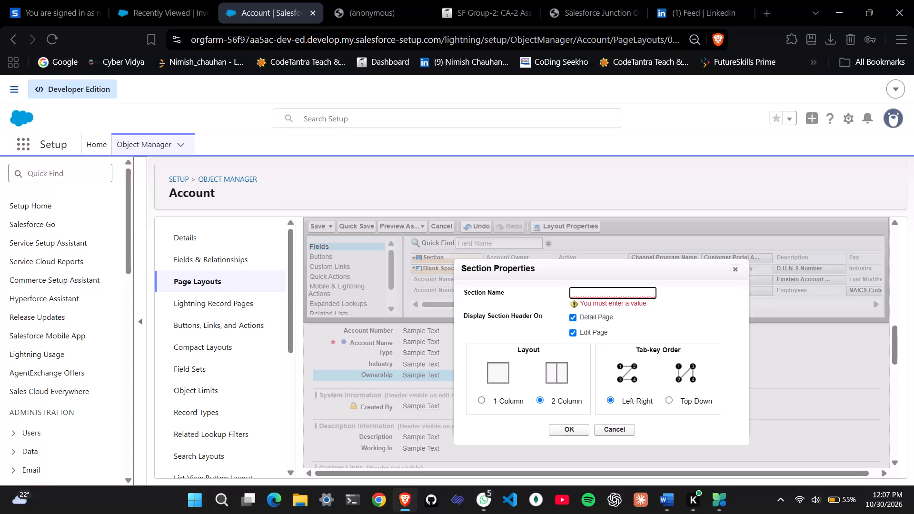
key(shift+c)
text(ontact Informatiob)
key(BackSpace)
key(n)
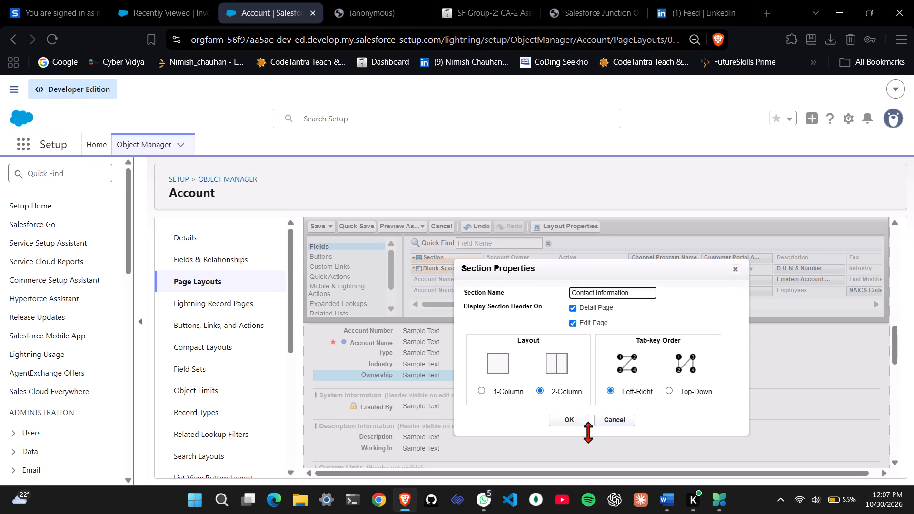
click(572, 421)
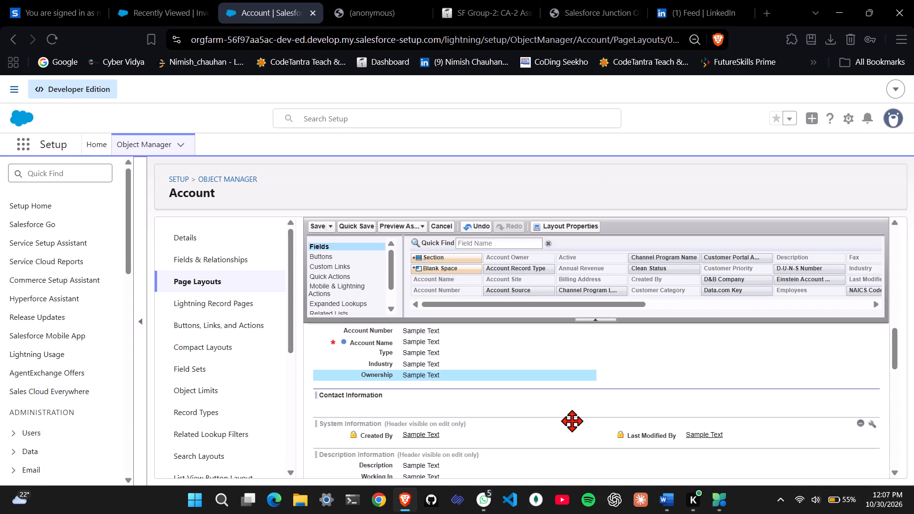
click(547, 415)
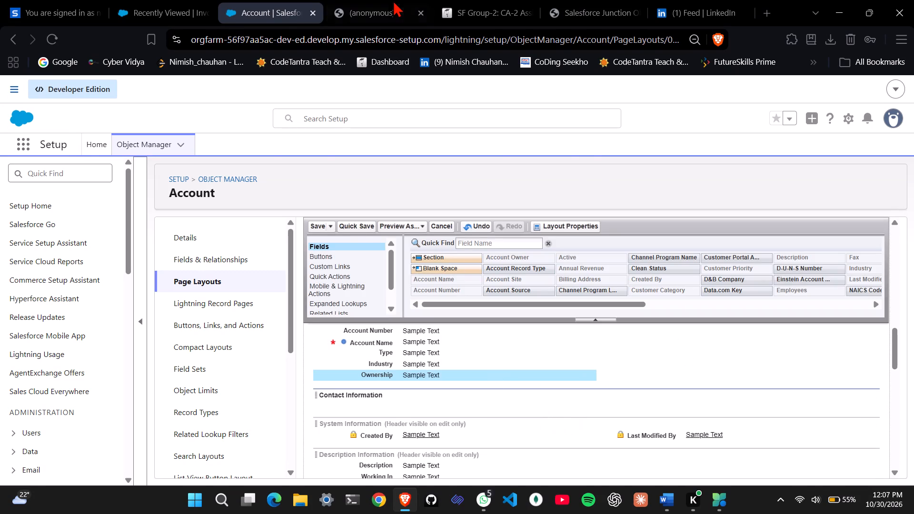
Check the Contact Information fields in the assignment PDF and move Phone from the original Account Information section into Contact Information's left column.
click(393, 0)
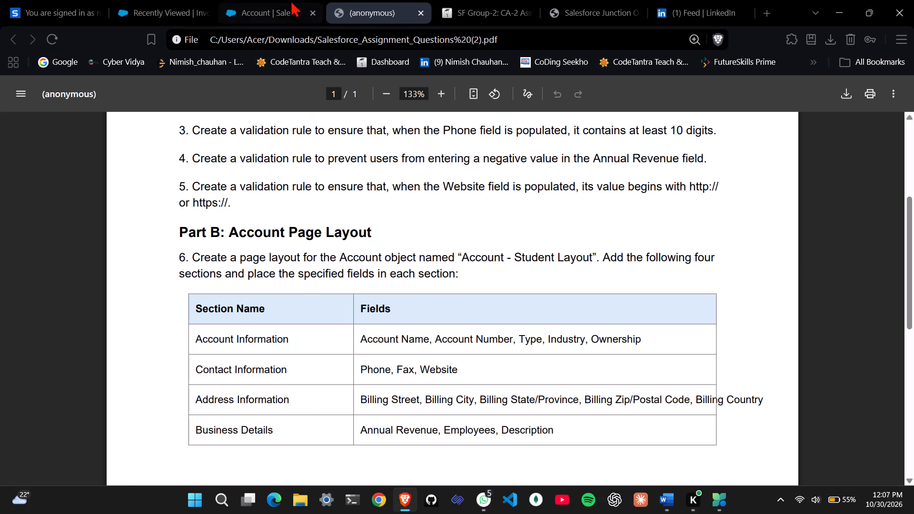
click(274, 0)
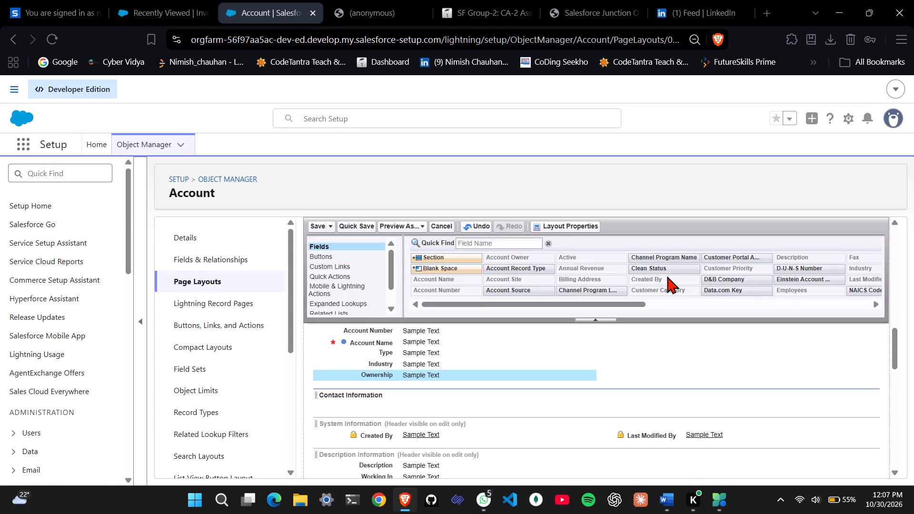
scroll(667, 276, left, 4)
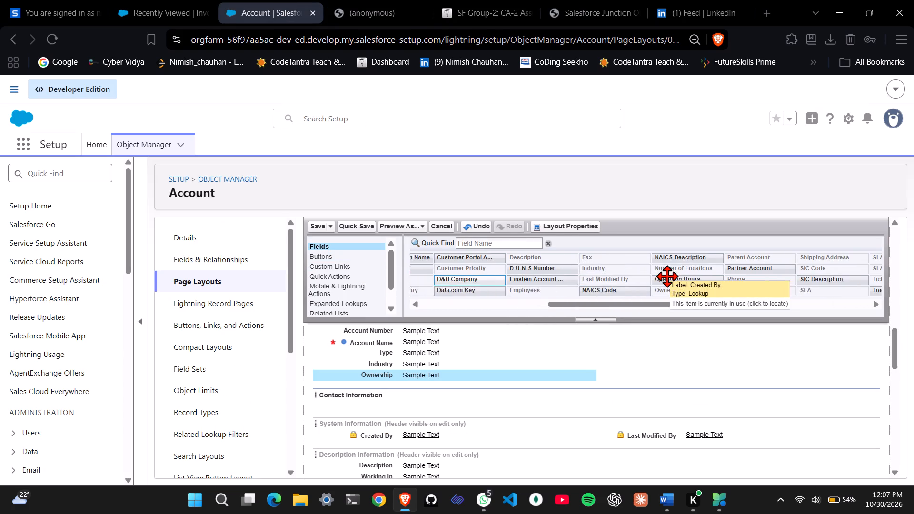
scroll(667, 276, left, 2)
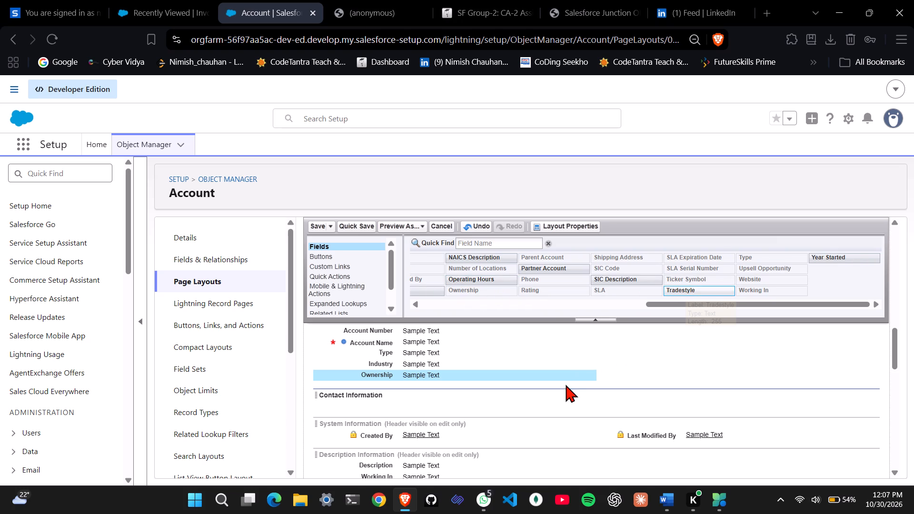
scroll(566, 385, up, 3)
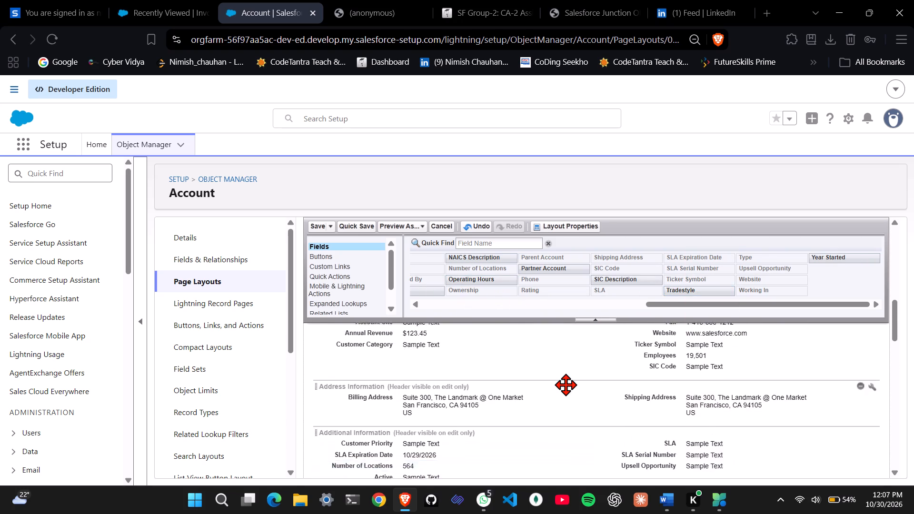
scroll(566, 385, up, 1)
scroll(566, 385, down, 1)
scroll(566, 385, up, 1)
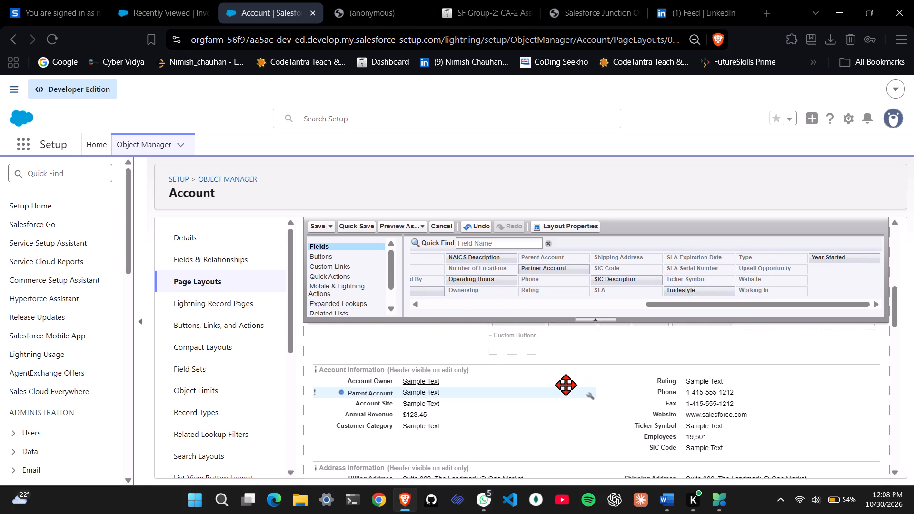
scroll(566, 385, up, 1)
drag(685, 402, 667, 475)
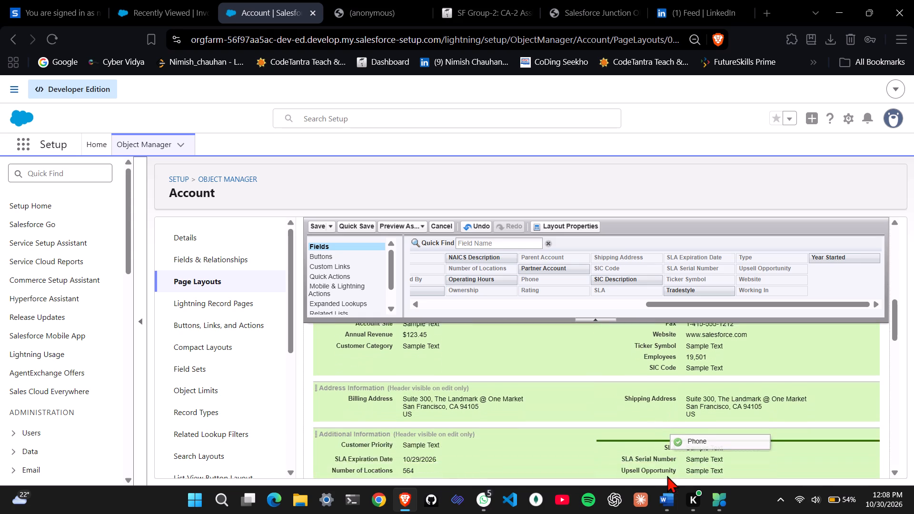
drag(667, 475, 624, 406)
click(723, 373)
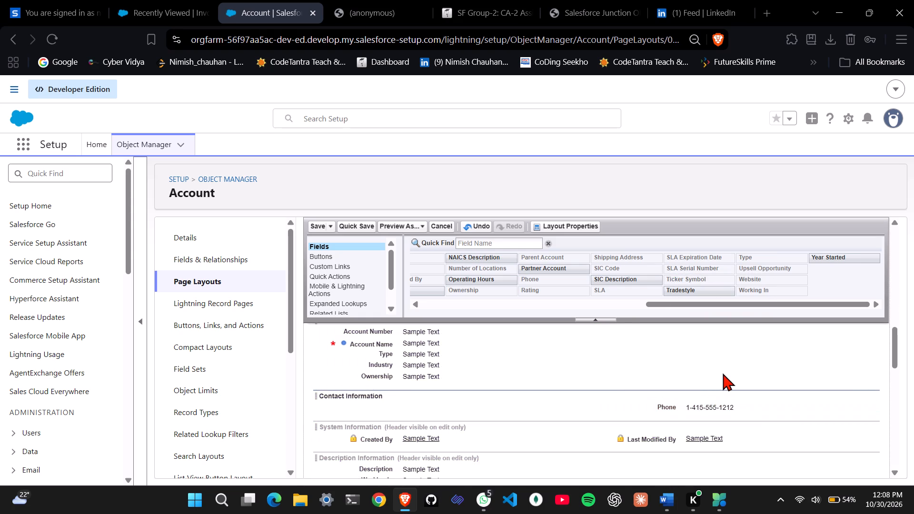
drag(681, 409, 421, 402)
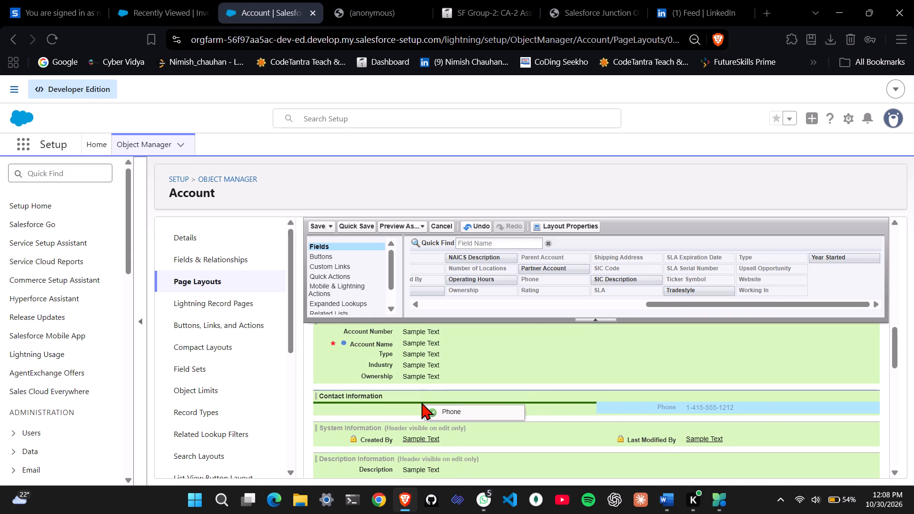
drag(421, 402, 422, 402)
click(535, 358)
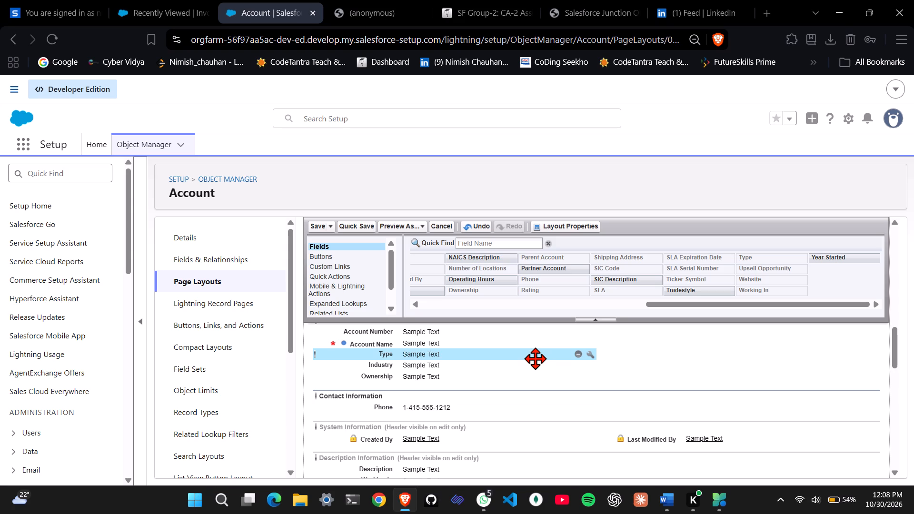
Move Fax from the original Account Information section to below Phone in the Contact Information section.
scroll(656, 361, up, 1)
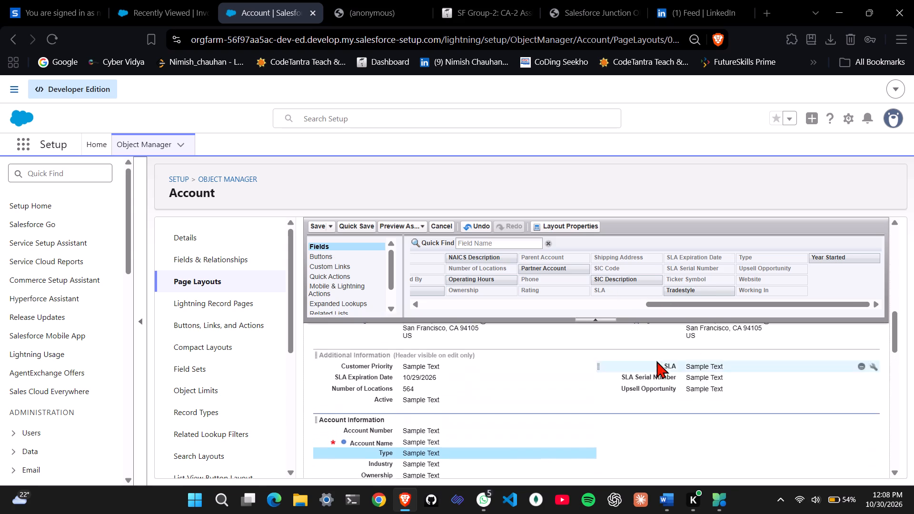
scroll(656, 361, up, 3)
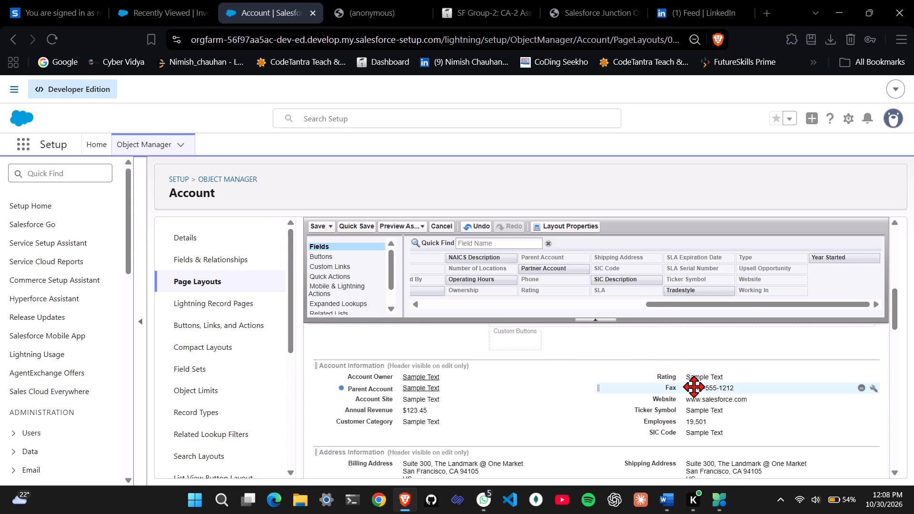
drag(694, 387, 390, 478)
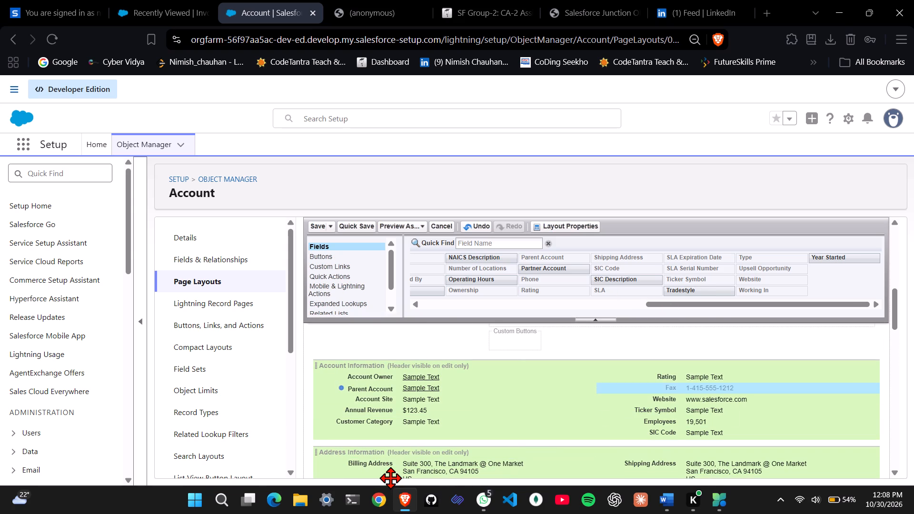
drag(390, 478, 393, 479)
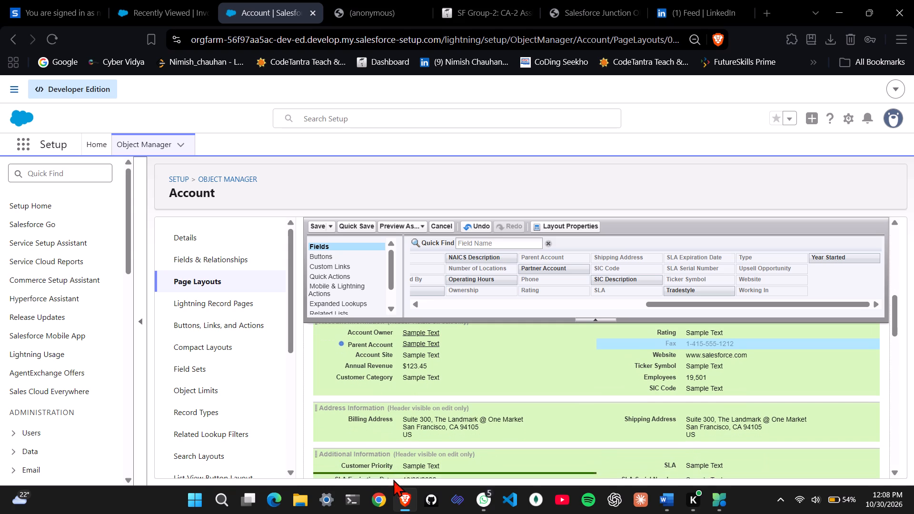
drag(393, 479, 393, 466)
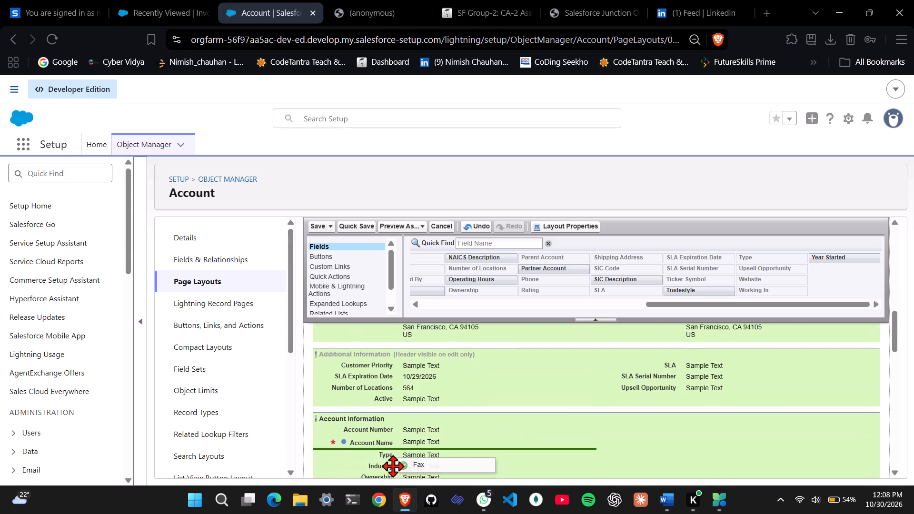
drag(393, 466, 387, 386)
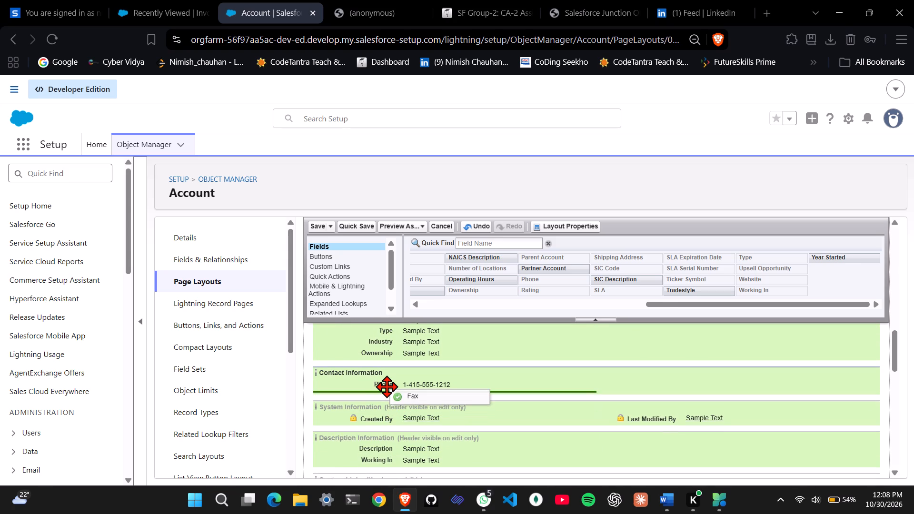
drag(387, 386, 387, 387)
click(514, 358)
Look through the original Account Information section and the available layout fields for the remaining Contact Information field.
scroll(514, 358, up, 2)
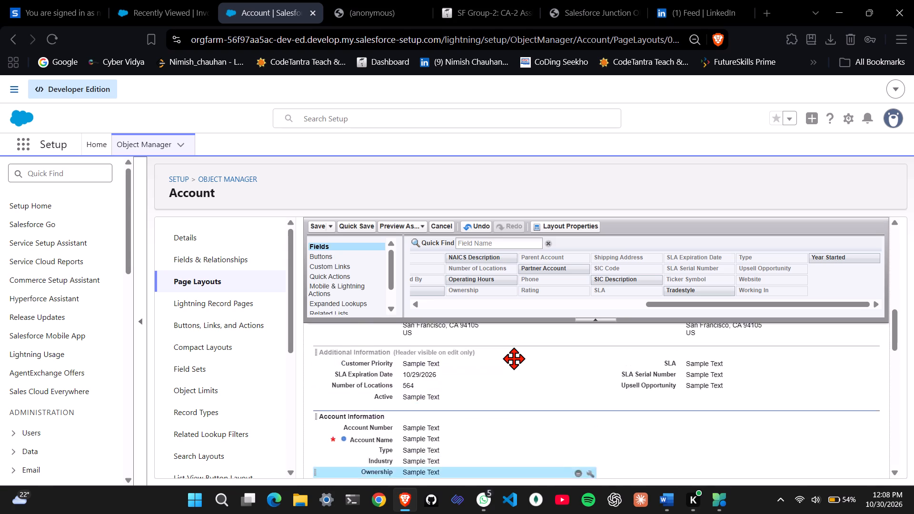
scroll(514, 358, up, 3)
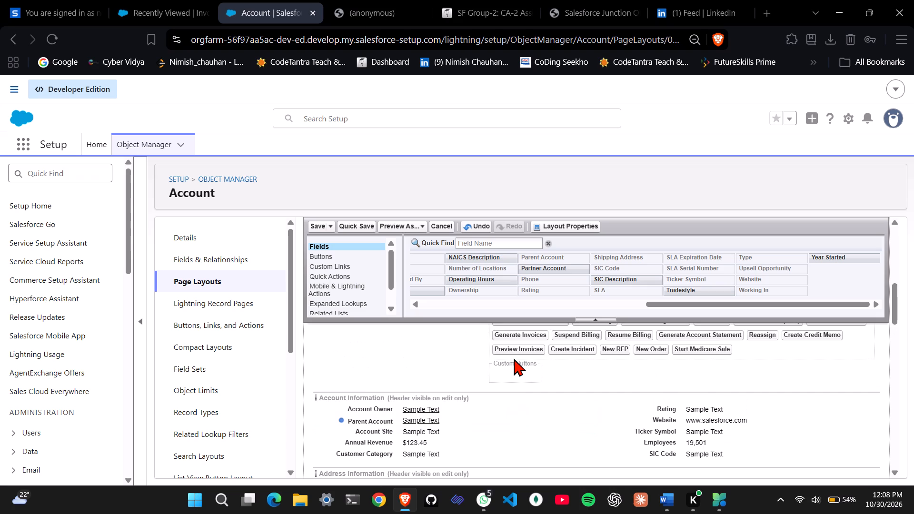
scroll(514, 358, down, 1)
scroll(514, 358, up, 1)
scroll(514, 358, down, 1)
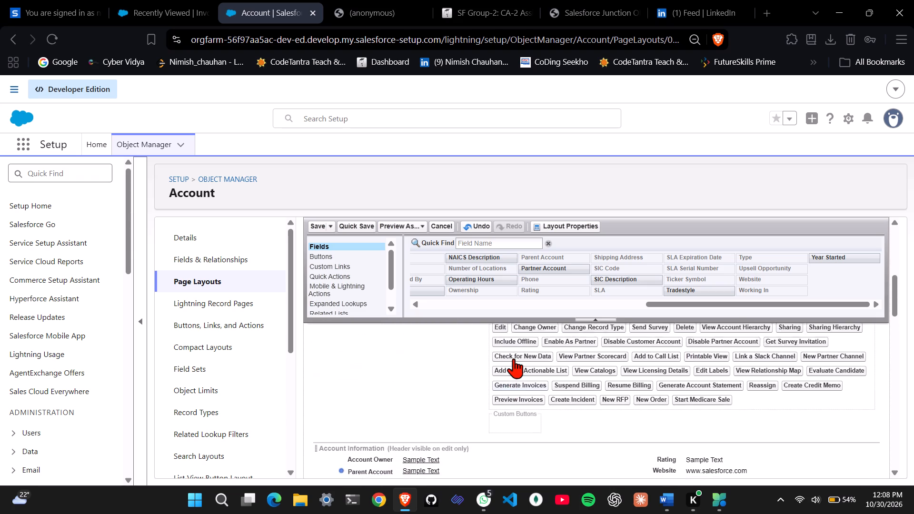
scroll(514, 358, down, 1)
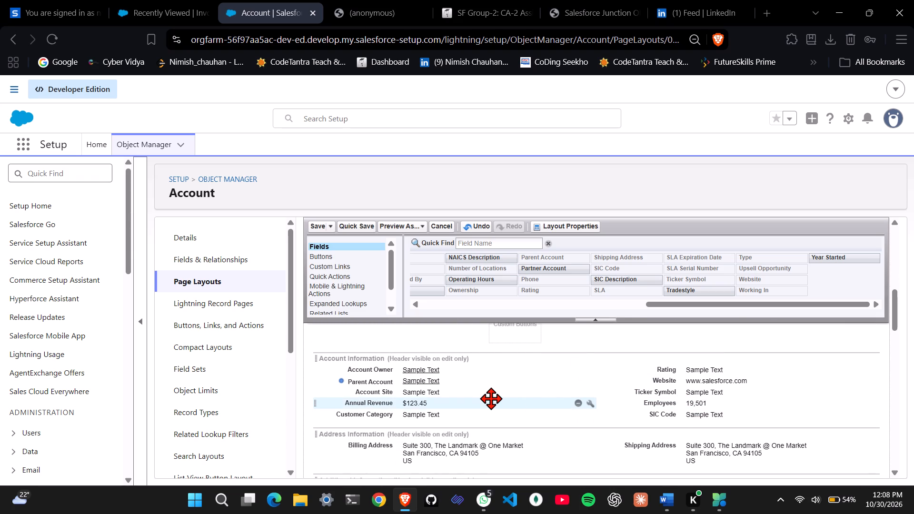
scroll(491, 398, up, 2)
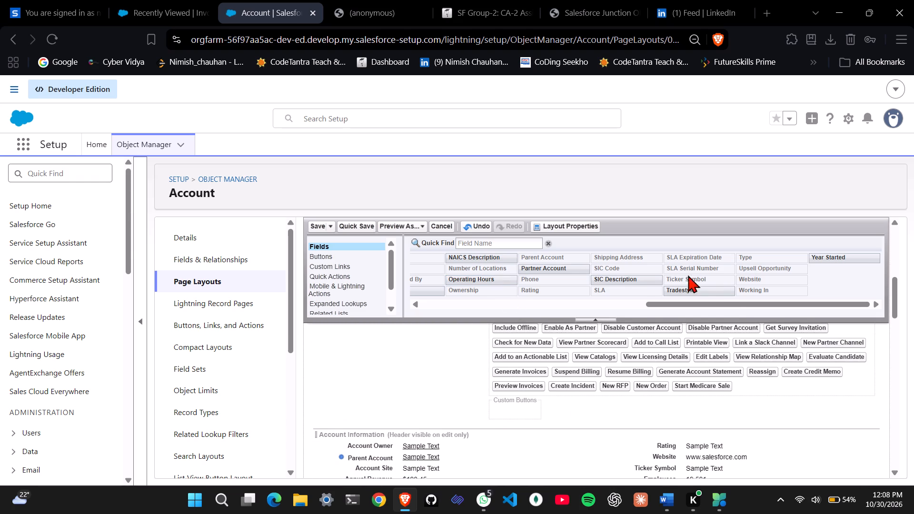
scroll(725, 275, up, 1)
scroll(725, 275, right, 5)
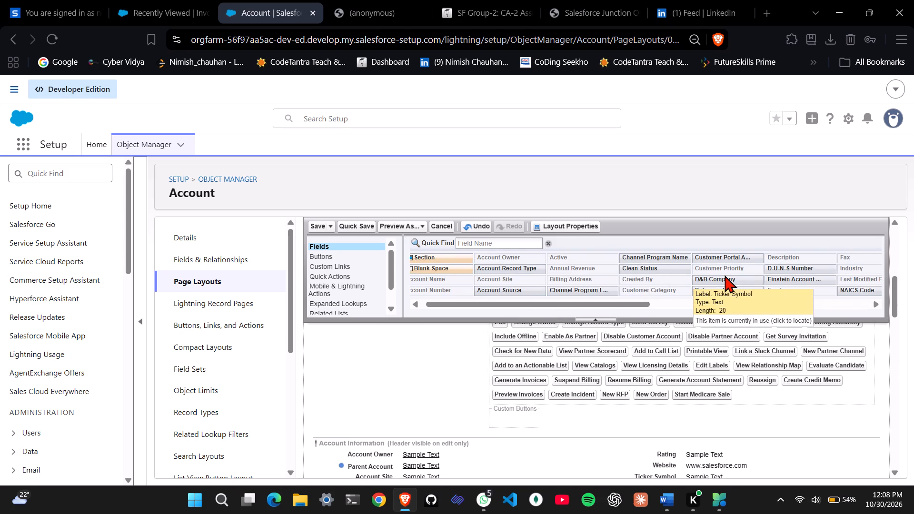
scroll(725, 275, left, 1)
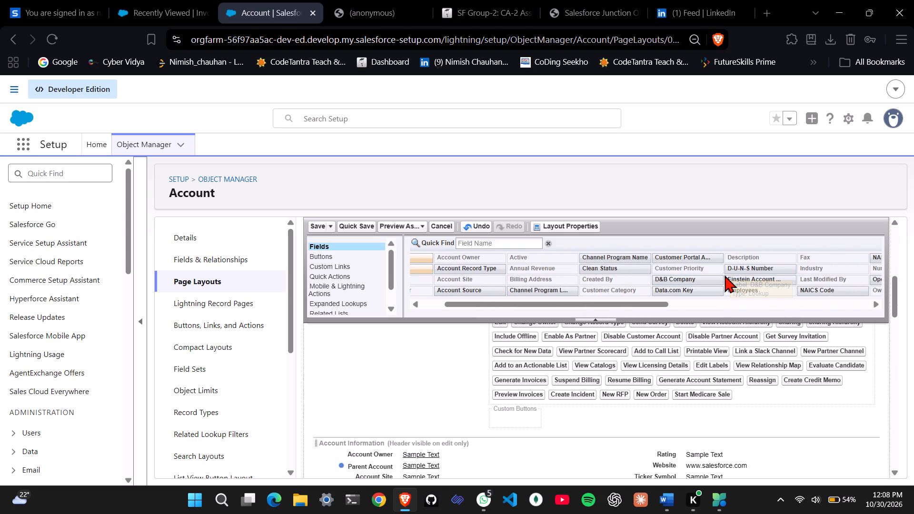
scroll(725, 275, left, 1)
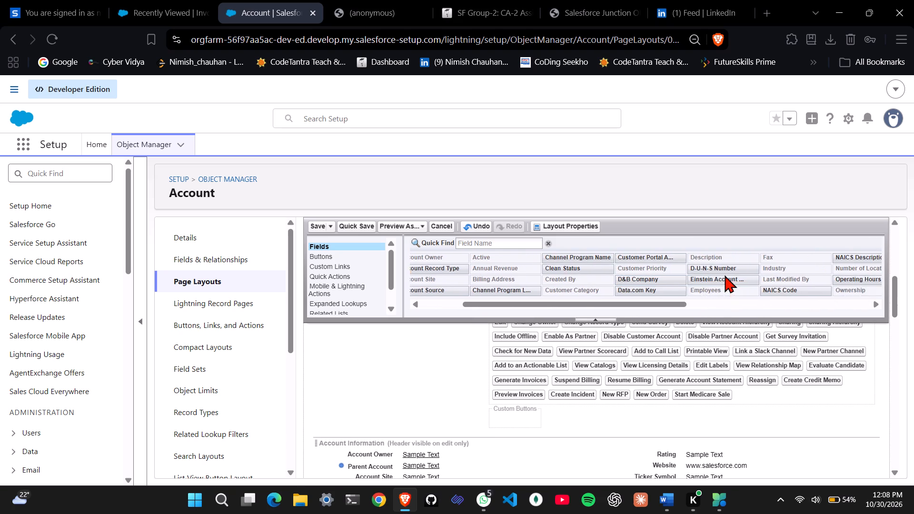
scroll(725, 275, left, 4)
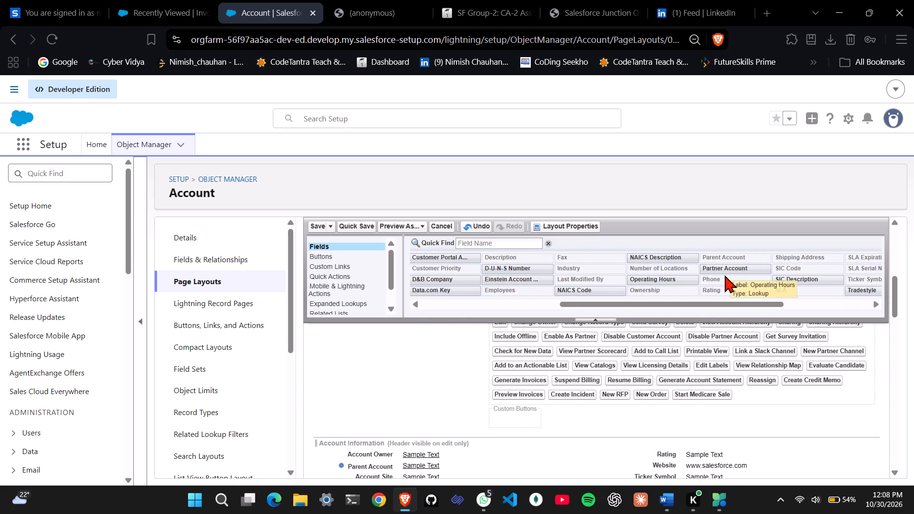
scroll(725, 275, left, 6)
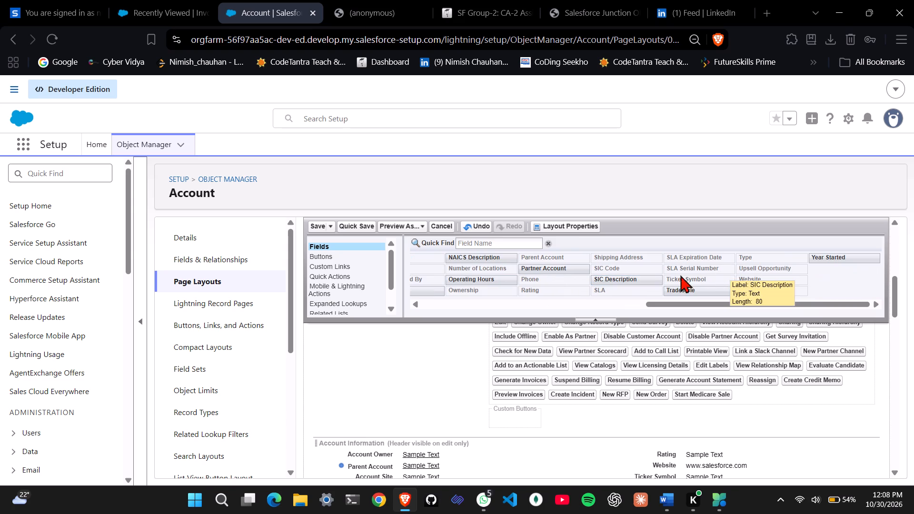
Recheck the Contact Information fields in the assignment PDF and search the available layout fields for "we".
click(518, 240)
text(lay)
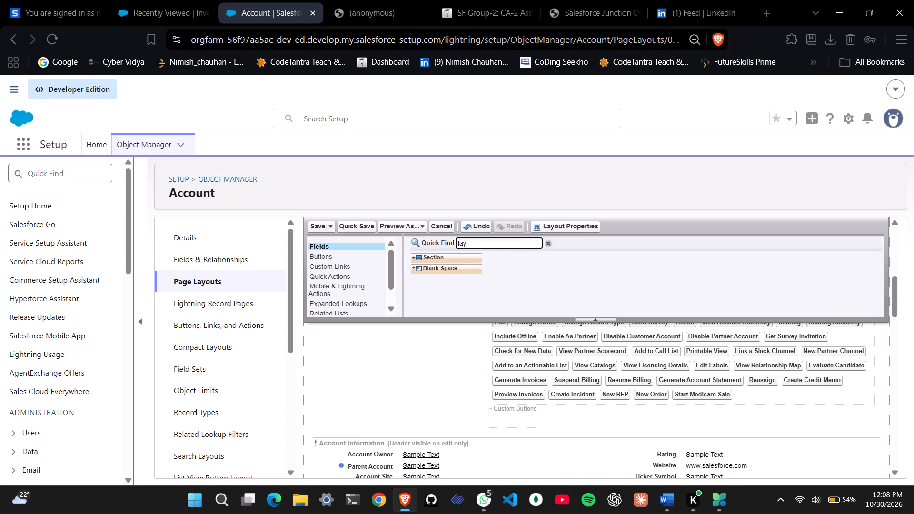
click(374, 1)
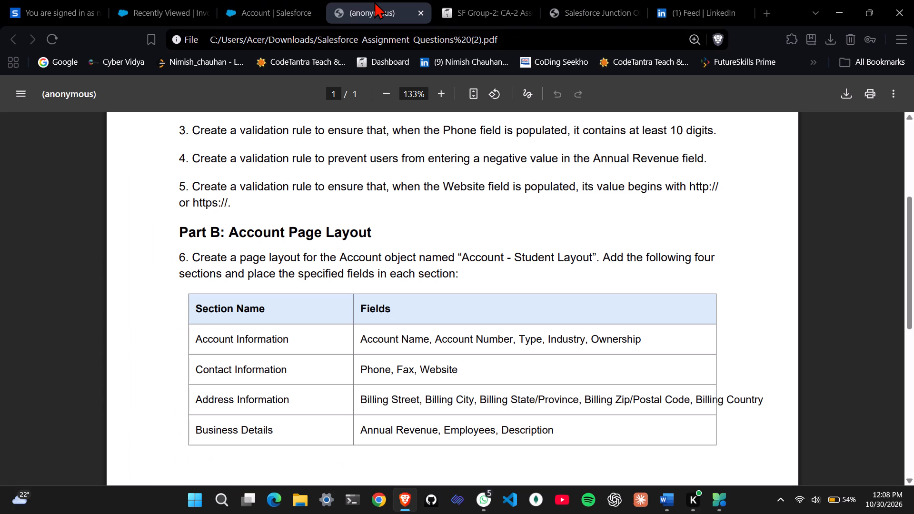
click(285, 2)
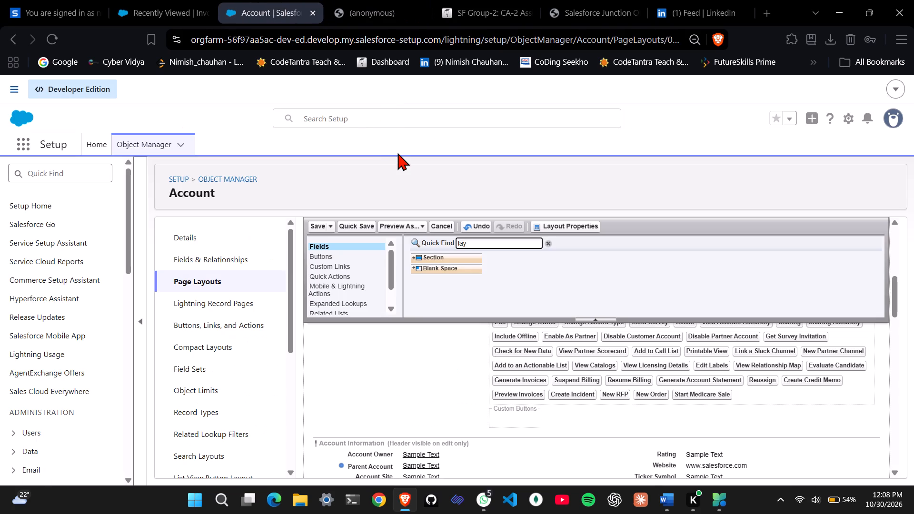
key(BackSpace)
key(BackSpace)
key(BackSpace)
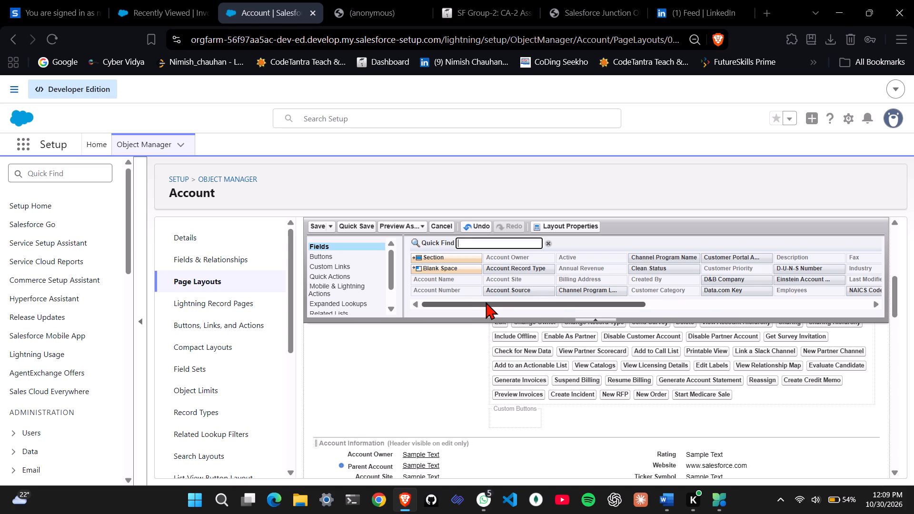
text(we)
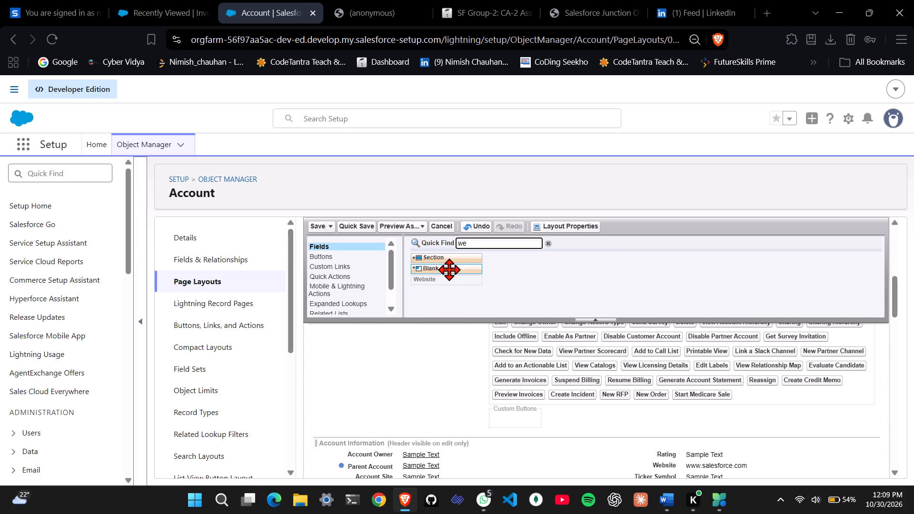
drag(449, 269, 436, 267)
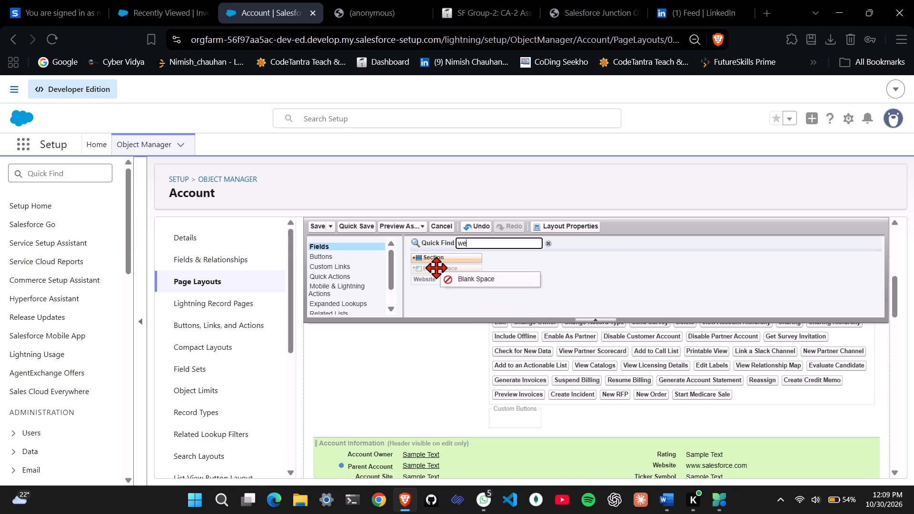
drag(436, 267, 436, 267)
click(416, 333)
Move Website from the original Account Information section to below Fax in the Contact Information section.
scroll(416, 333, down, 1)
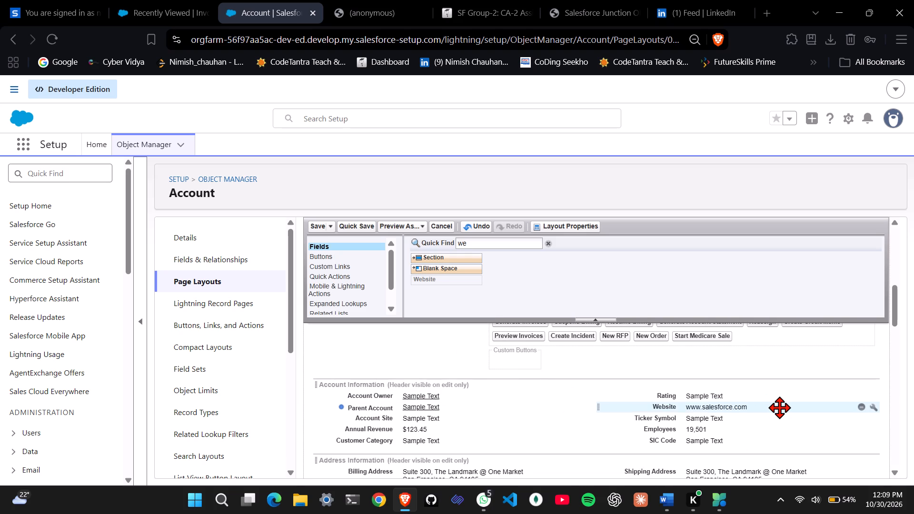
scroll(779, 407, up, 1)
scroll(779, 407, down, 2)
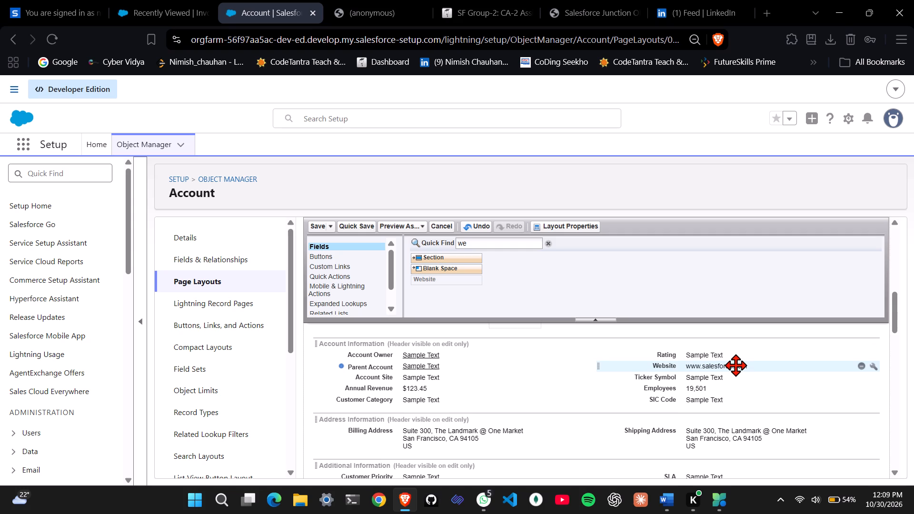
drag(755, 368, 583, 478)
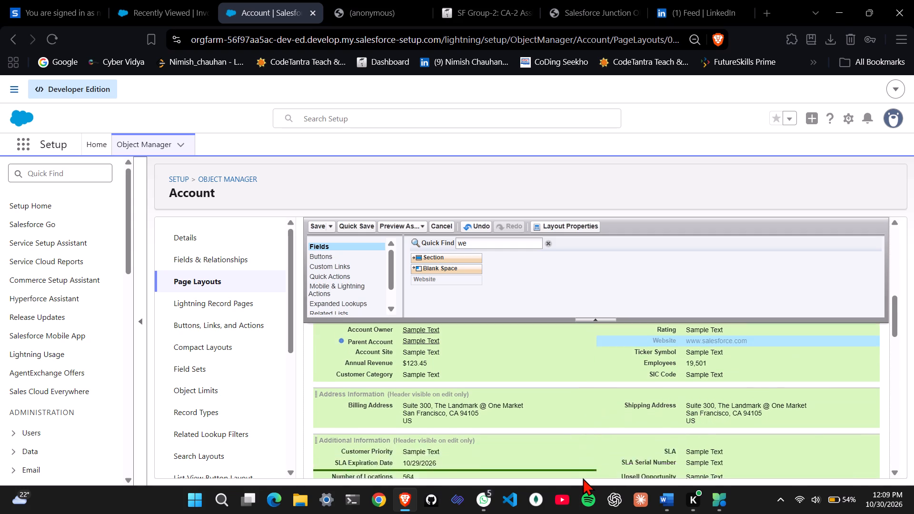
drag(583, 478, 577, 463)
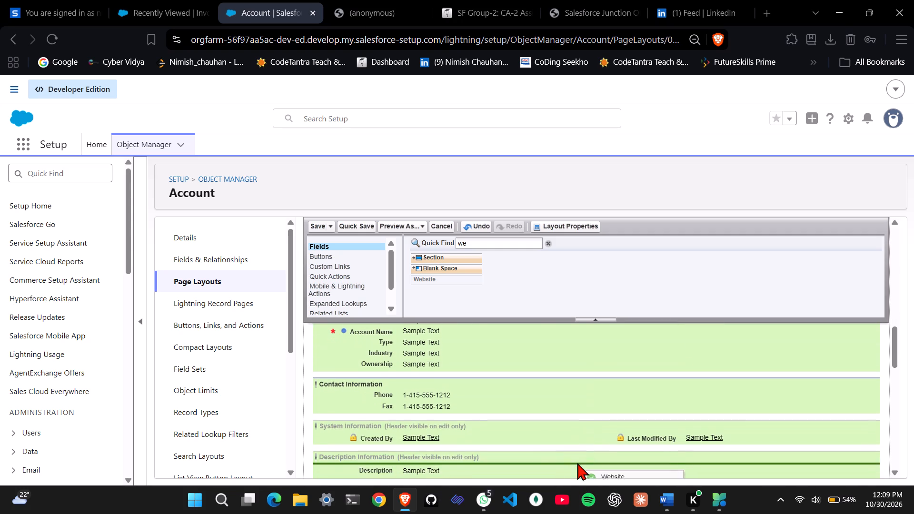
drag(577, 463, 417, 409)
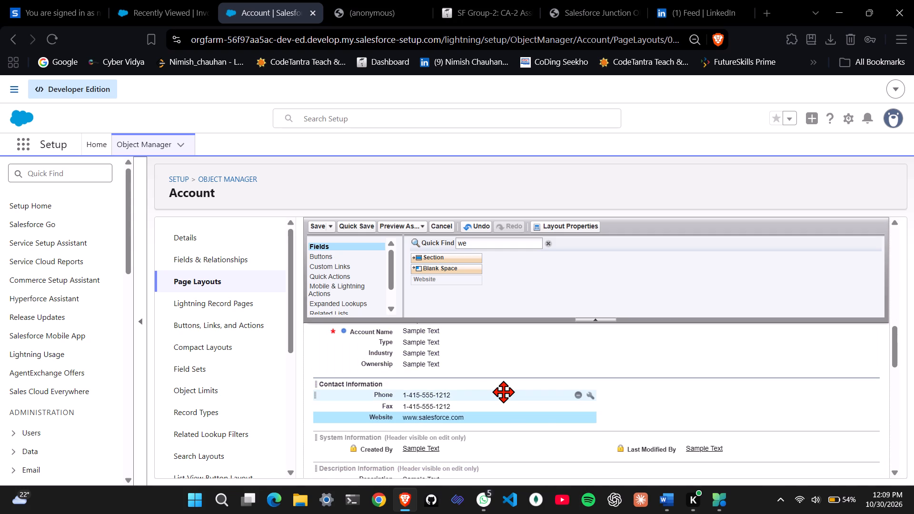
click(503, 392)
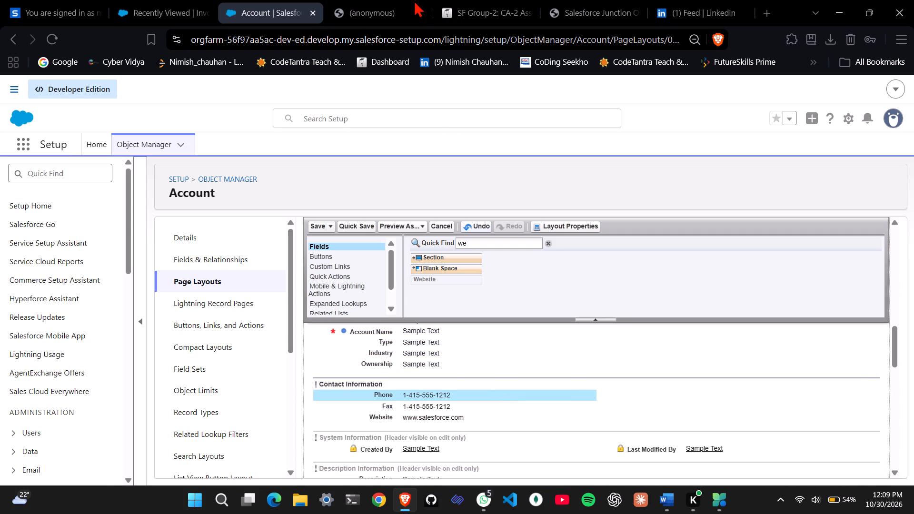
Review the section table in the assignment PDF for the section that follows Contact Information and its fields.
click(344, 0)
scroll(420, 247, down, 1)
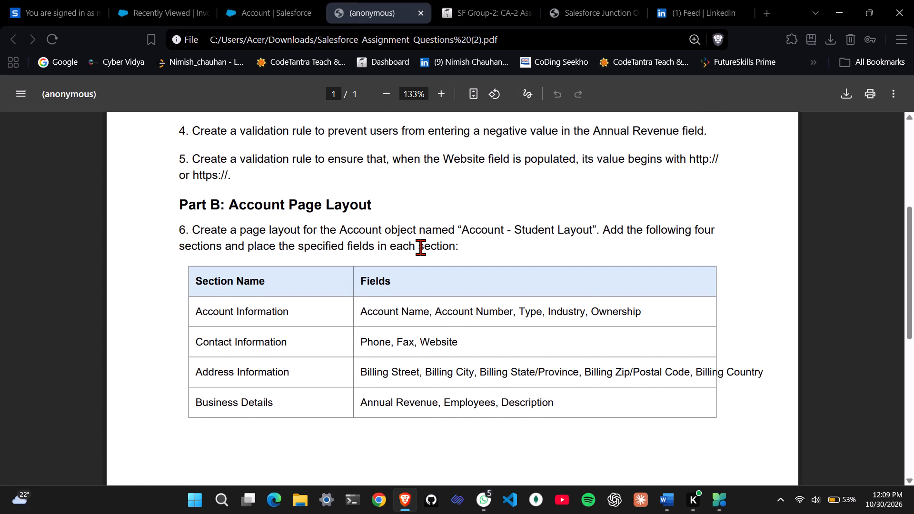
Check the remaining sections and their fields in the Account Page Layout table of the assignment PDF.
scroll(420, 247, down, 1)
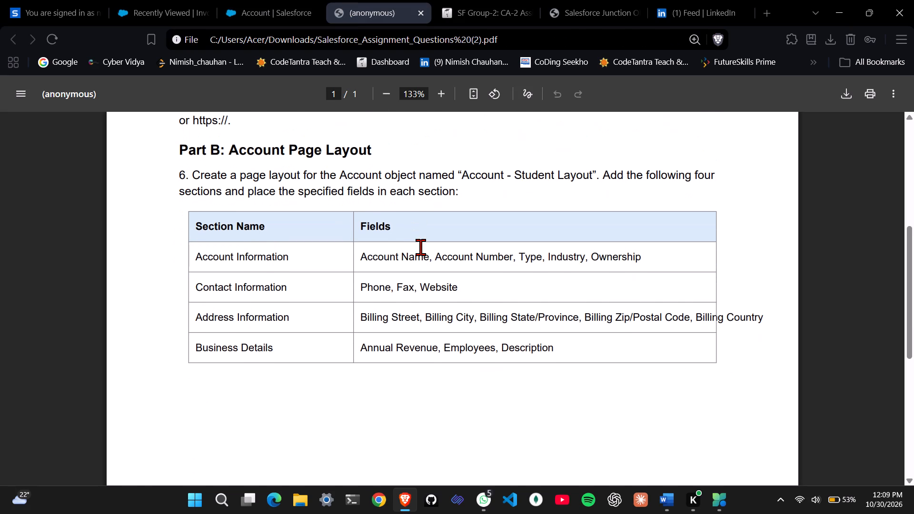
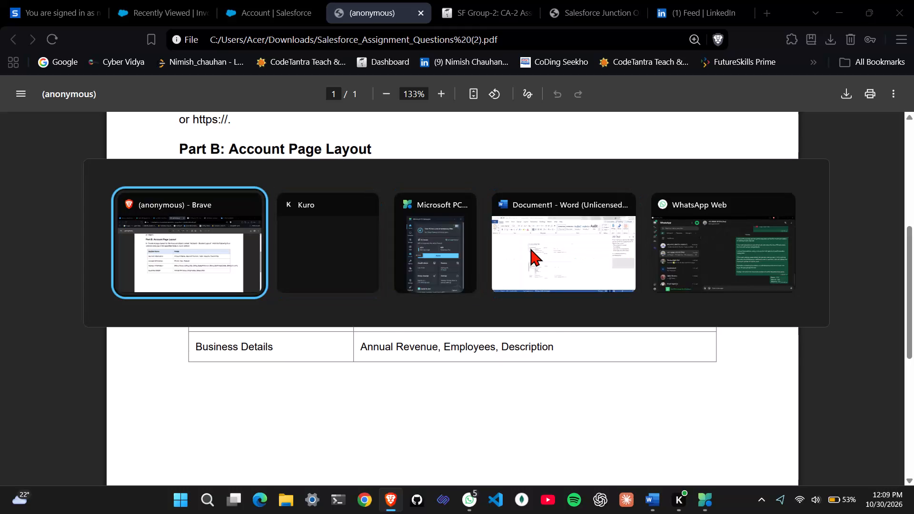
Return to the Account page layout editor and add a new section directly below the Contact Information section.
click(259, 0)
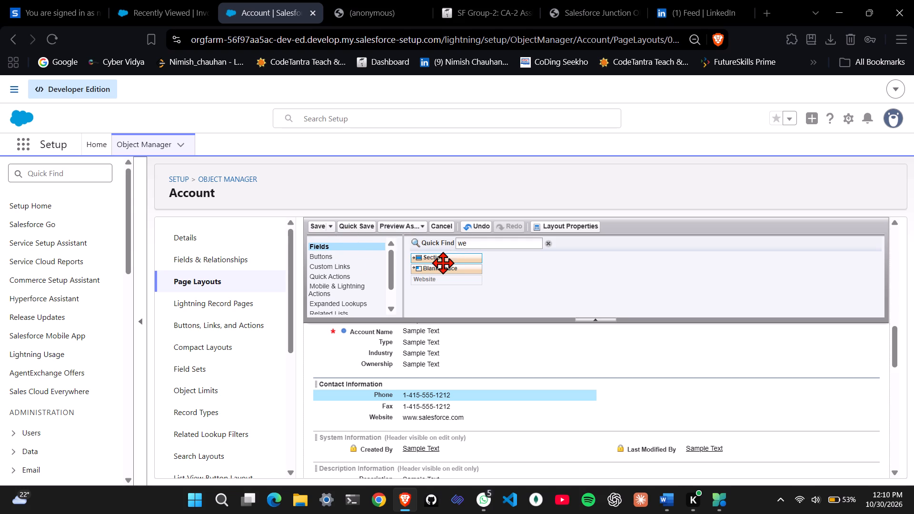
drag(442, 259, 437, 445)
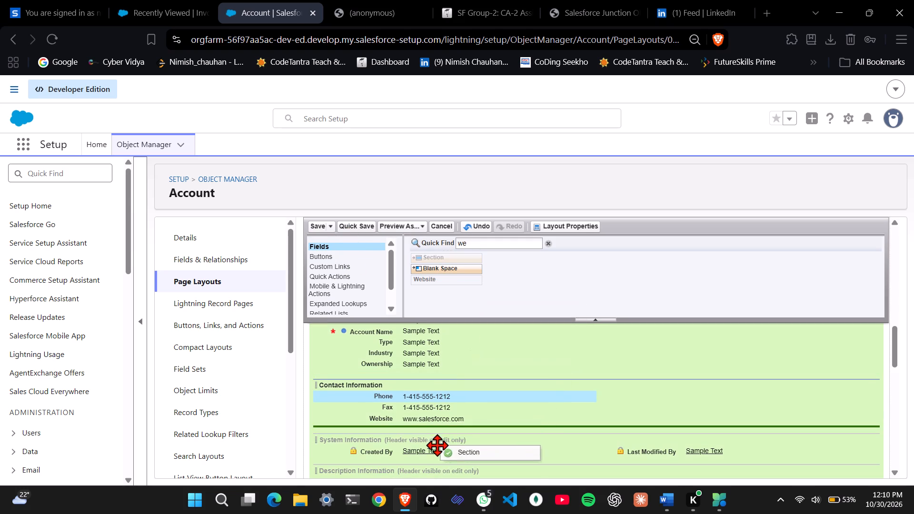
Add a two-column section named "Account info" between the Contact Information and System Information sections.
drag(437, 445, 424, 390)
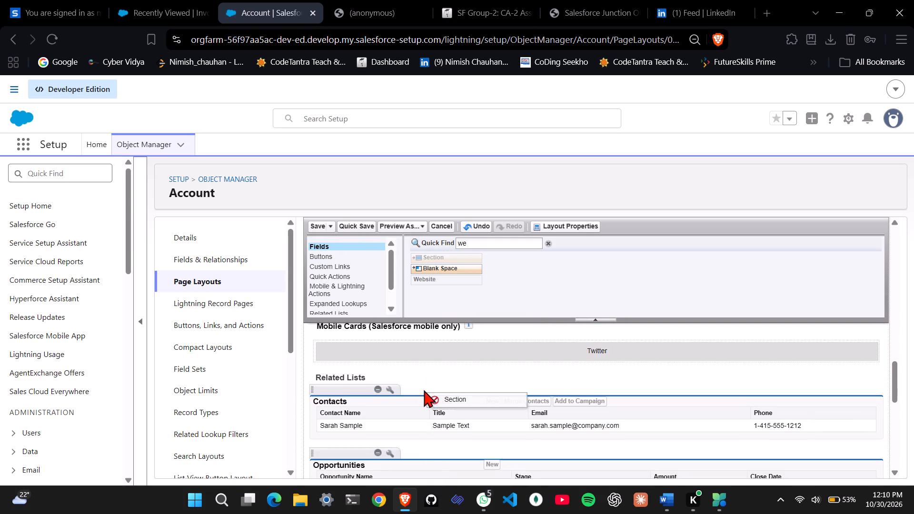
drag(424, 390, 418, 318)
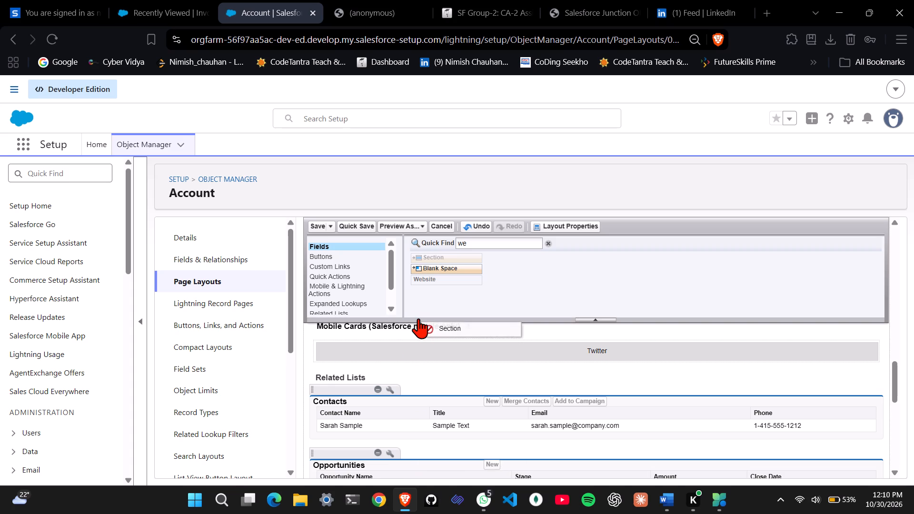
drag(418, 318, 636, 317)
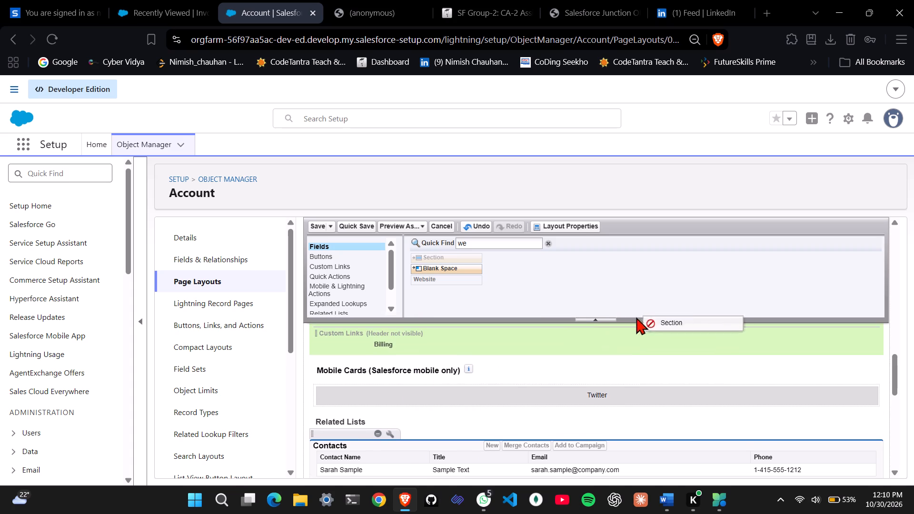
drag(636, 317, 524, 412)
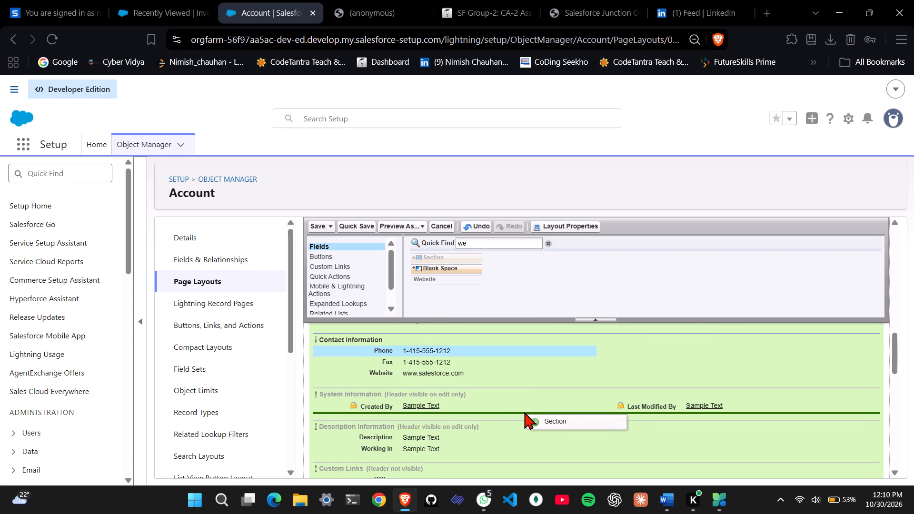
drag(524, 412, 518, 393)
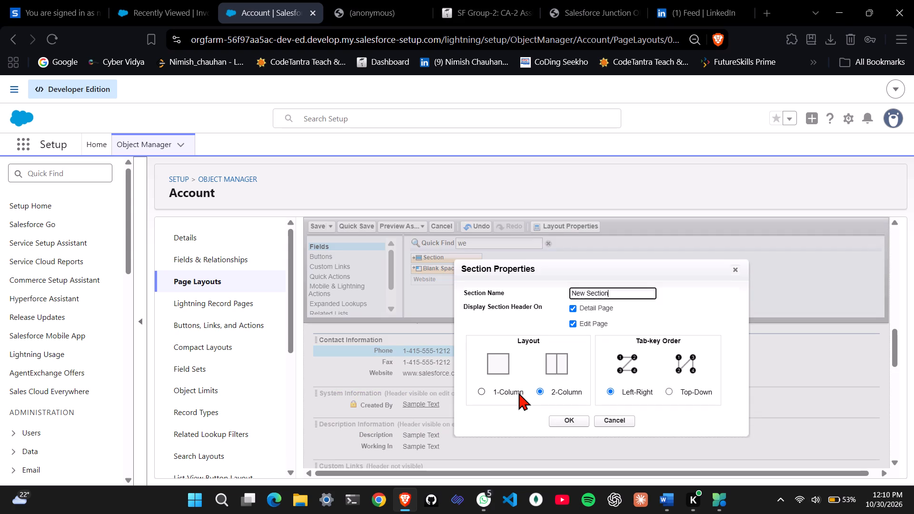
drag(616, 294, 512, 296)
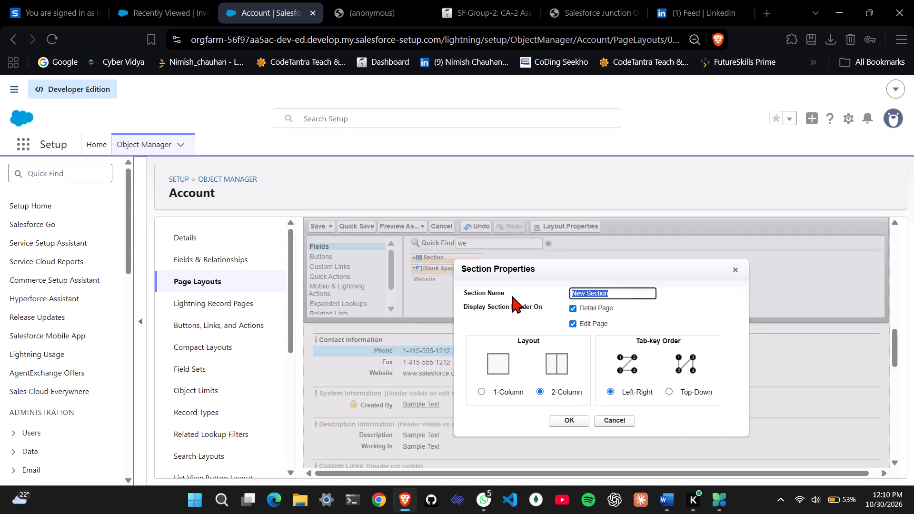
key(BackSpace)
text(Account info)
click(567, 420)
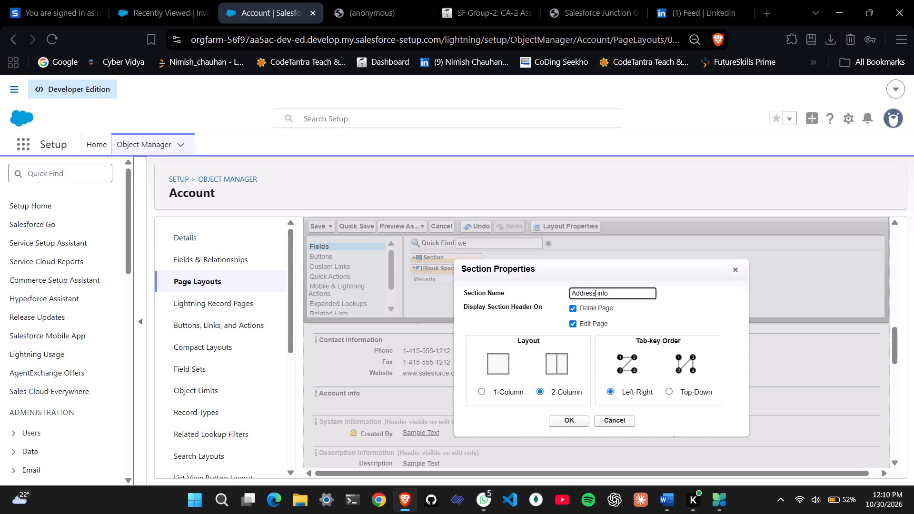
click(375, 0)
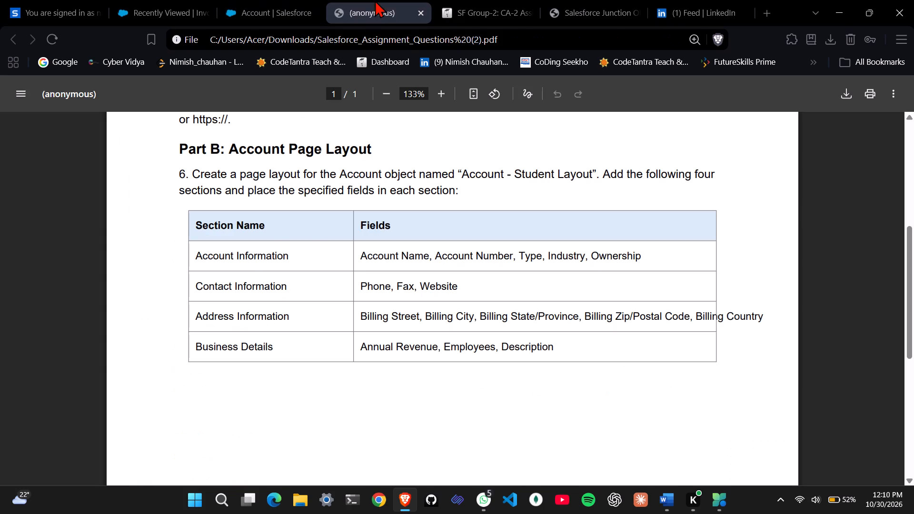
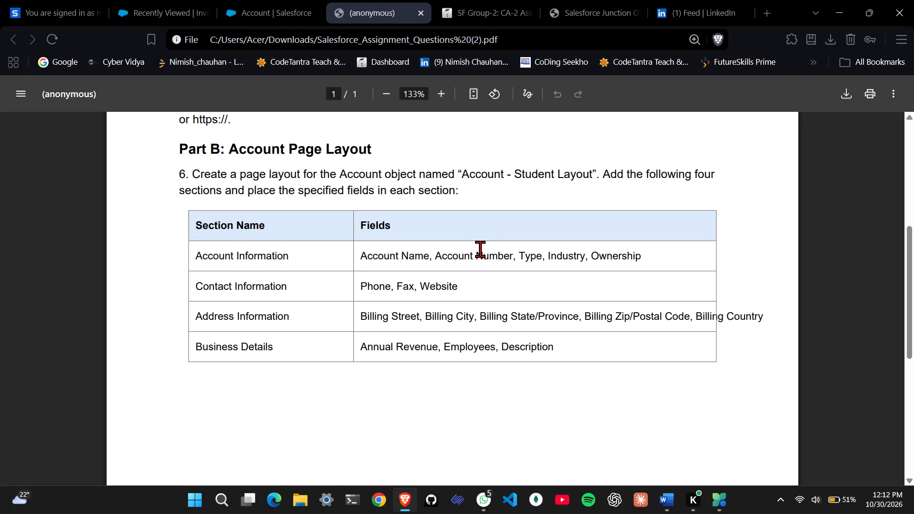
Apply the name "Address info" to the new two-column section below Contact Information.
click(582, 0)
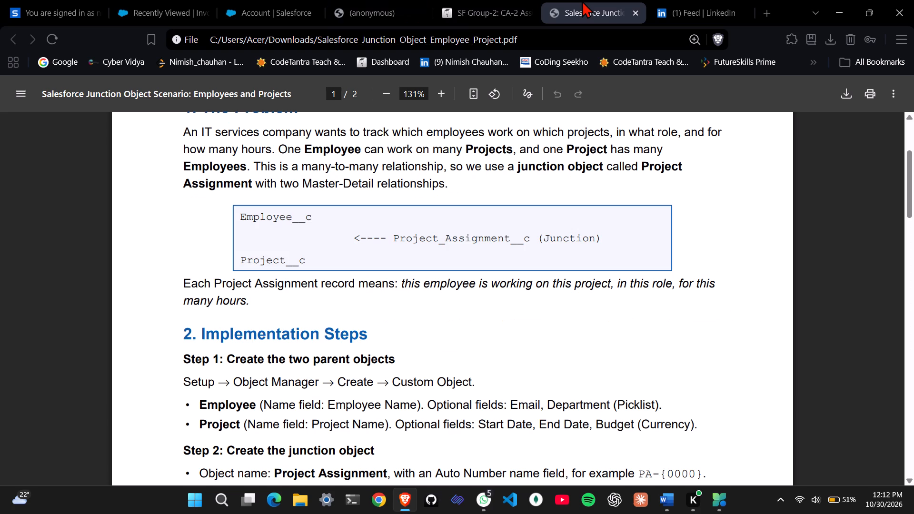
click(336, 0)
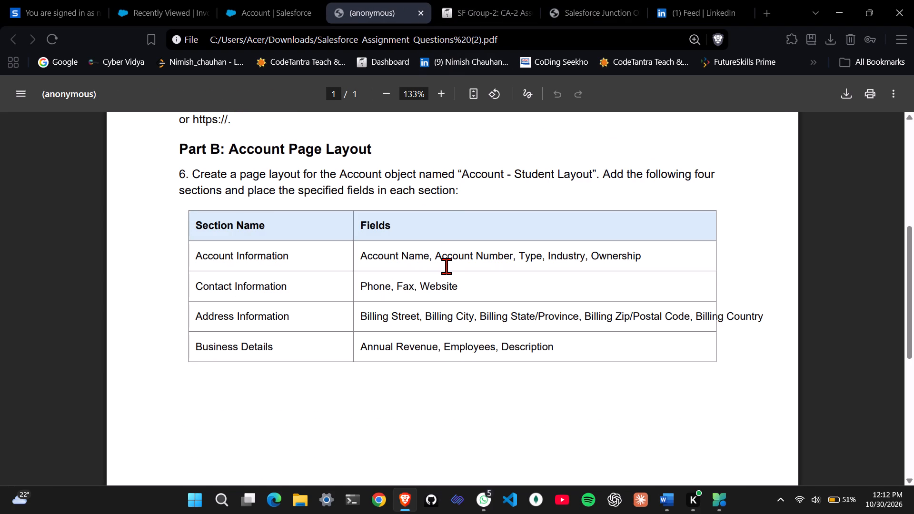
click(257, 3)
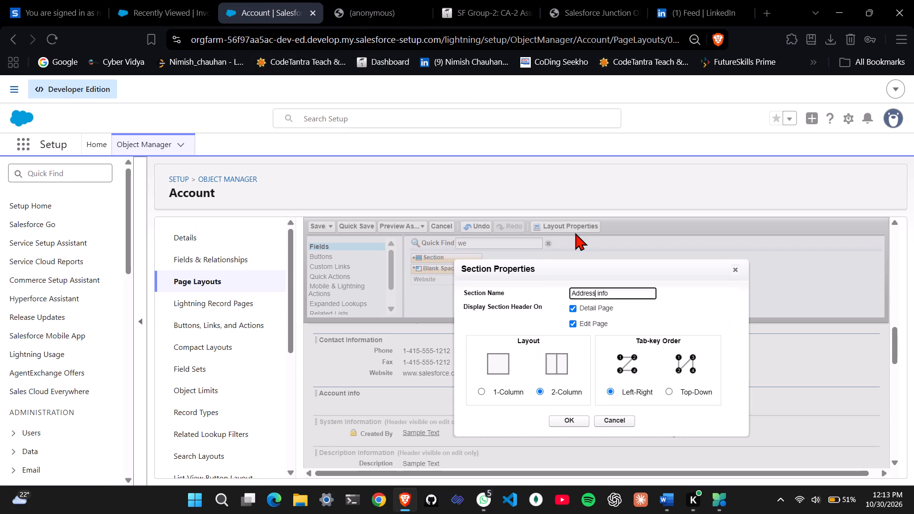
click(569, 423)
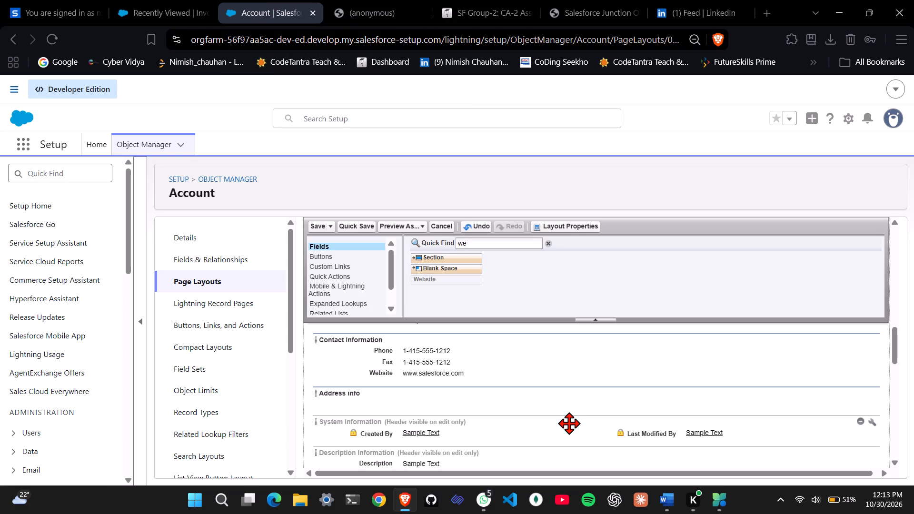
Check the fields placed in the Account Information and Contact Information sections against the section table in the assignment PDF.
scroll(569, 423, down, 1)
scroll(569, 423, up, 3)
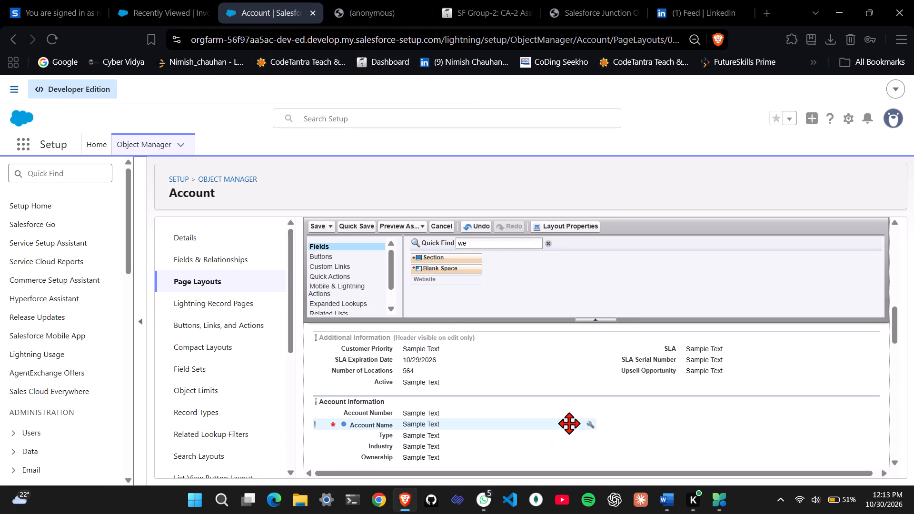
scroll(569, 423, down, 3)
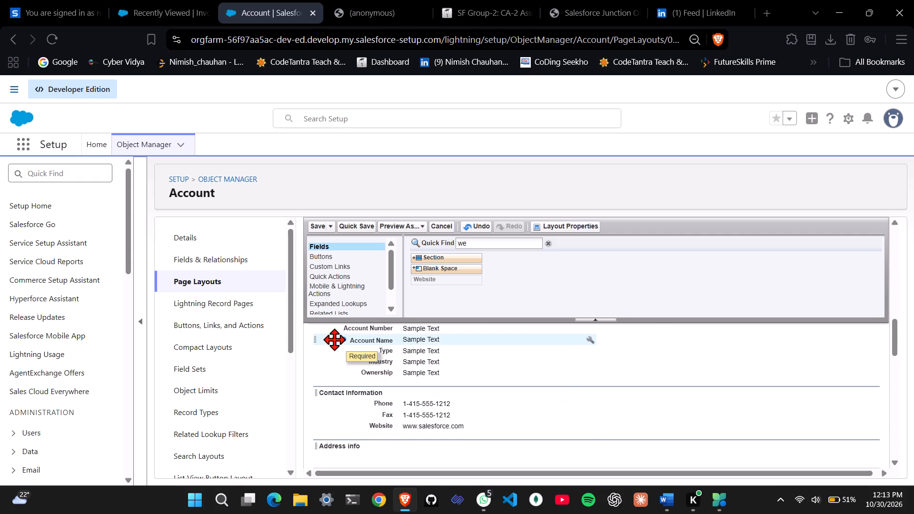
scroll(442, 400, down, 1)
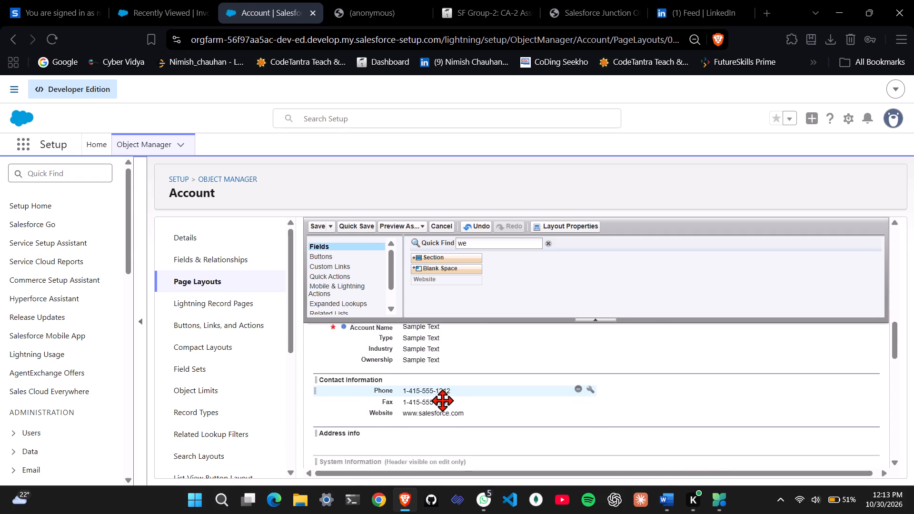
scroll(442, 400, down, 1)
click(368, 3)
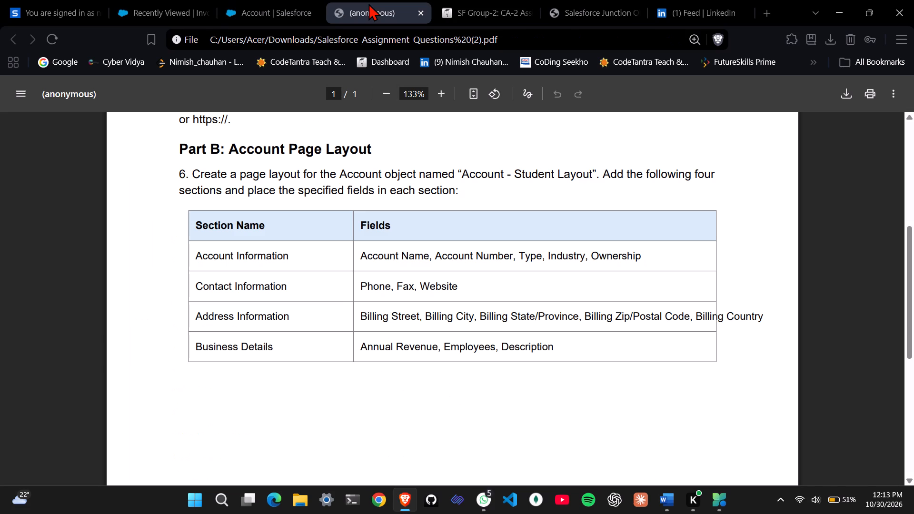
click(268, 0)
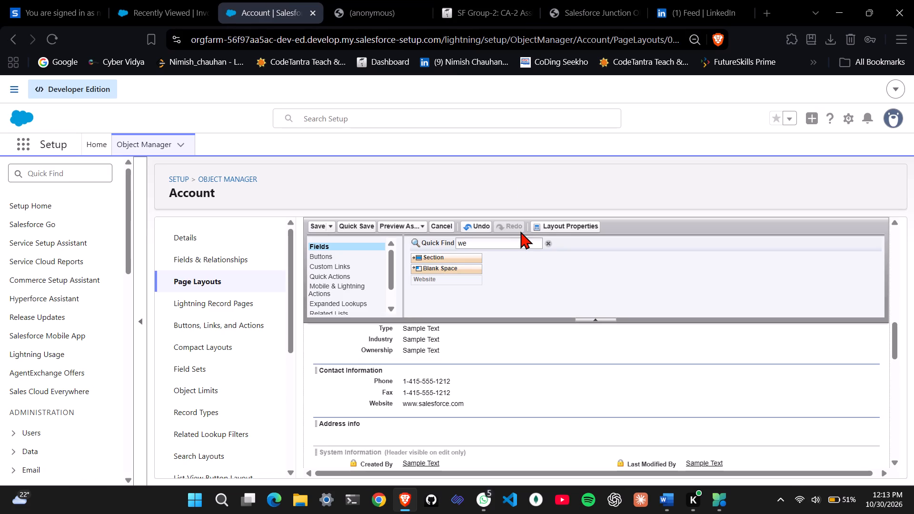
Clear the field search and compare the layout's existing Address Information section with the billing fields required in the assignment PDF.
click(542, 281)
click(549, 245)
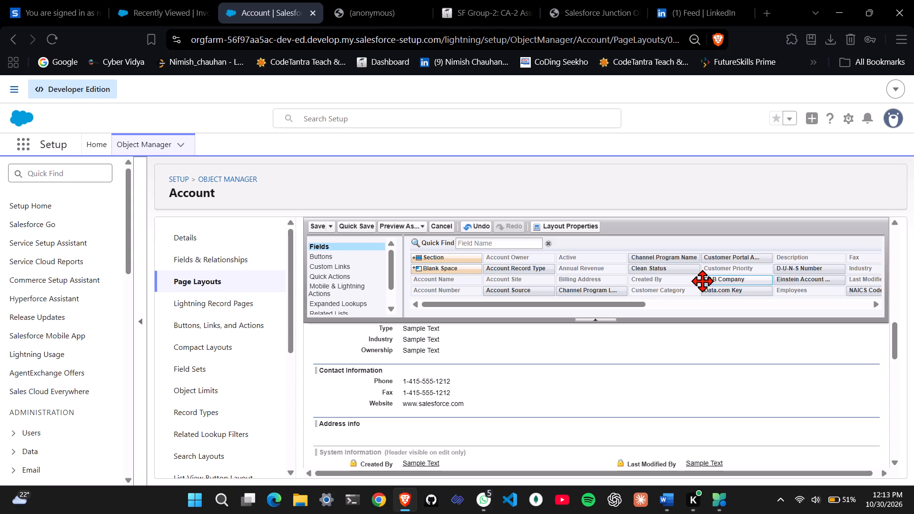
scroll(521, 410, up, 2)
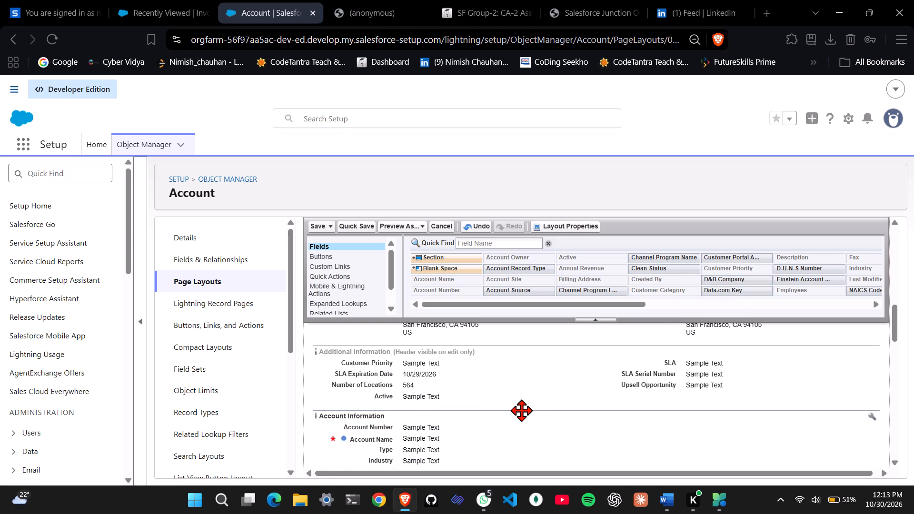
scroll(521, 410, up, 3)
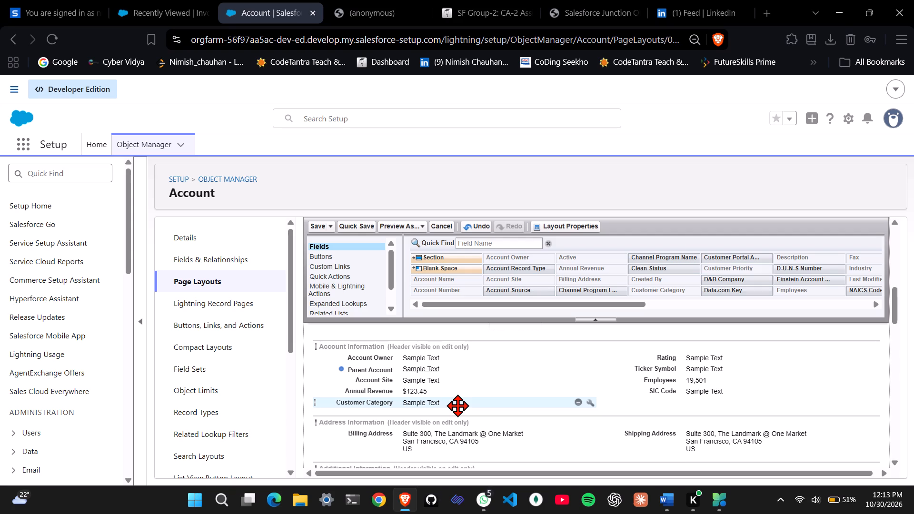
scroll(457, 405, down, 1)
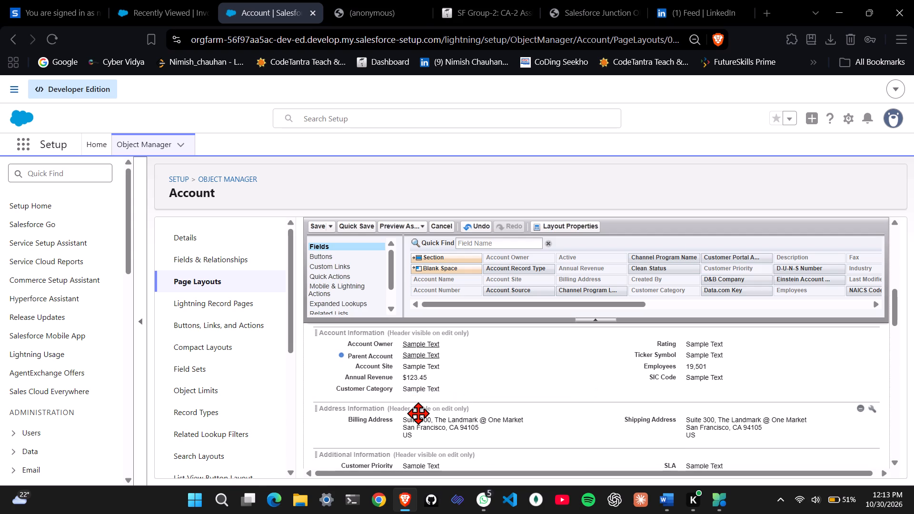
click(356, 0)
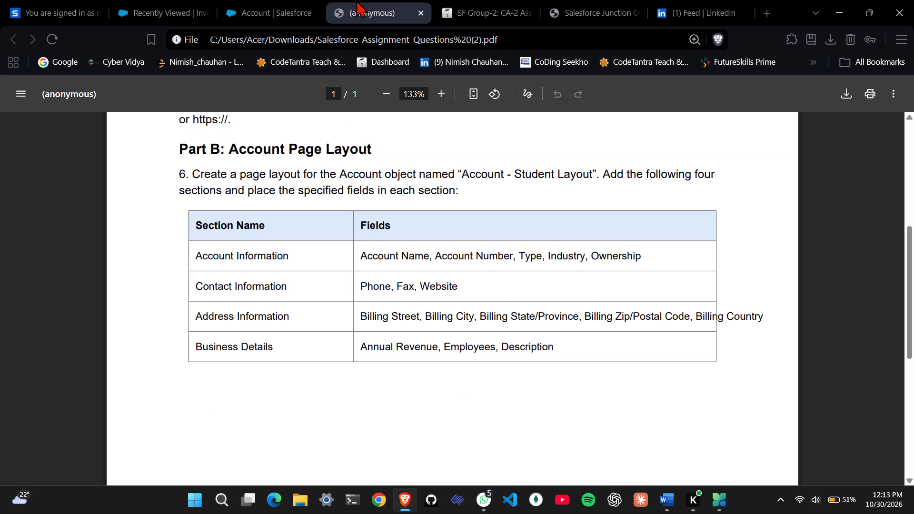
click(274, 0)
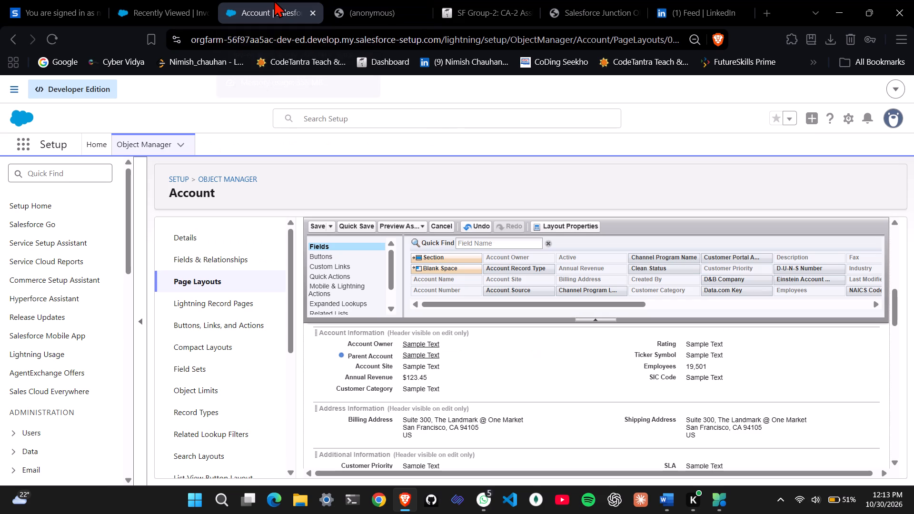
Search the layout's available fields for "bill", then clear the search and look through the full field list.
click(482, 246)
key(b)
text(ill)
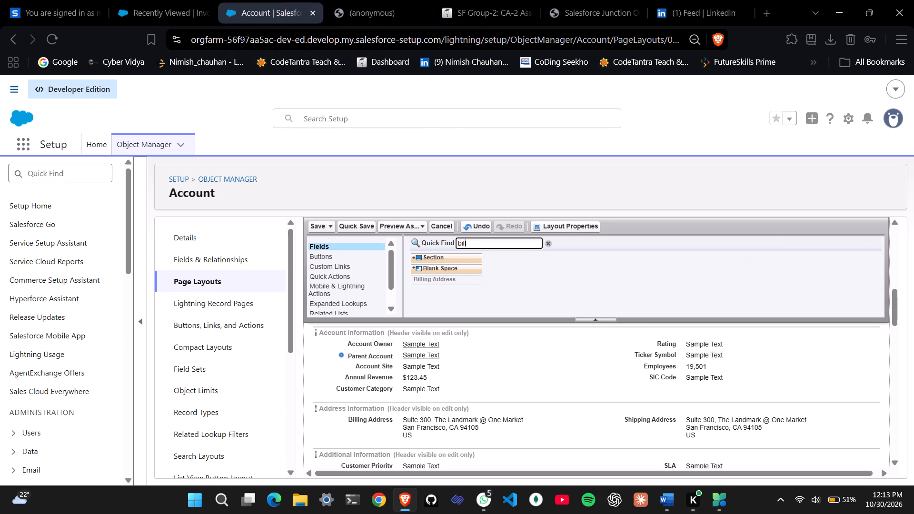
key(BackSpace)
key(BackSpace)
key(BackSpace)
key(BackSpace)
key(BackSpace)
key(BackSpace)
key(BackSpace)
key(BackSpace)
key(BackSpace)
key(BackSpace)
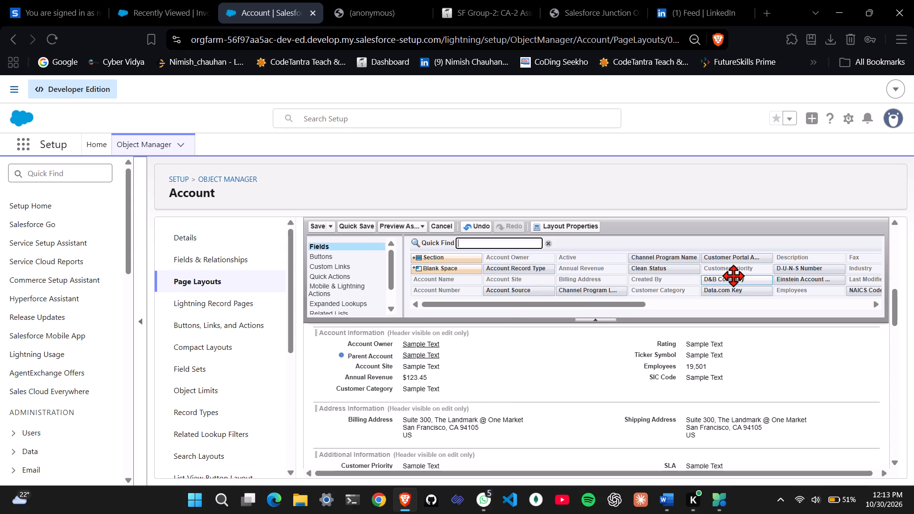
scroll(733, 276, left, 5)
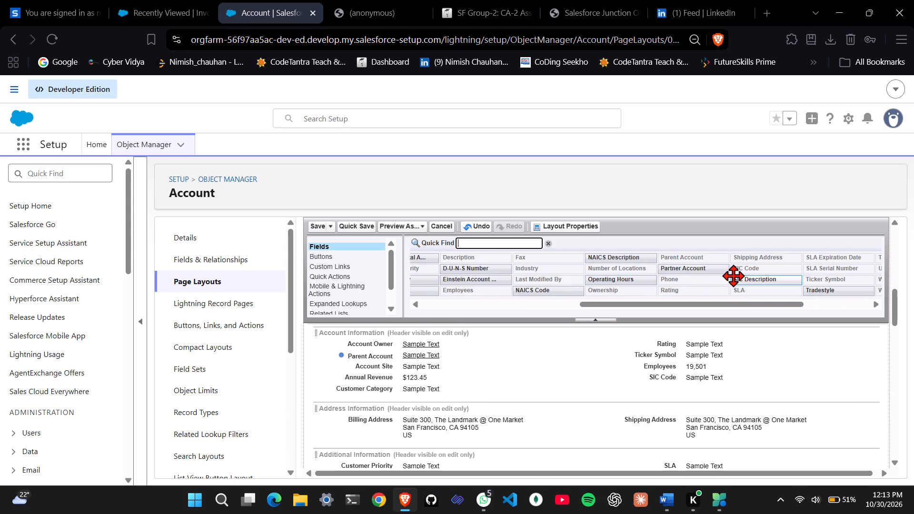
Look through the student layout's sections down to the related lists and back up to the Highlights Panel.
scroll(643, 384, down, 1)
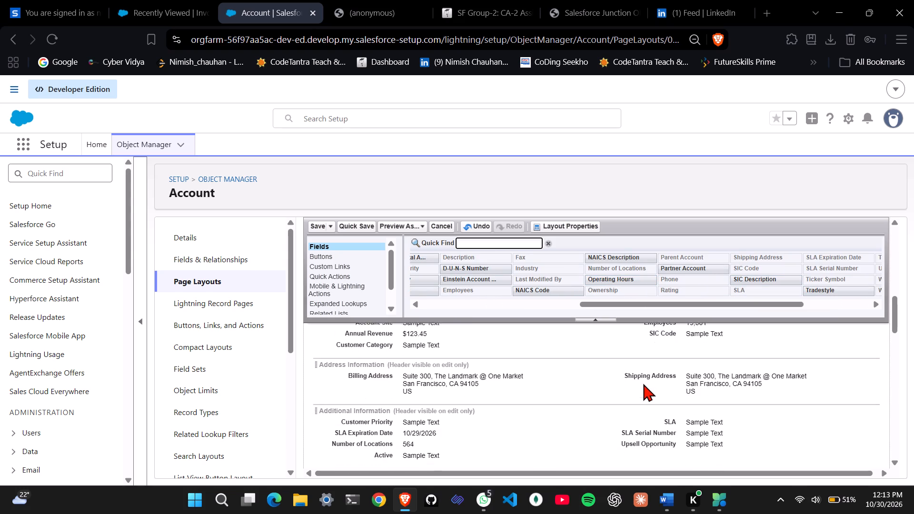
scroll(643, 384, down, 2)
scroll(582, 413, down, 1)
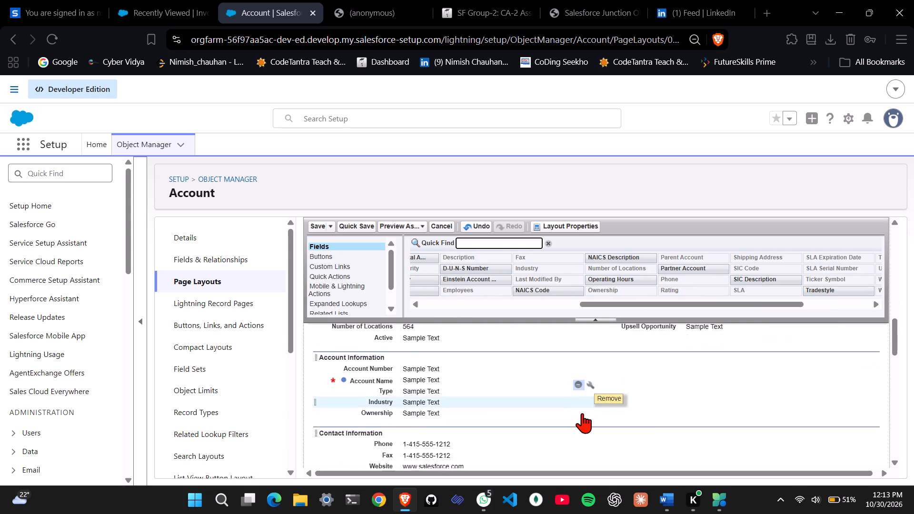
scroll(582, 413, down, 1)
scroll(516, 429, down, 2)
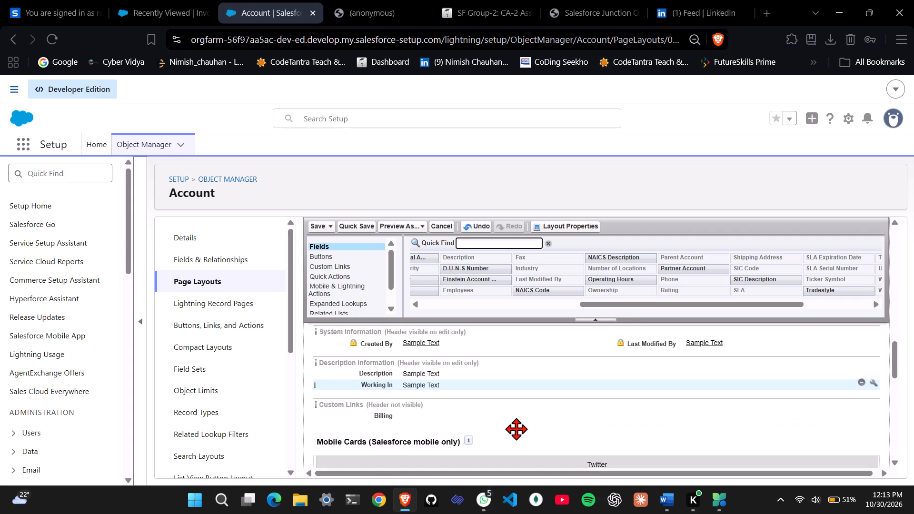
scroll(516, 429, down, 1)
scroll(437, 401, down, 1)
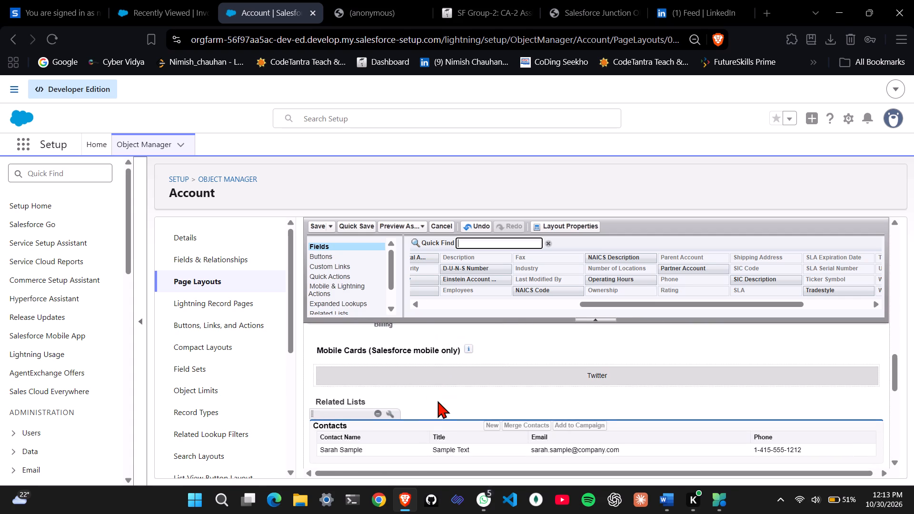
scroll(437, 401, down, 5)
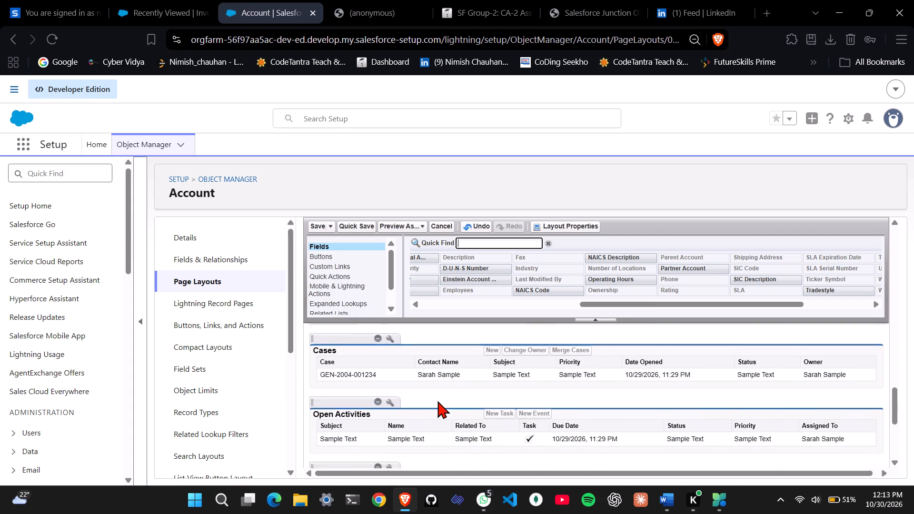
scroll(437, 401, down, 3)
scroll(437, 401, up, 5)
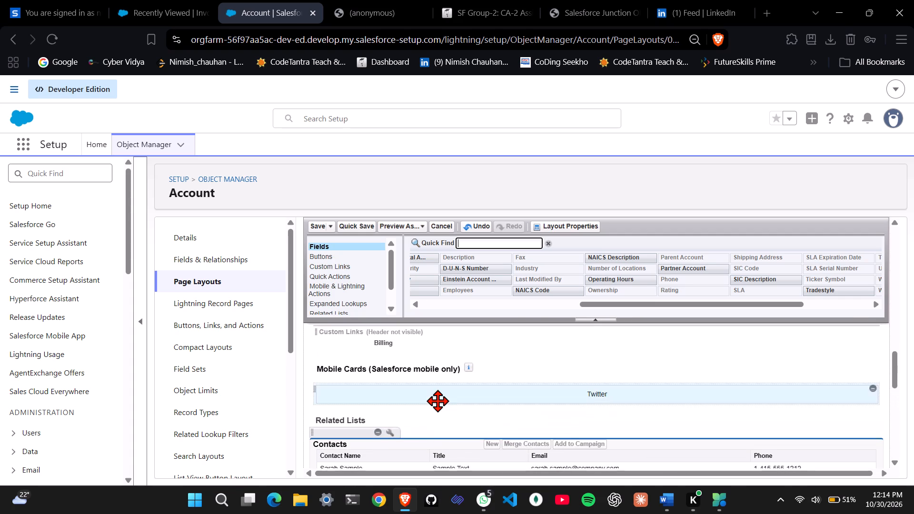
scroll(437, 401, up, 2)
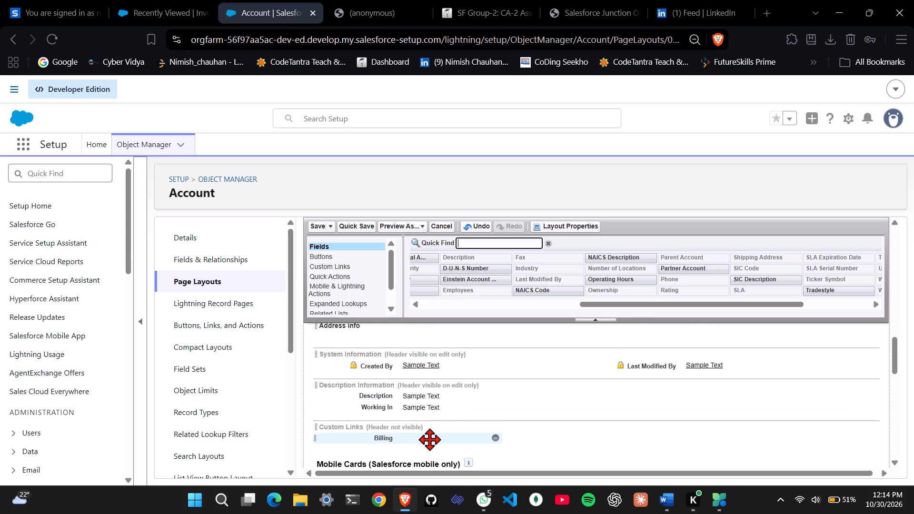
scroll(429, 439, up, 3)
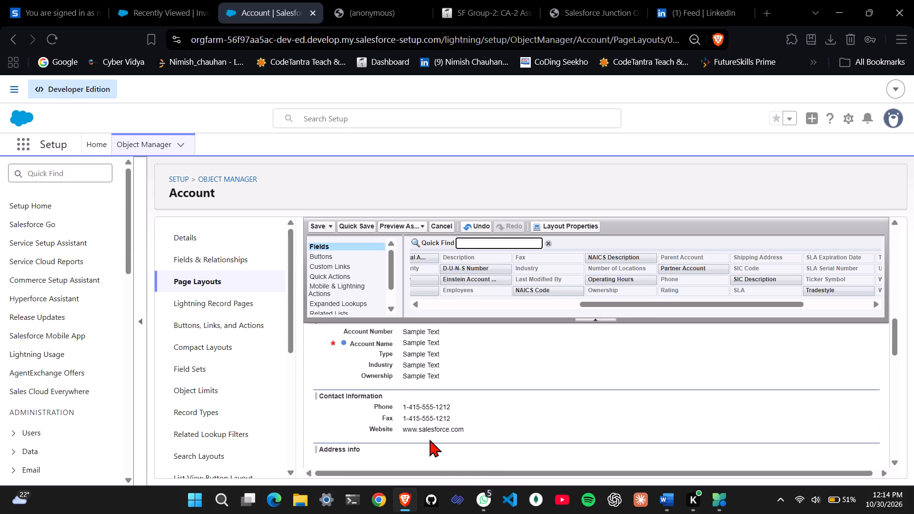
scroll(429, 439, up, 3)
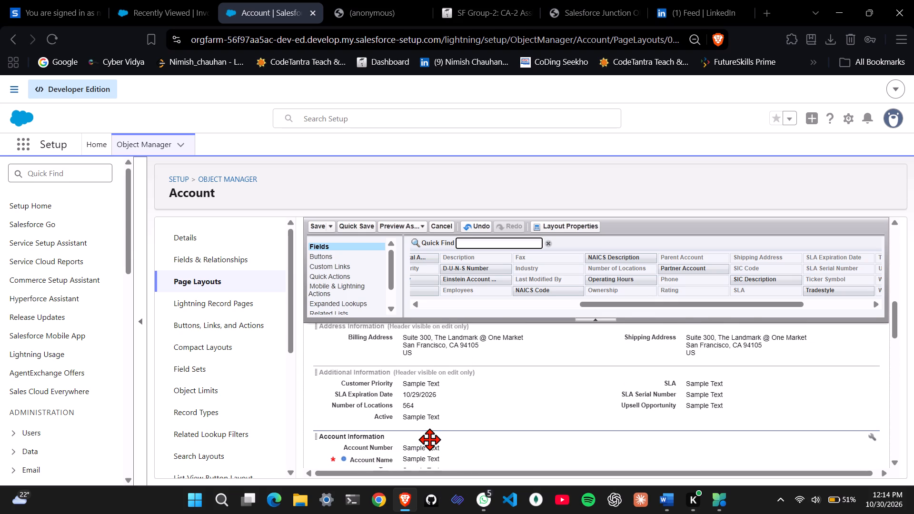
scroll(429, 439, up, 3)
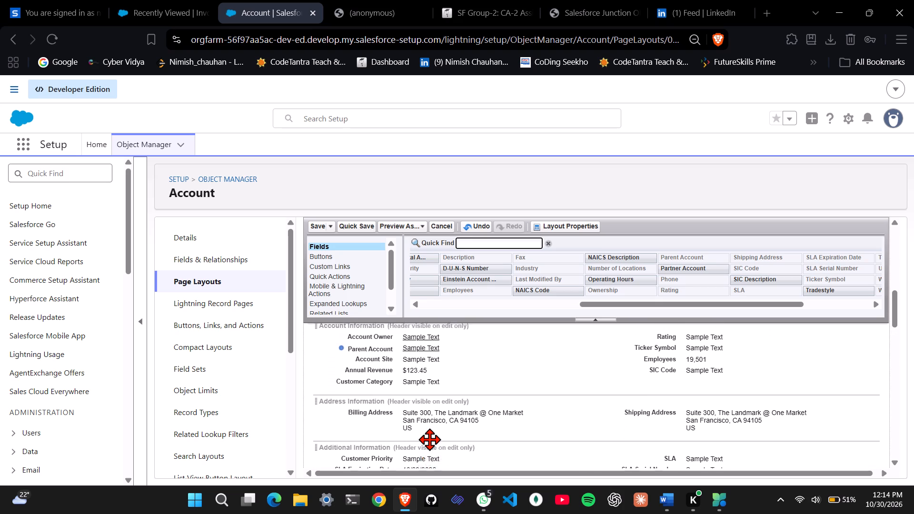
scroll(429, 439, up, 3)
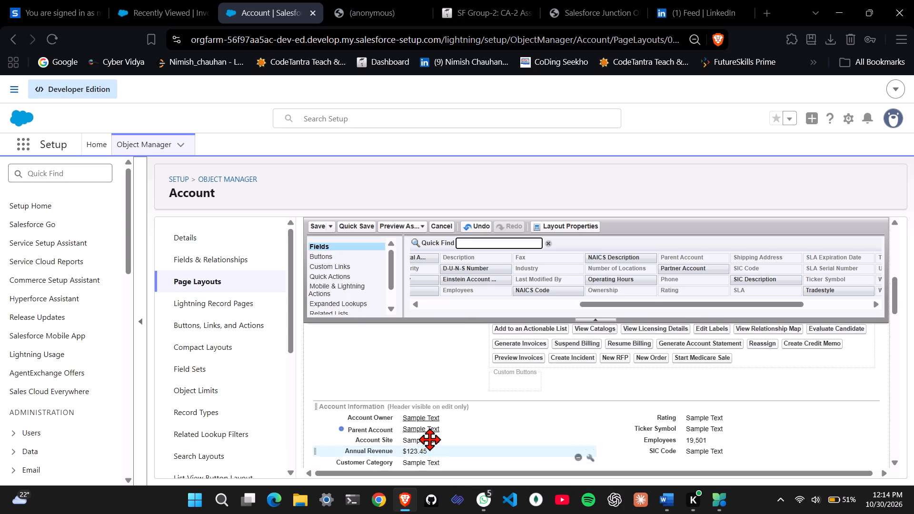
scroll(429, 439, up, 3)
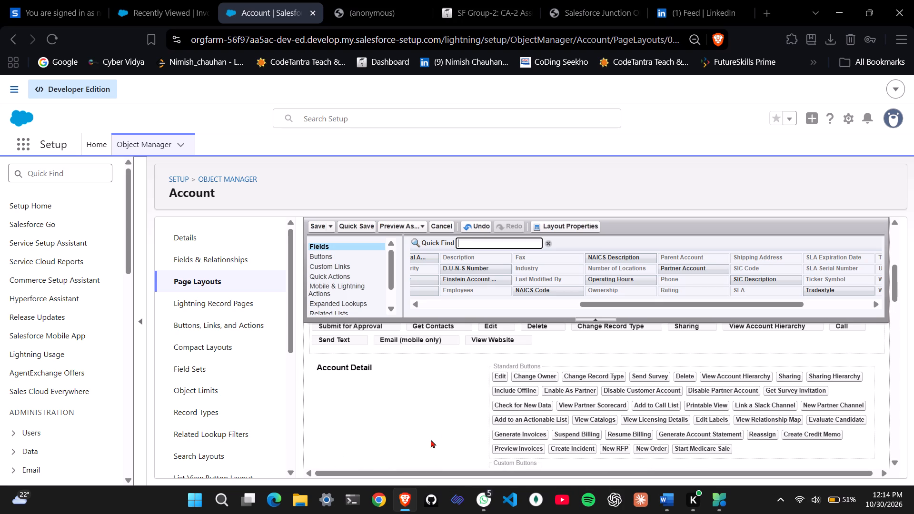
scroll(437, 425, up, 2)
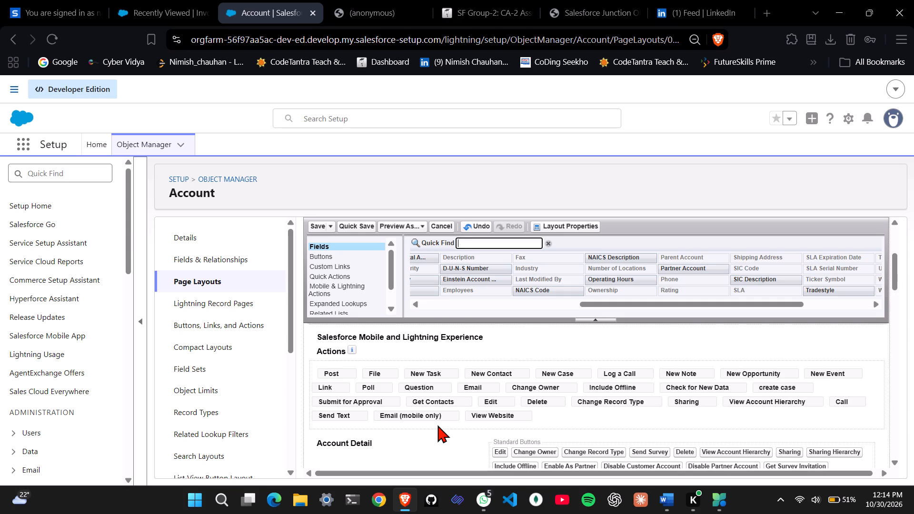
scroll(437, 425, up, 3)
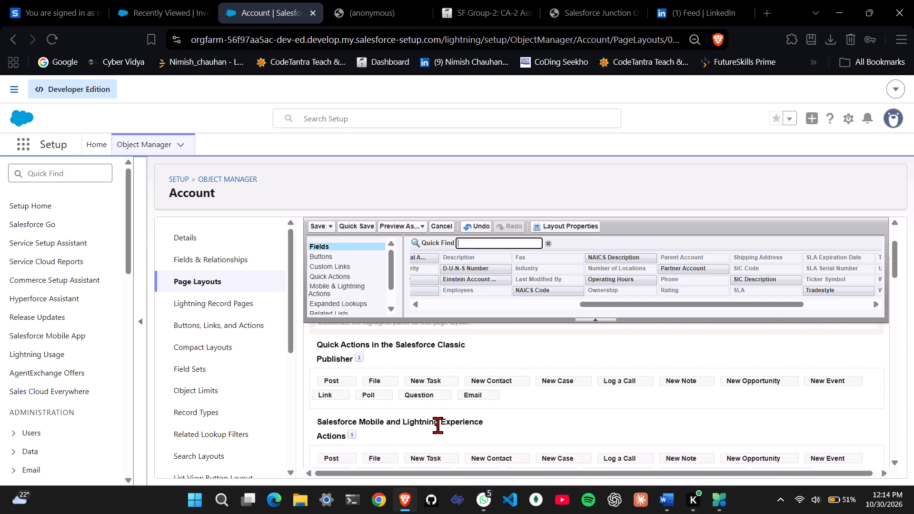
scroll(437, 425, up, 3)
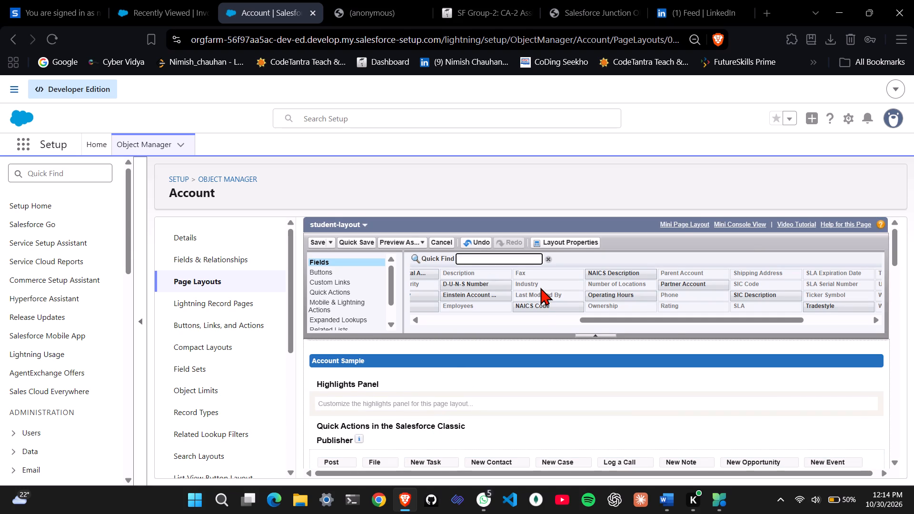
Search the available fields for "billi" and compare the layout's sections down to the related lists with the assignment PDF's section table.
scroll(540, 287, right, 4)
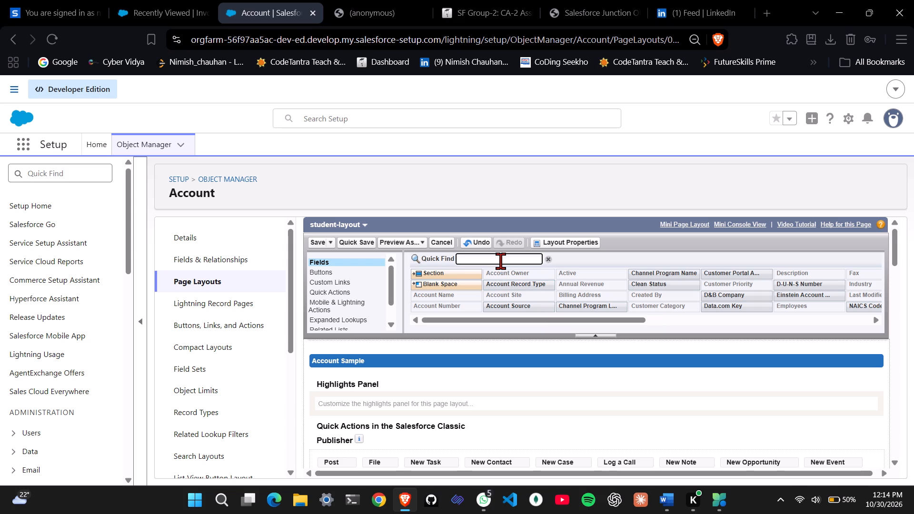
click(500, 262)
text(billi)
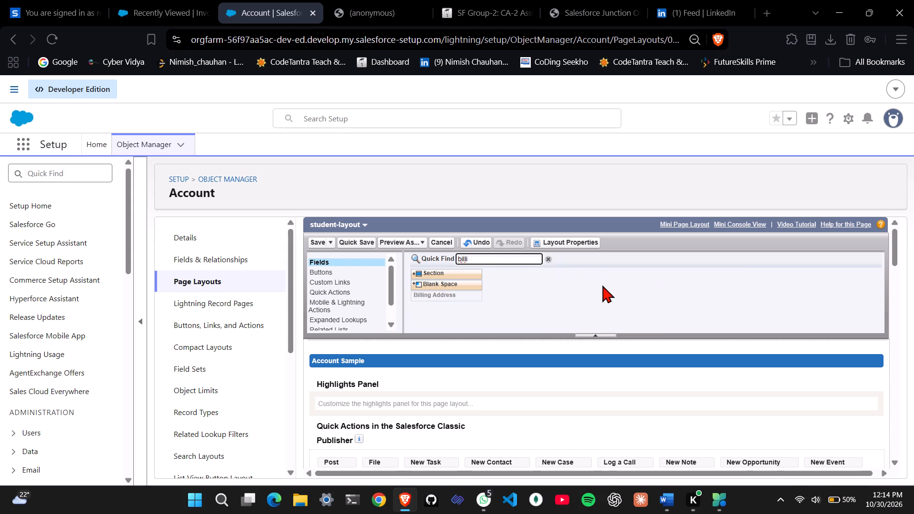
scroll(493, 395, down, 1)
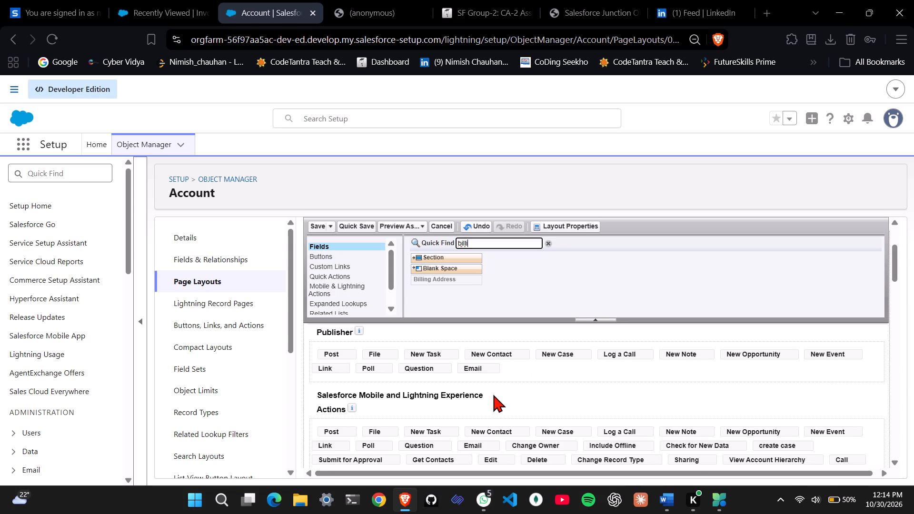
scroll(493, 395, down, 2)
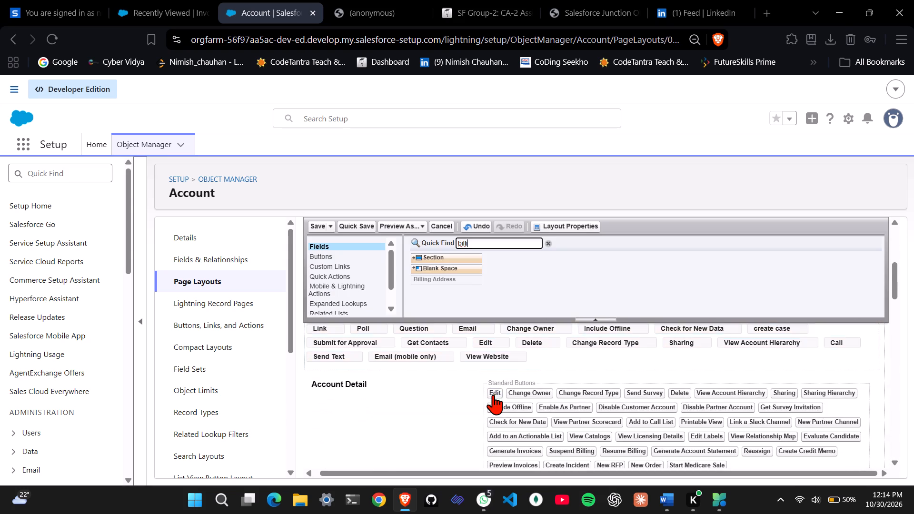
scroll(493, 395, down, 2)
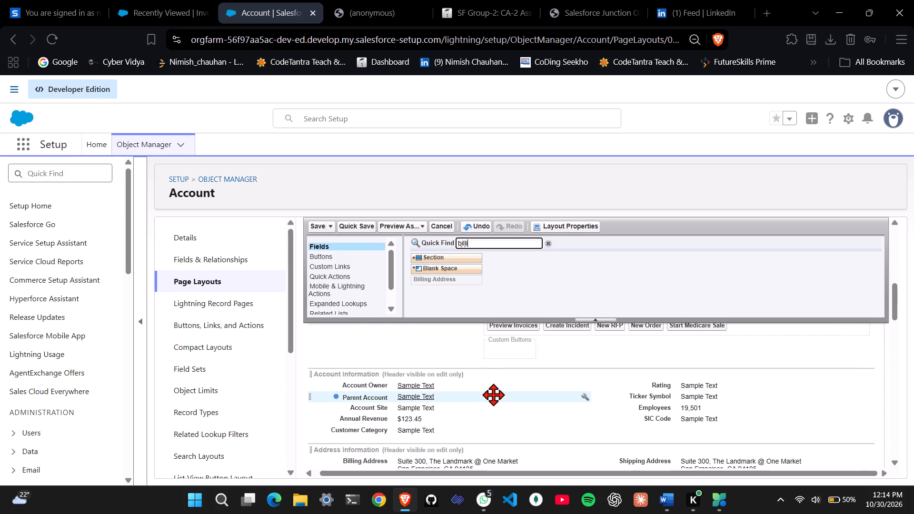
scroll(493, 395, down, 3)
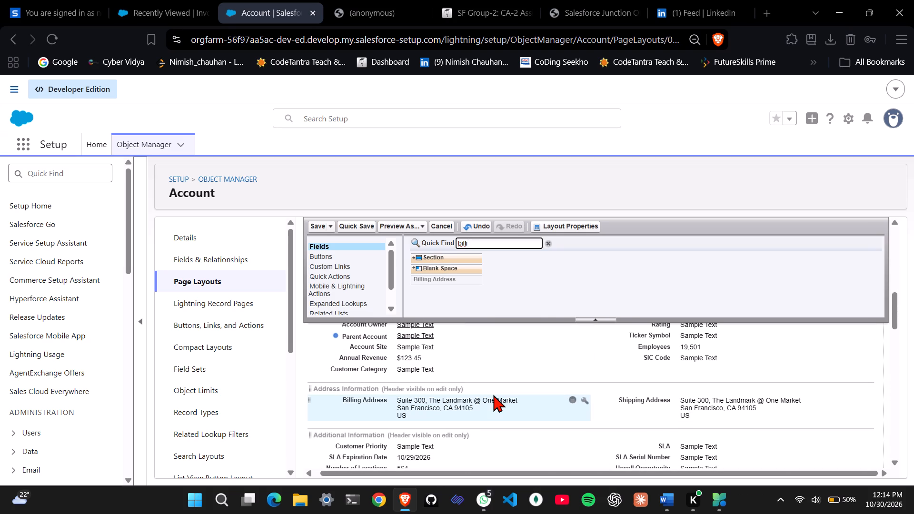
scroll(511, 360, down, 1)
scroll(493, 432, down, 2)
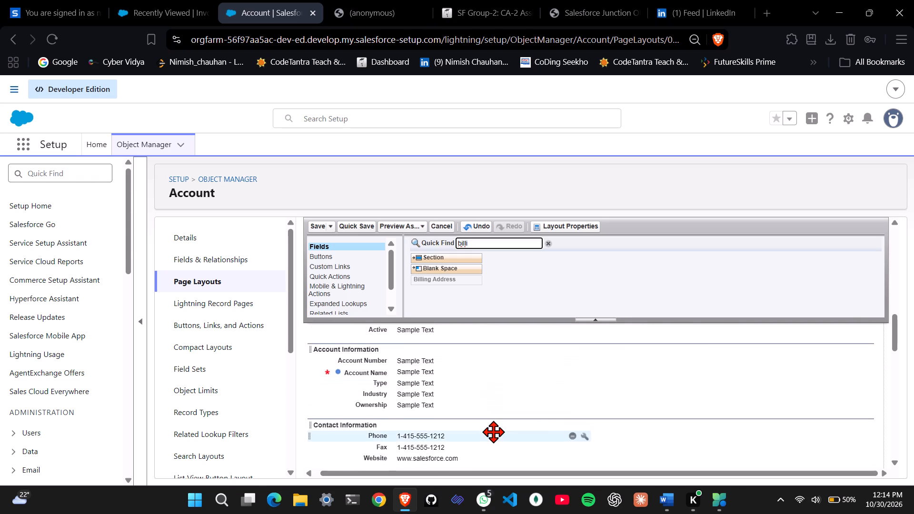
scroll(493, 432, down, 3)
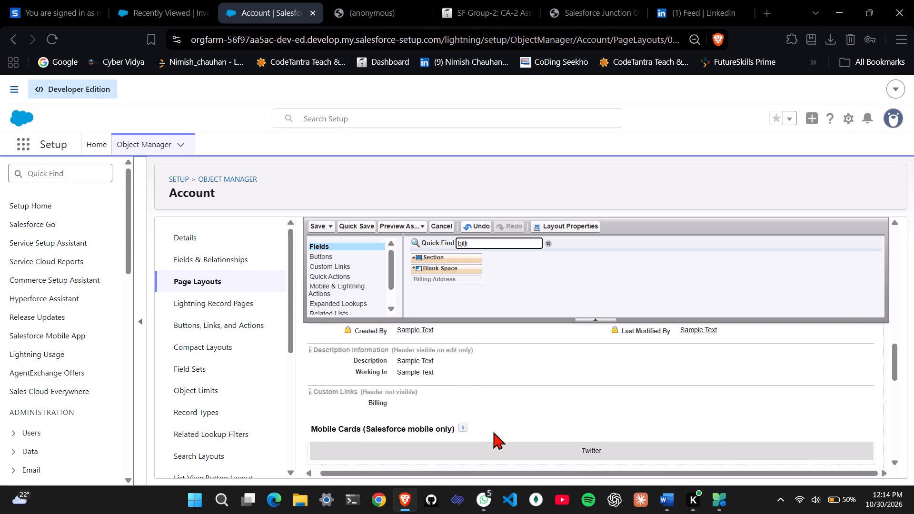
scroll(493, 432, down, 1)
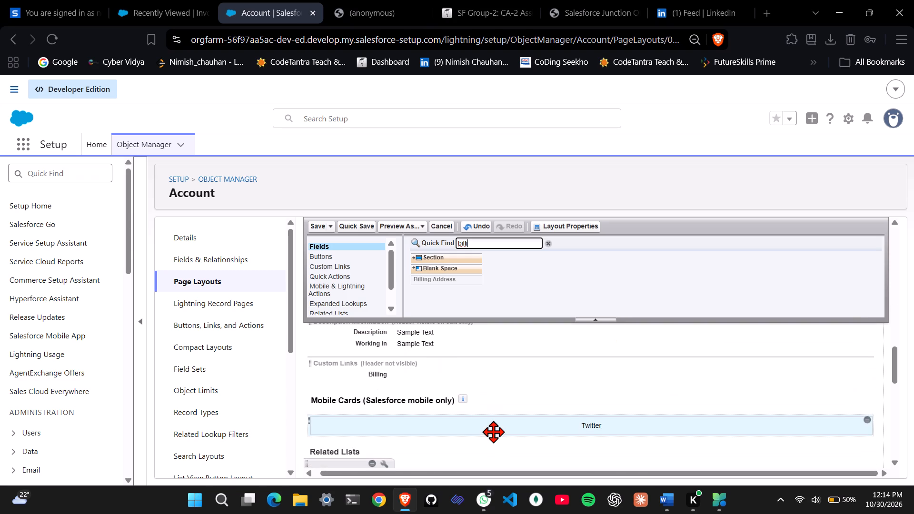
click(379, 0)
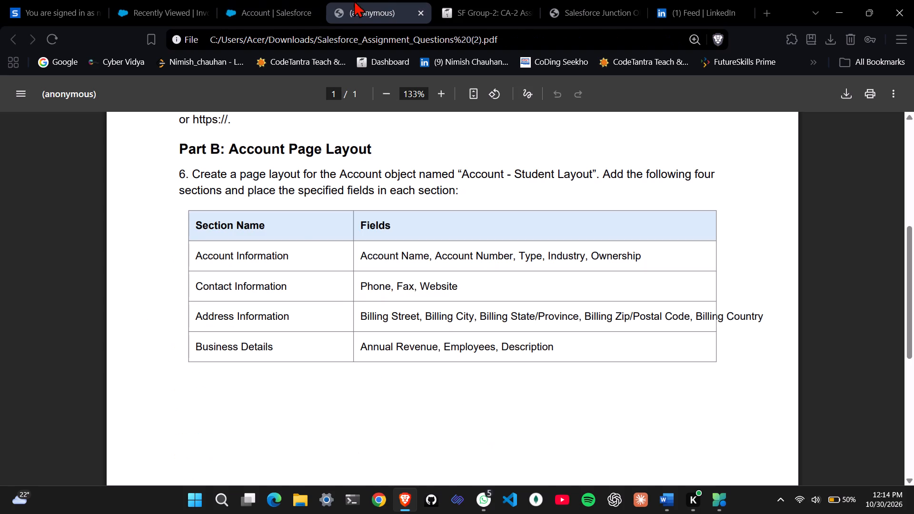
click(289, 7)
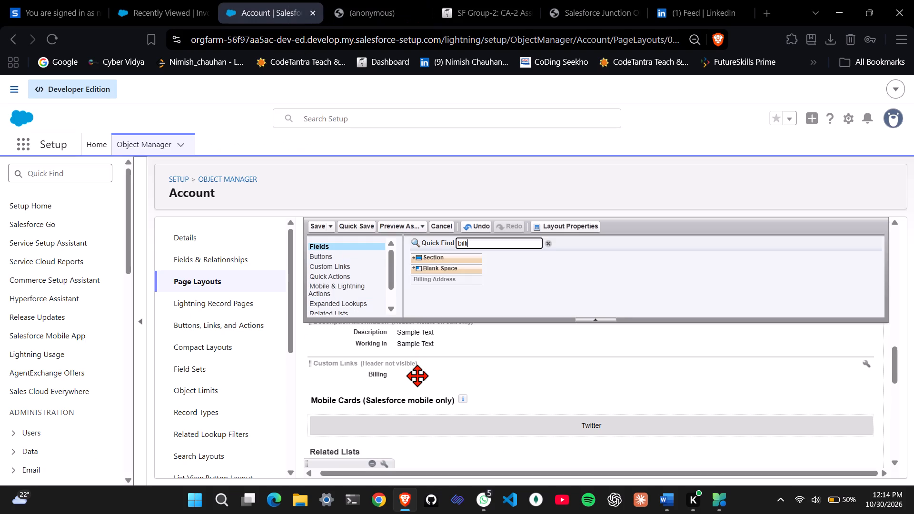
Remove Billing Address from the original Address Information section and place it in the Address info section below Contact Information.
scroll(417, 376, up, 2)
scroll(417, 376, down, 1)
scroll(417, 376, up, 1)
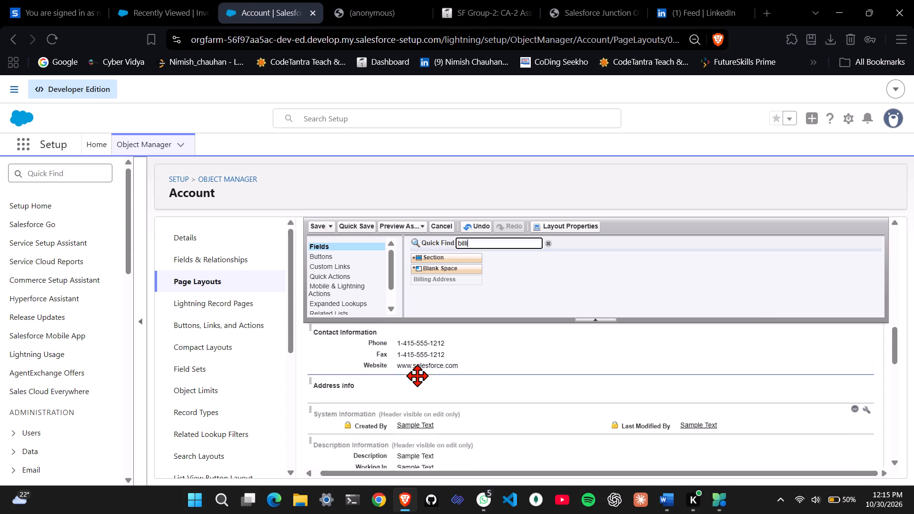
scroll(417, 376, up, 2)
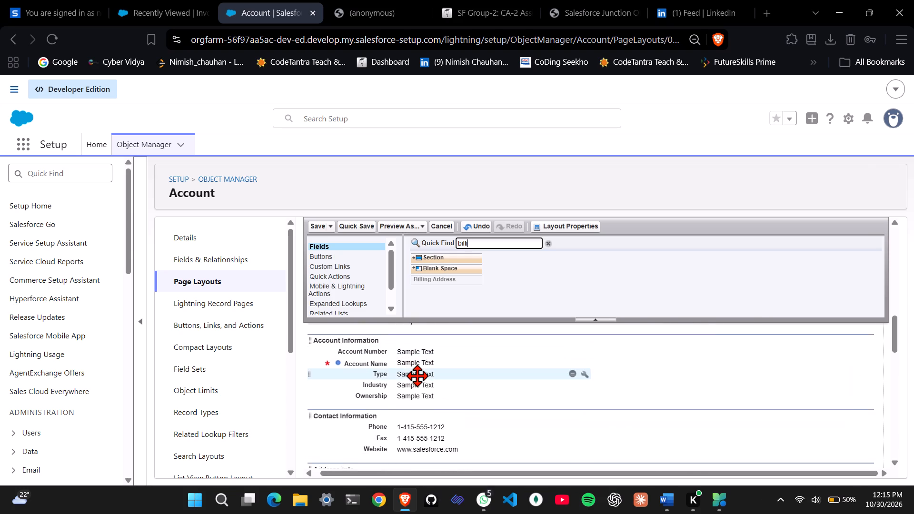
scroll(417, 376, up, 1)
scroll(417, 376, down, 1)
scroll(417, 376, up, 1)
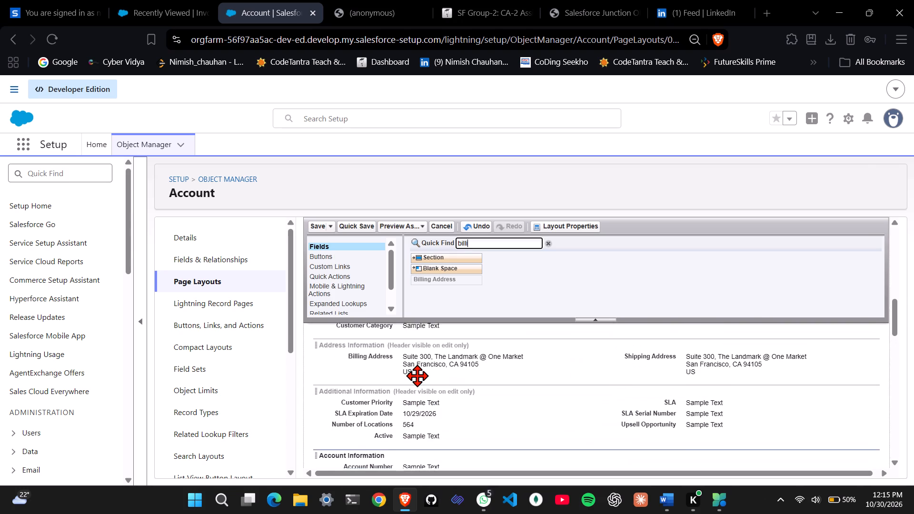
scroll(417, 376, up, 1)
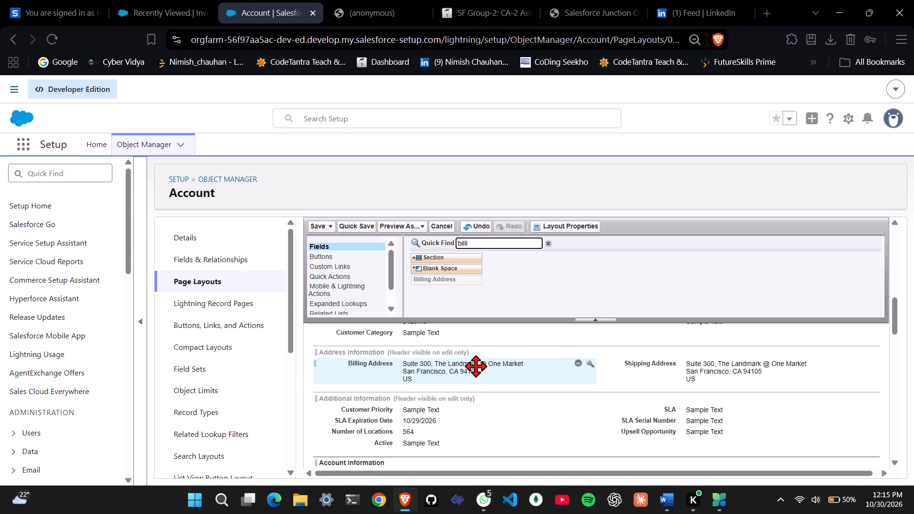
click(579, 365)
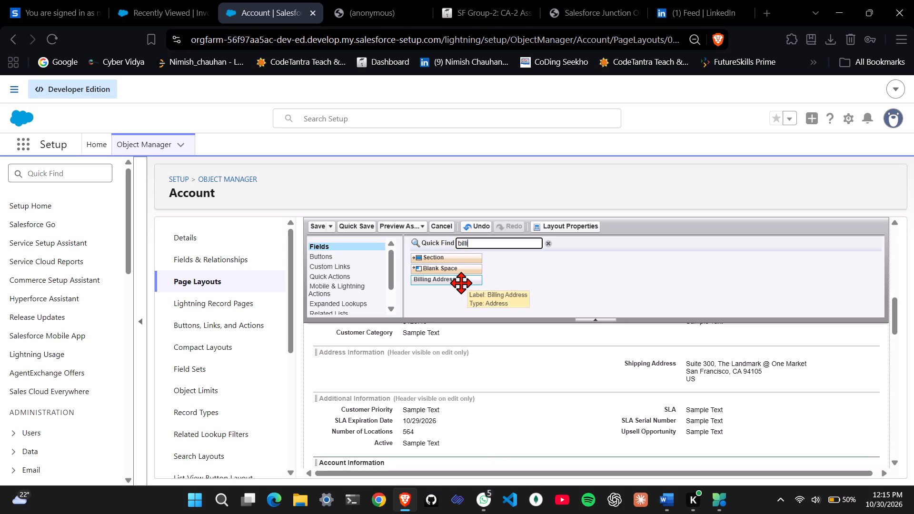
drag(457, 279, 455, 442)
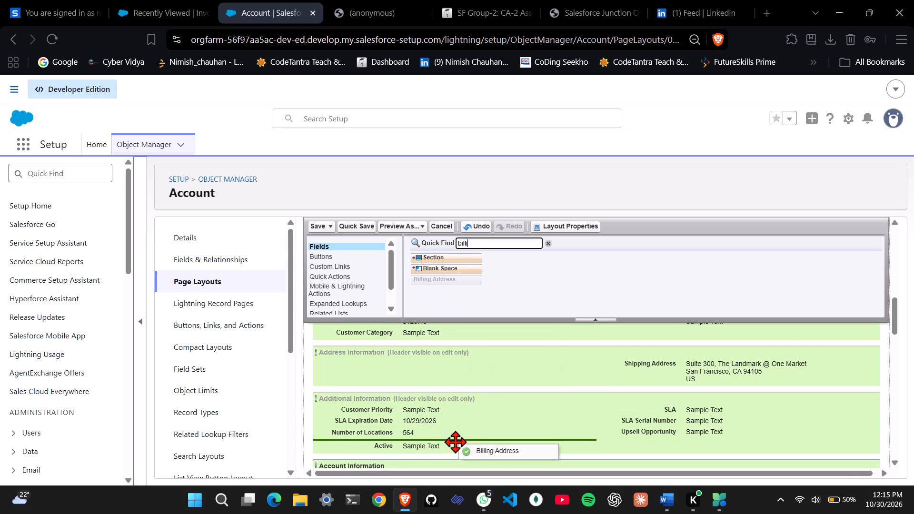
drag(455, 442, 453, 388)
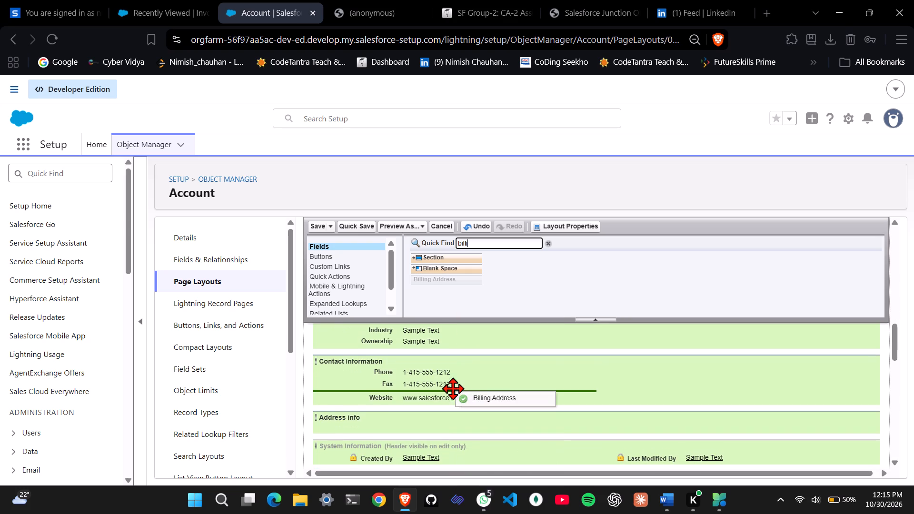
drag(453, 388, 449, 420)
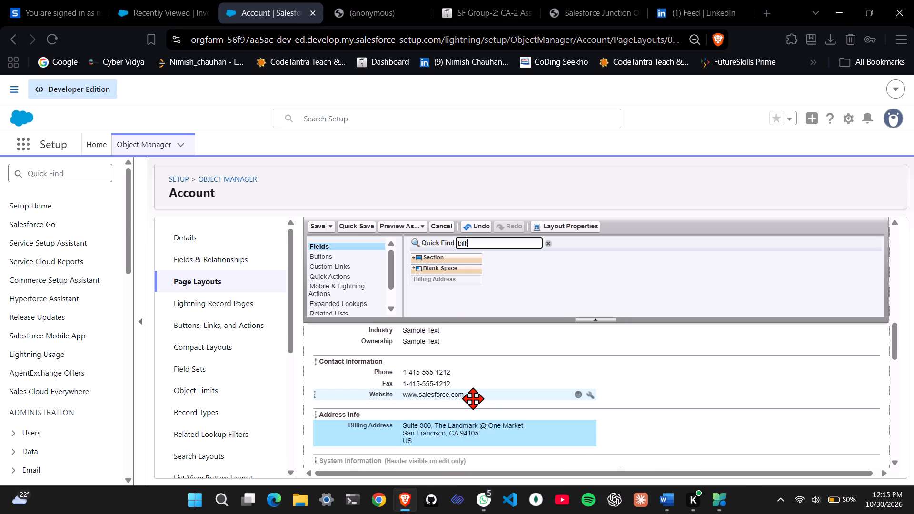
click(489, 398)
scroll(489, 398, down, 1)
click(490, 413)
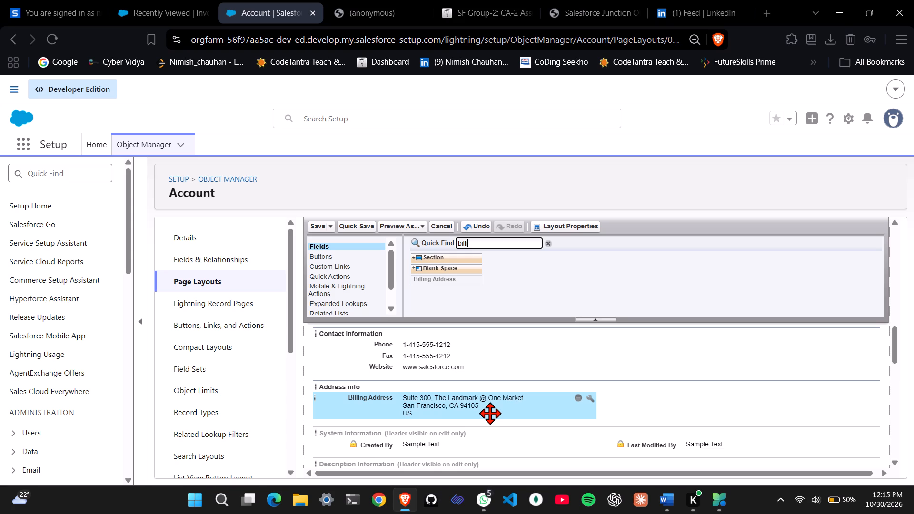
Following the assignment PDF's section table, add a two-column section named "Business details" between Address info and System Information.
click(457, 3)
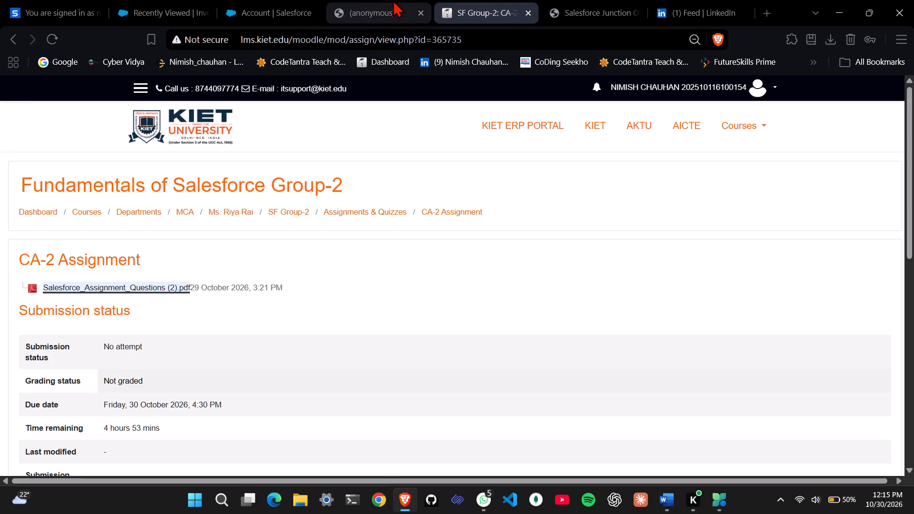
click(374, 0)
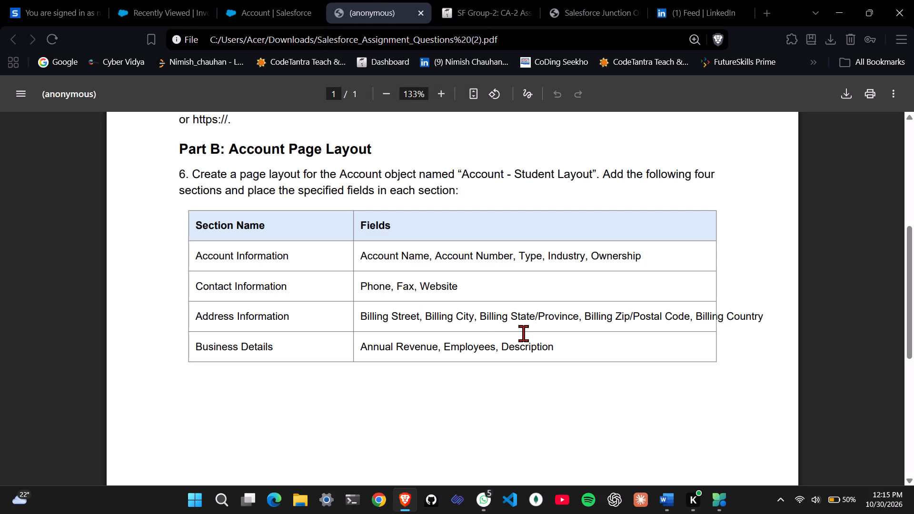
click(298, 0)
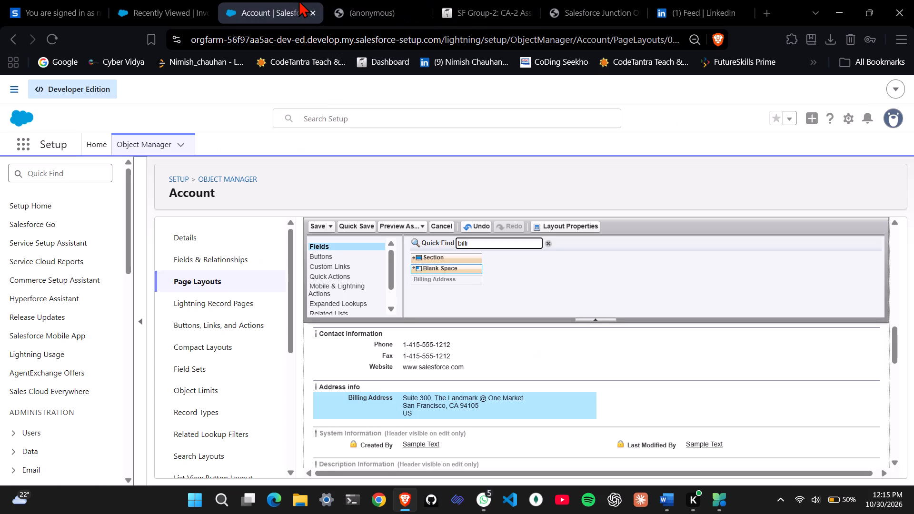
click(384, 3)
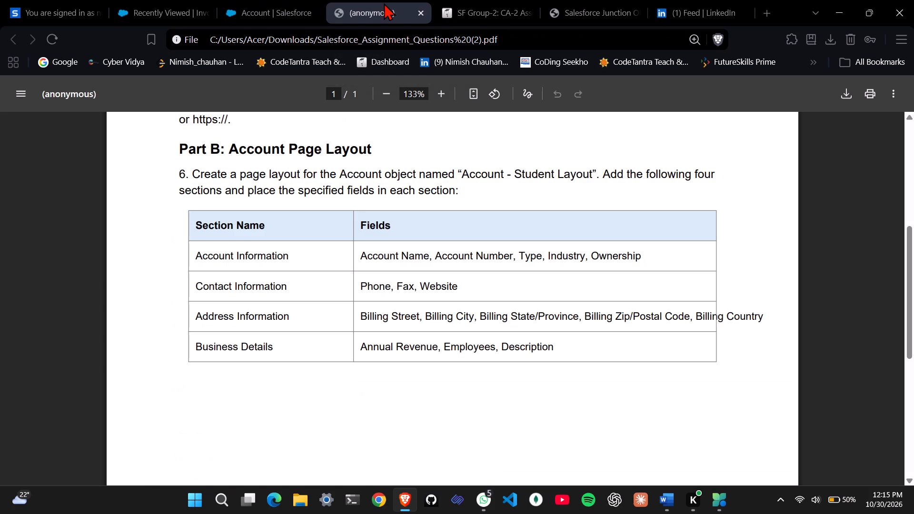
click(279, 1)
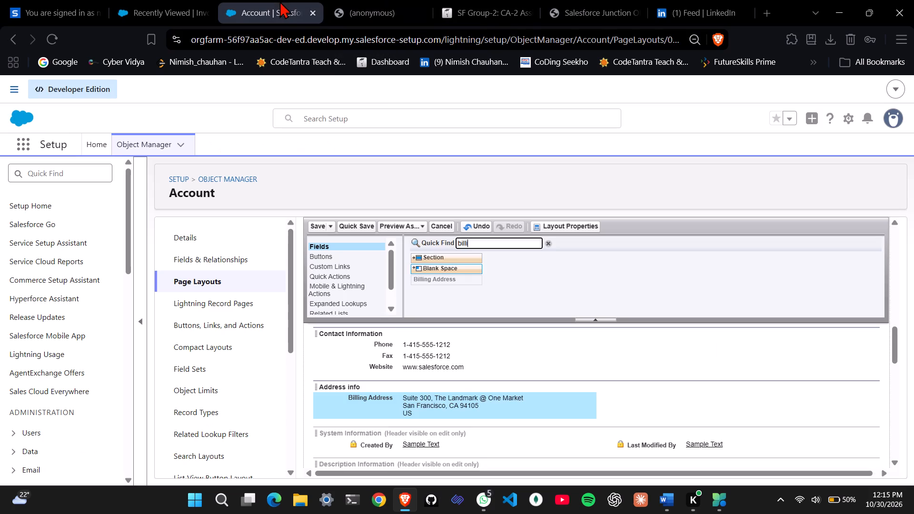
drag(430, 259, 391, 423)
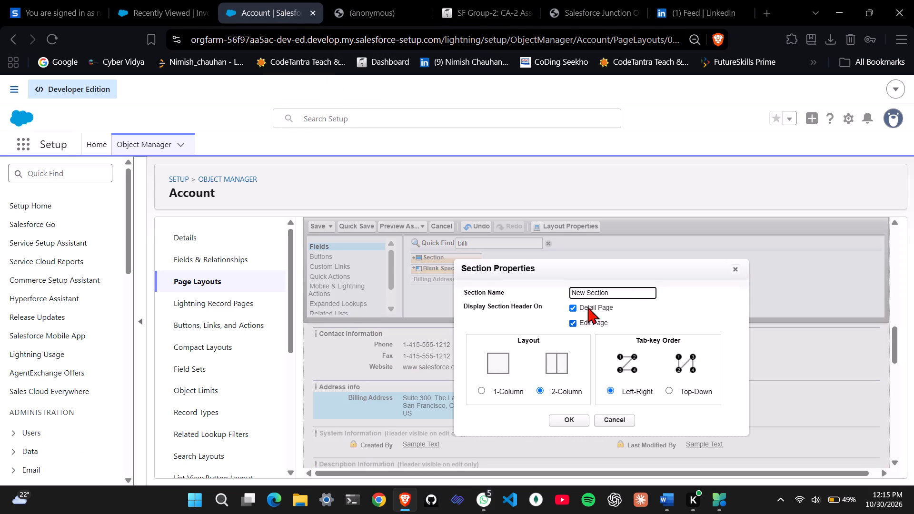
key(BackSpace)
key(BackSpace)
key(BackSpace)
key(BackSpace)
key(BackSpace)
key(BackSpace)
key(BackSpace)
key(BackSpace)
key(BackSpace)
key(BackSpace)
key(BackSpace)
key(BackSpace)
key(BackSpace)
key(BackSpace)
key(BackSpace)
key(BackSpace)
key(BackSpace)
key(BackSpace)
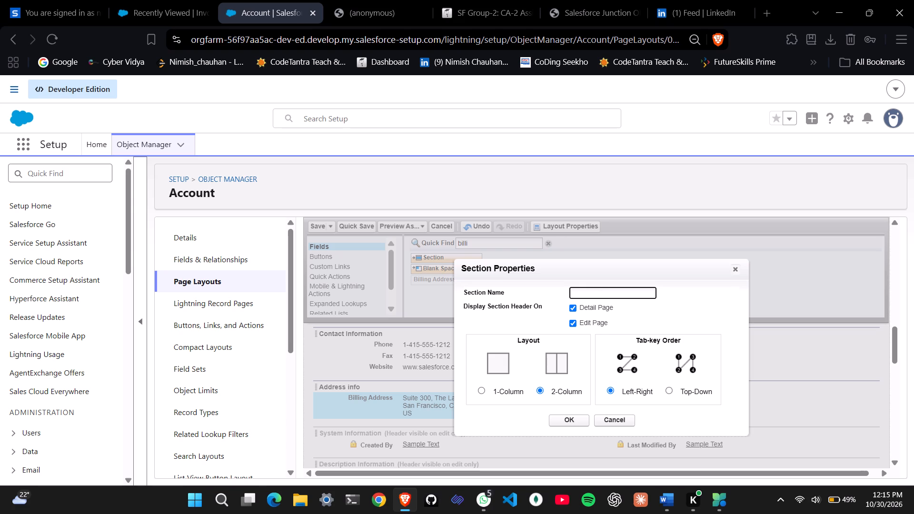
text(Bi)
key(BackSpace)
text(usiness details)
click(571, 423)
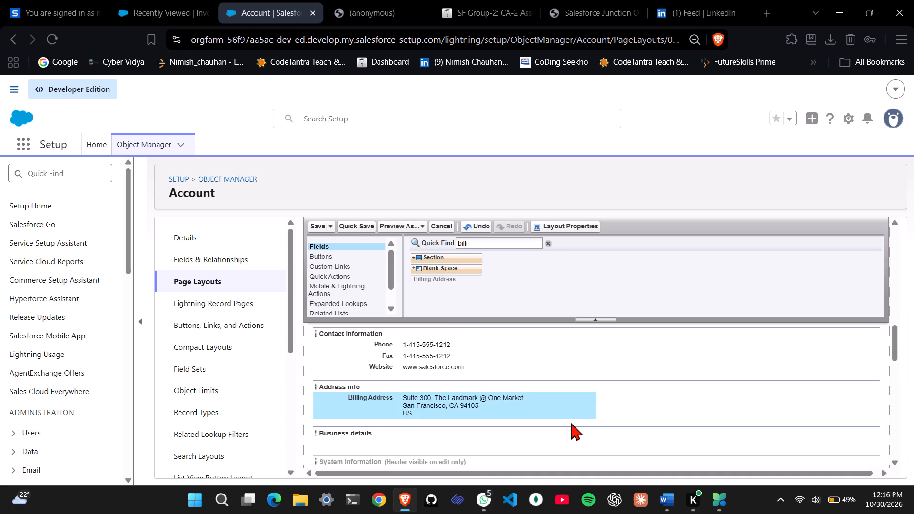
Following the assignment PDF's section table, move Annual Revenue from the original Account Information section into the Business details section.
click(370, 0)
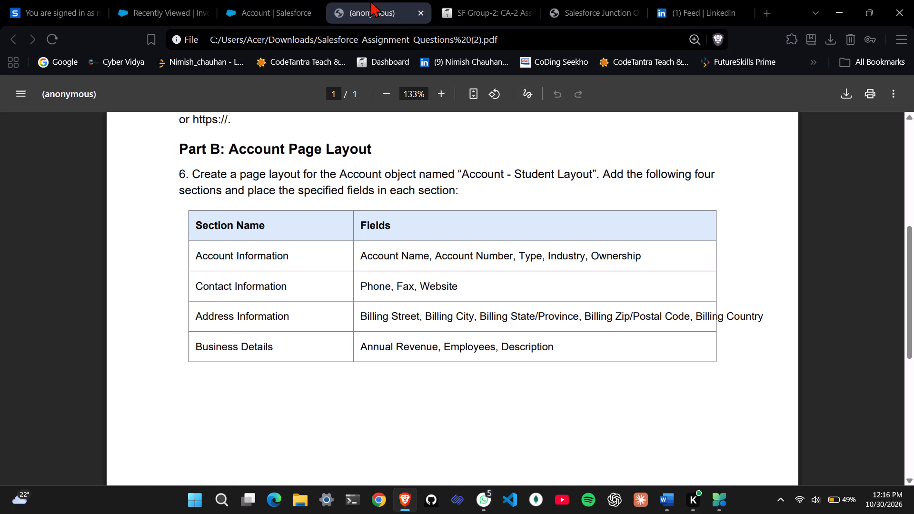
click(284, 0)
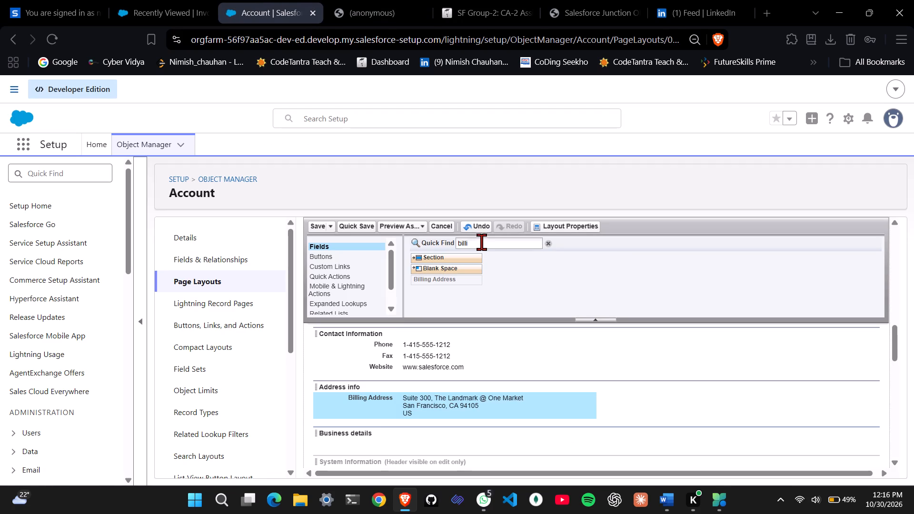
drag(481, 241, 416, 244)
key(BackSpace)
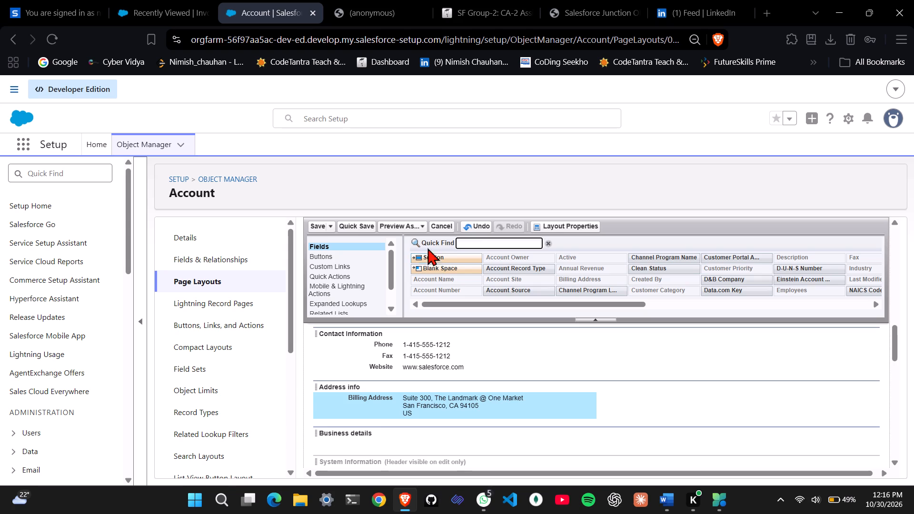
scroll(504, 378, up, 2)
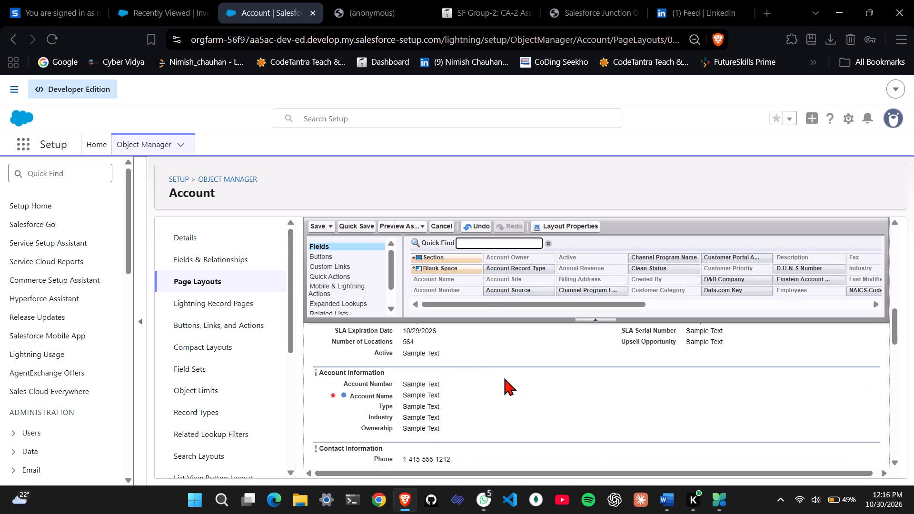
scroll(504, 378, up, 4)
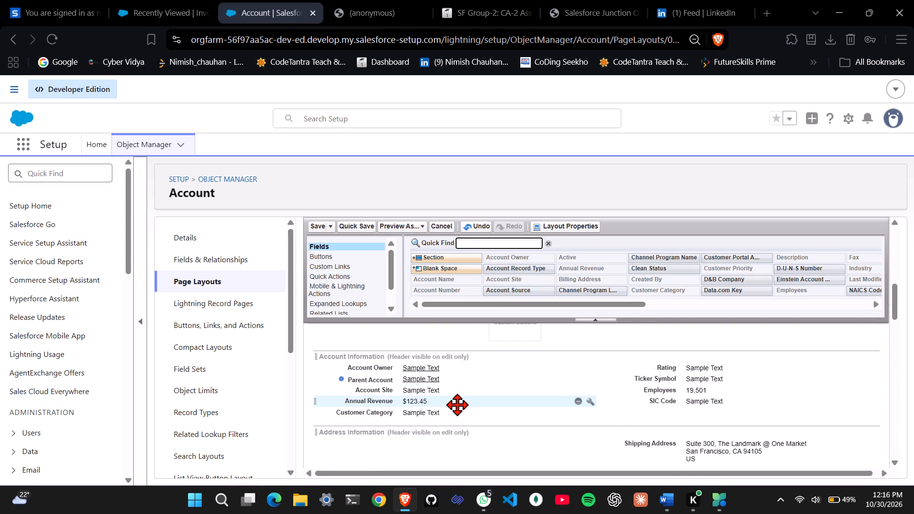
drag(457, 404, 469, 460)
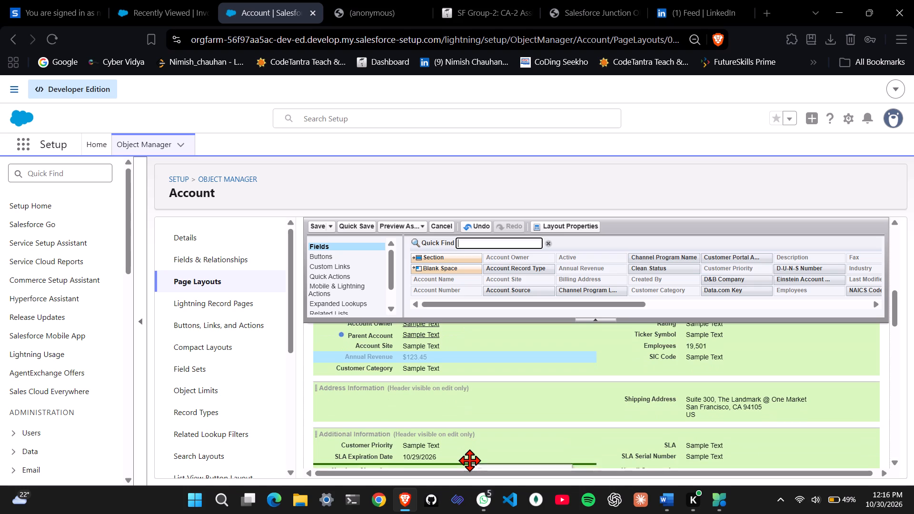
drag(469, 460, 476, 461)
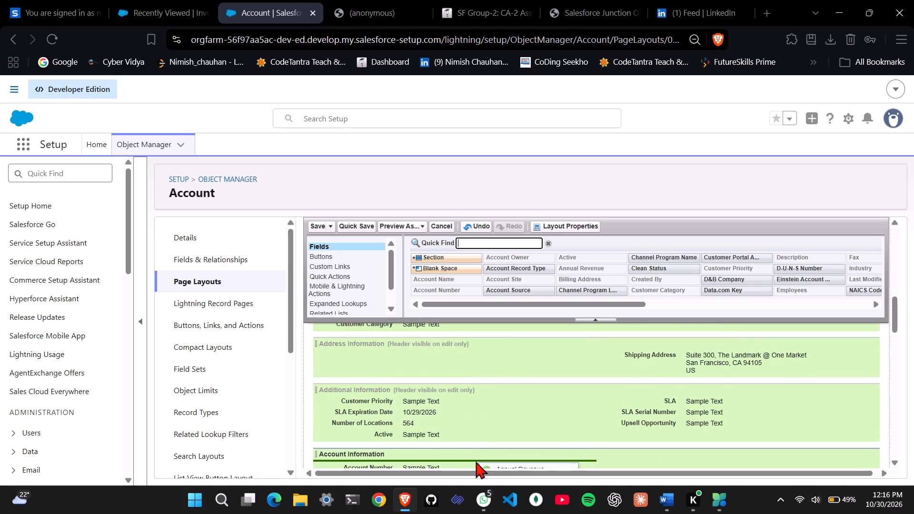
drag(476, 461, 483, 467)
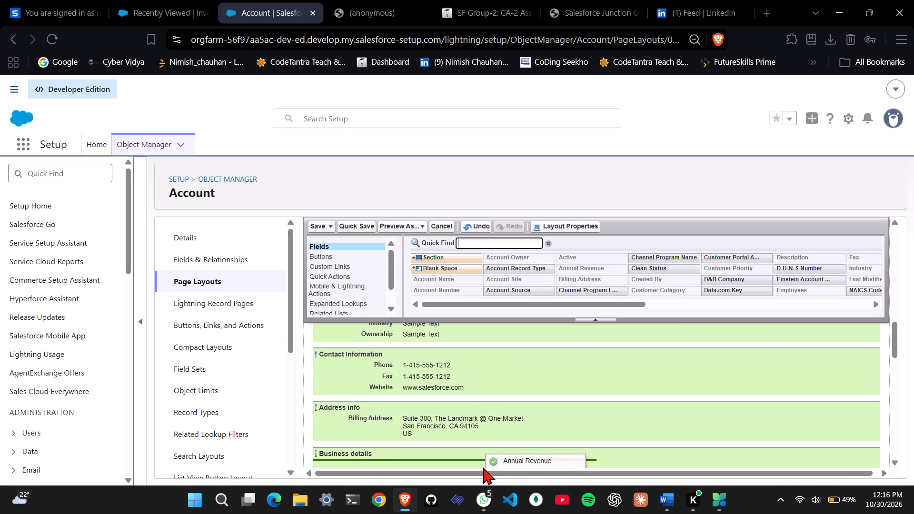
drag(483, 467, 475, 375)
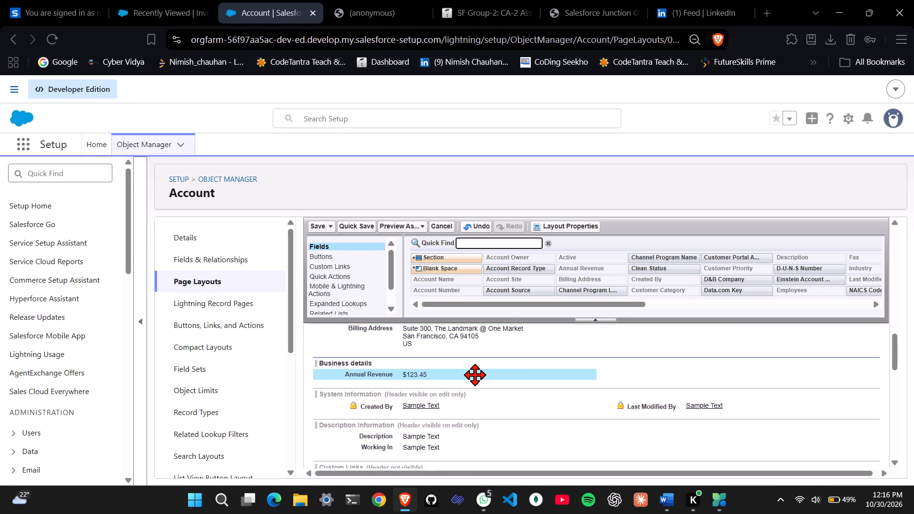
Check the PDF's Business Details fields, search the available fields for "emp", and remove Employees from the original Account Information section.
click(407, 0)
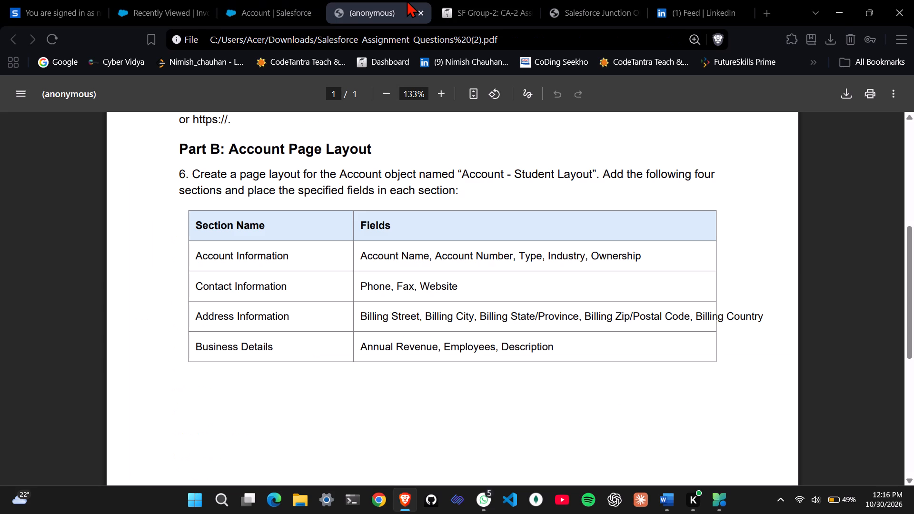
click(281, 0)
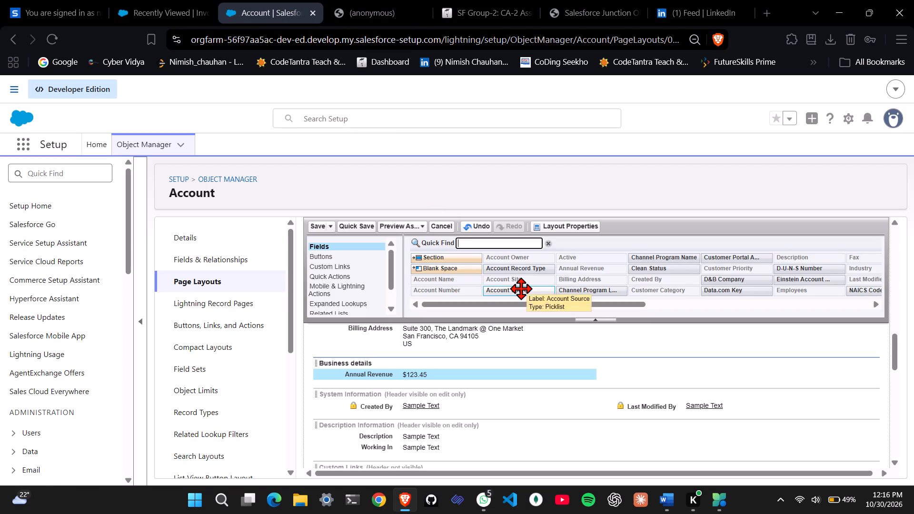
scroll(502, 366, up, 3)
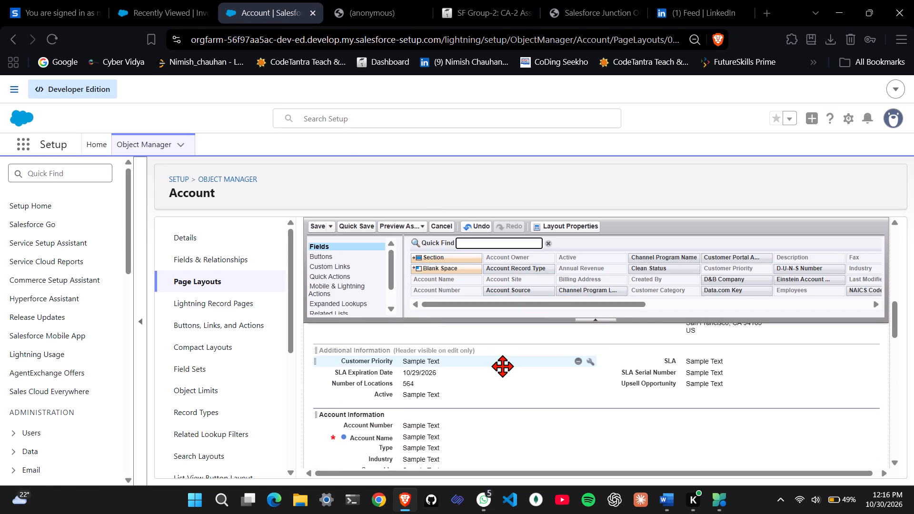
scroll(502, 366, up, 1)
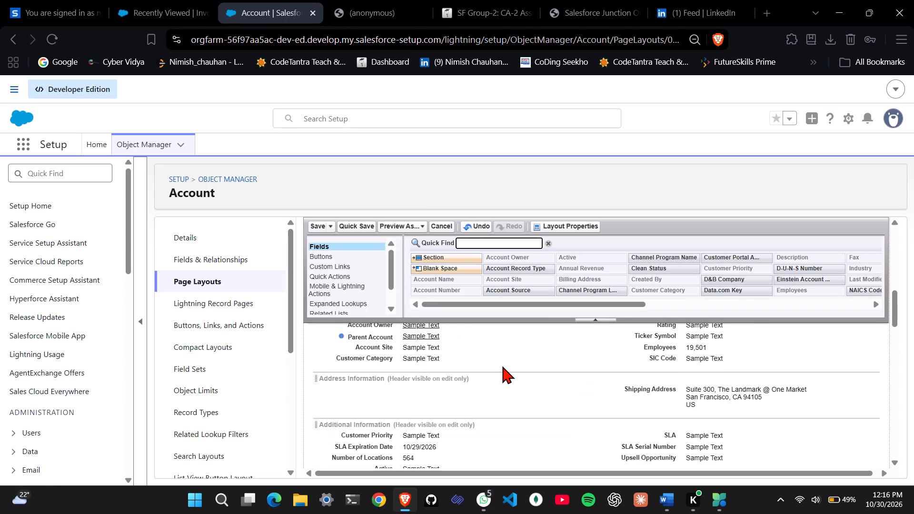
scroll(502, 366, up, 1)
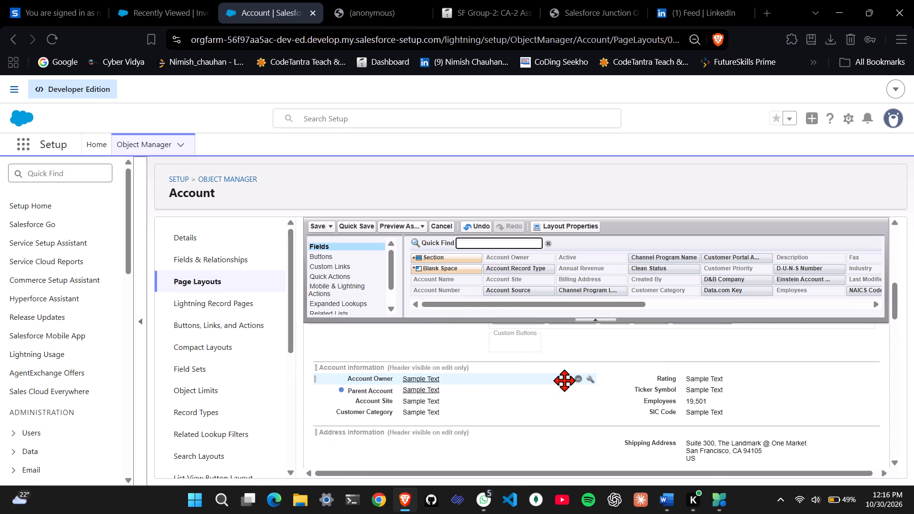
scroll(564, 380, up, 1)
scroll(564, 380, down, 2)
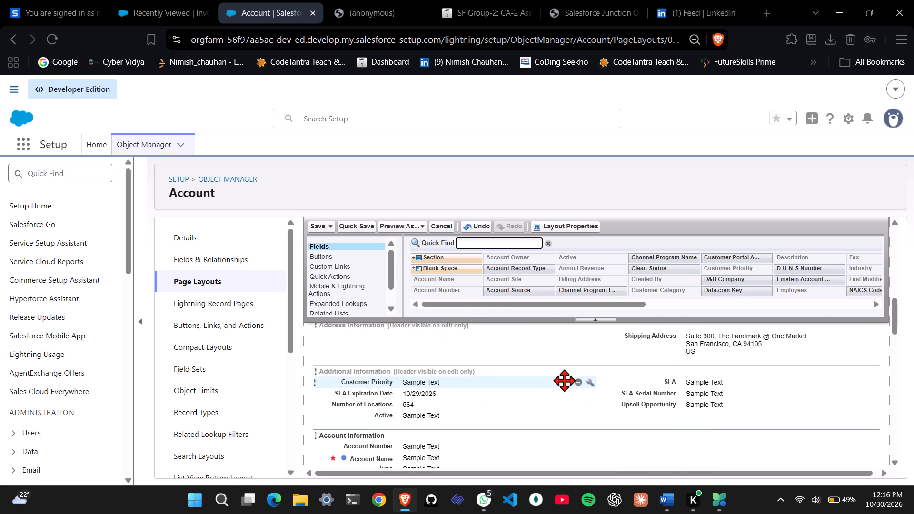
scroll(564, 380, down, 1)
scroll(564, 380, up, 1)
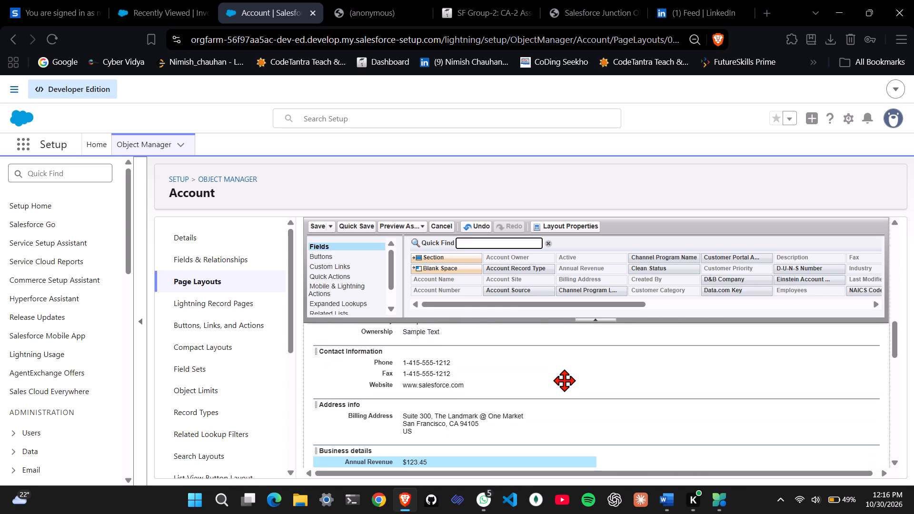
scroll(564, 380, up, 1)
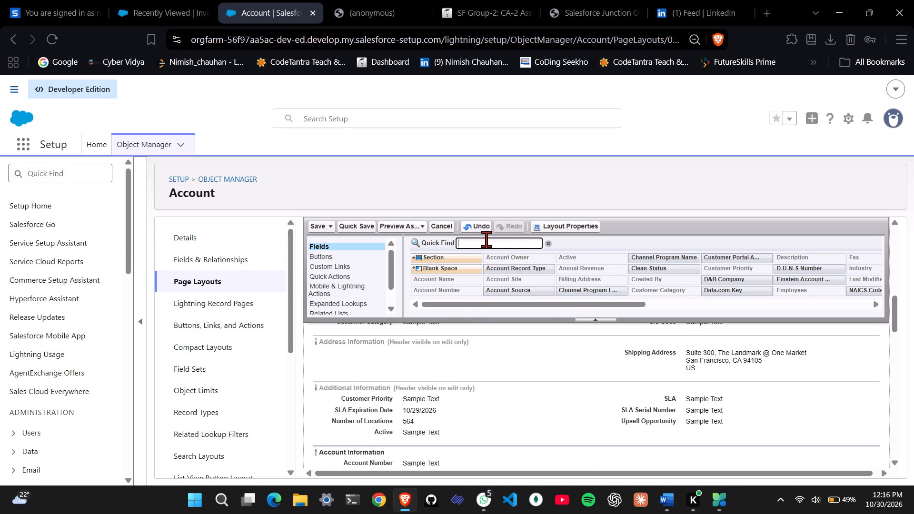
text(emp)
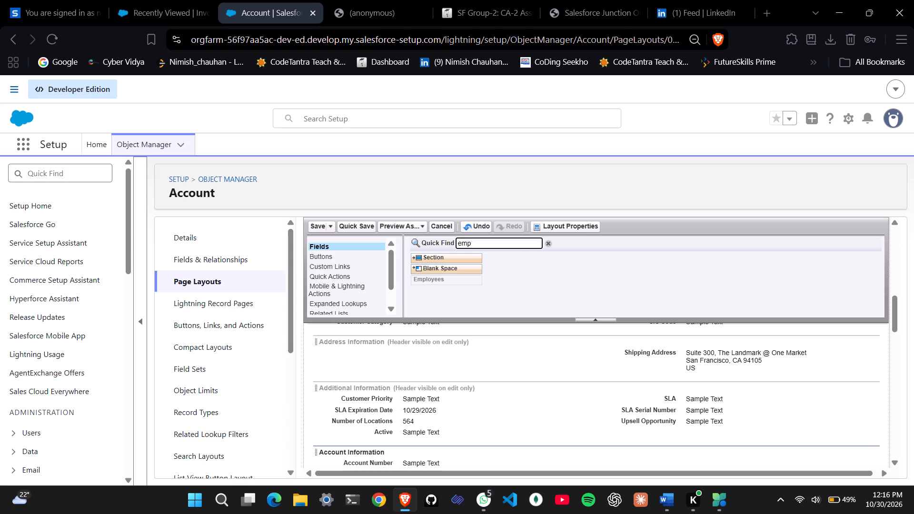
click(444, 271)
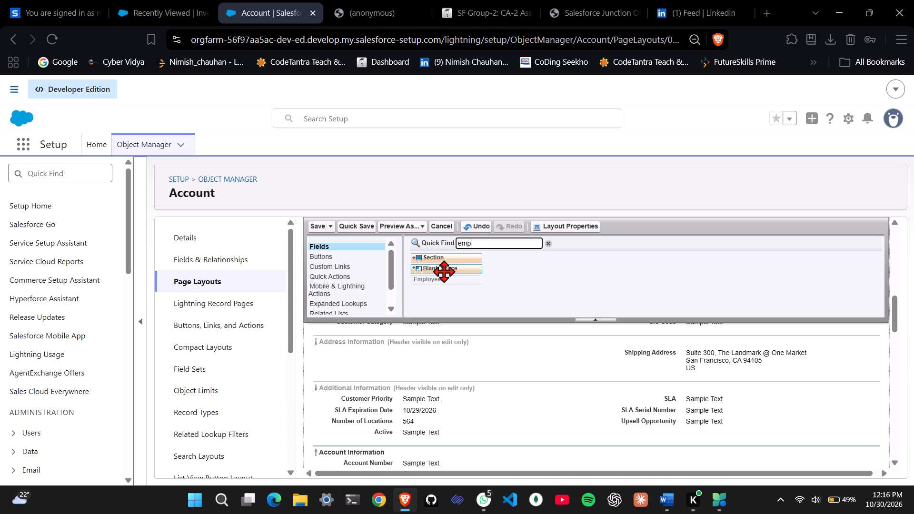
scroll(451, 354, up, 1)
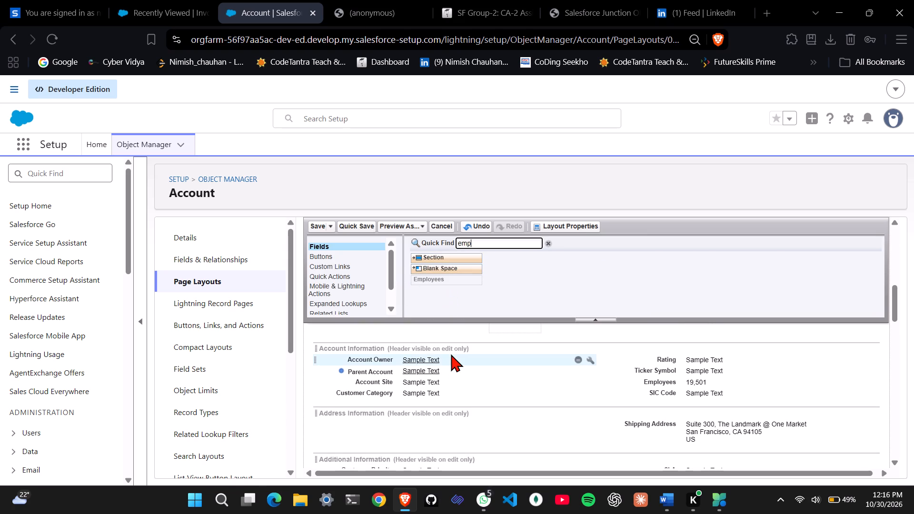
scroll(451, 354, up, 2)
scroll(451, 354, down, 1)
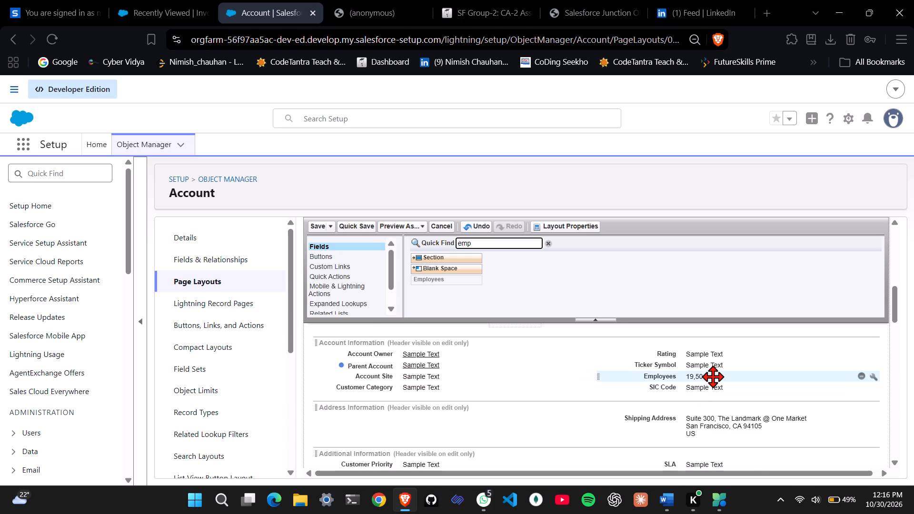
click(864, 381)
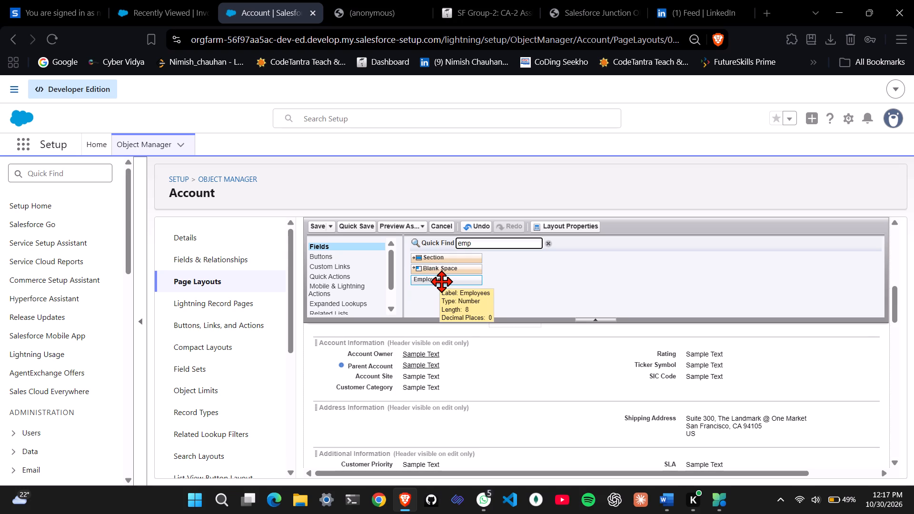
Place the Employees field below Annual Revenue in the Business details section.
drag(441, 281, 452, 437)
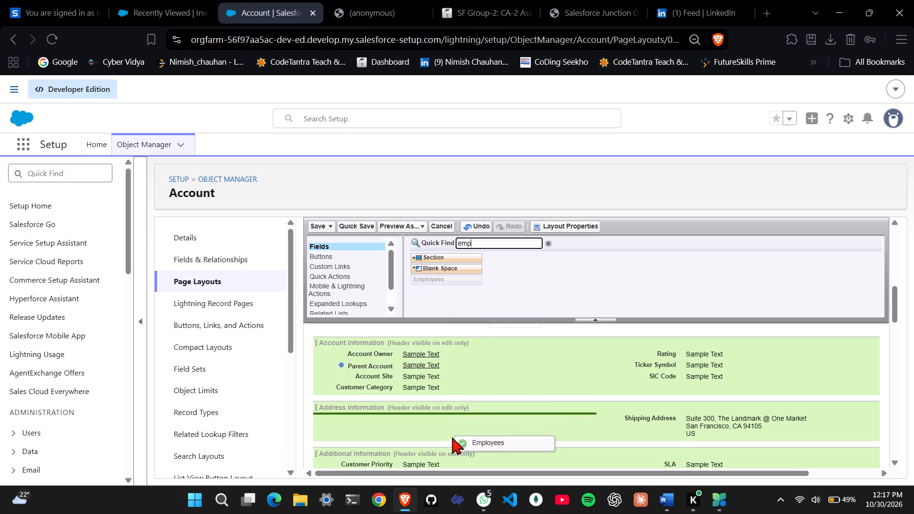
drag(452, 437, 453, 465)
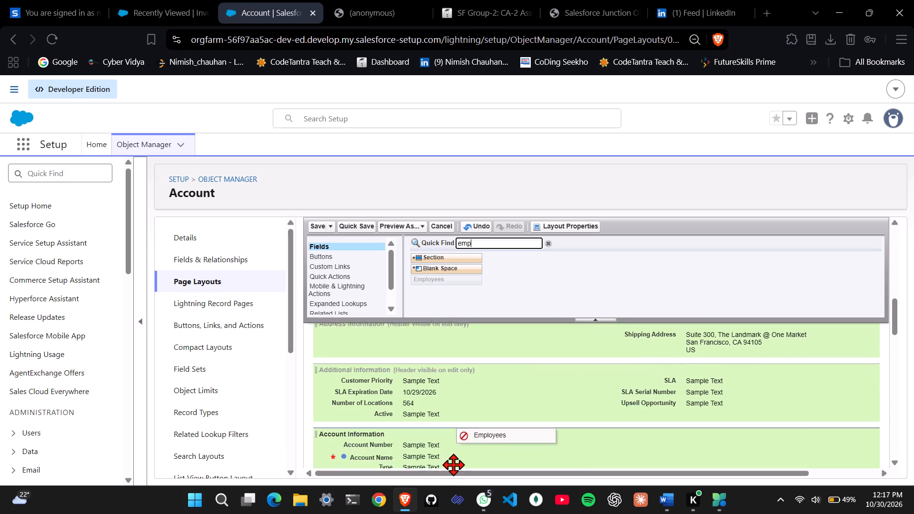
drag(453, 465, 453, 456)
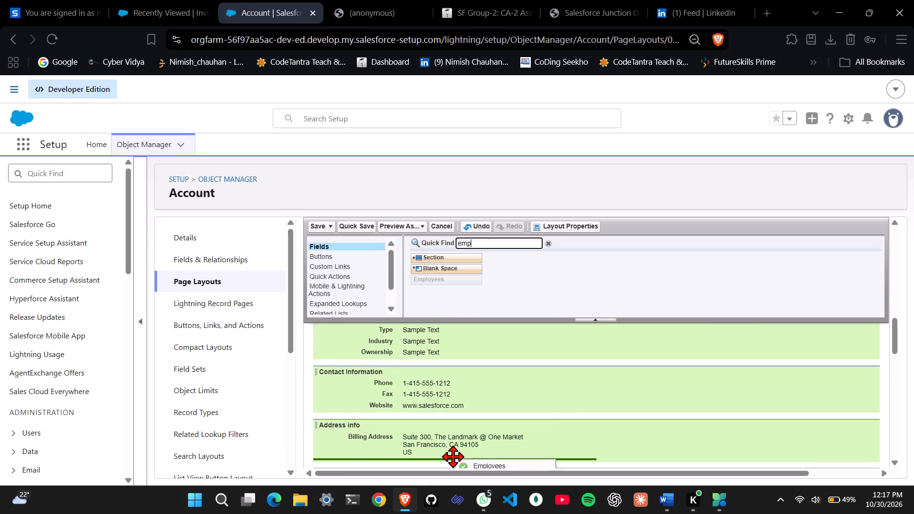
drag(453, 456, 458, 433)
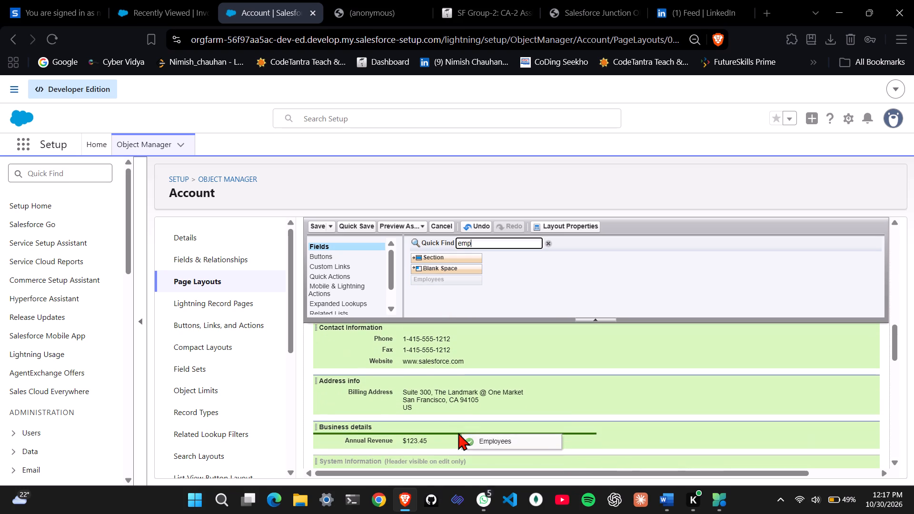
drag(458, 433, 363, 445)
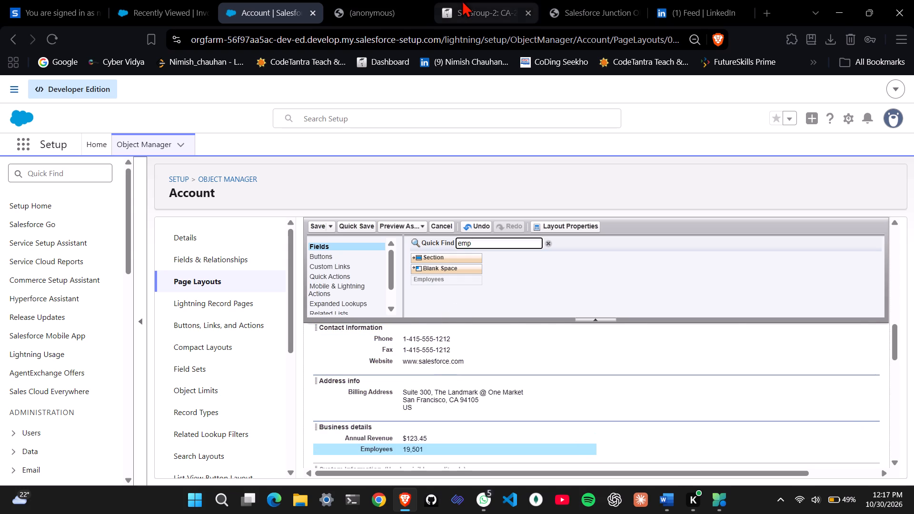
Recheck the PDF's Business Details fields, clear the field search, and look through the layout's sections for the remaining Description field.
click(384, 0)
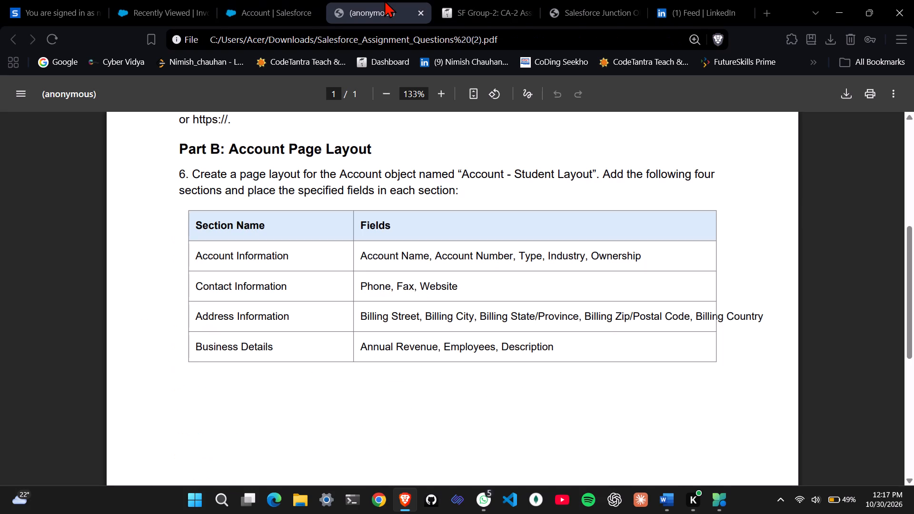
click(238, 0)
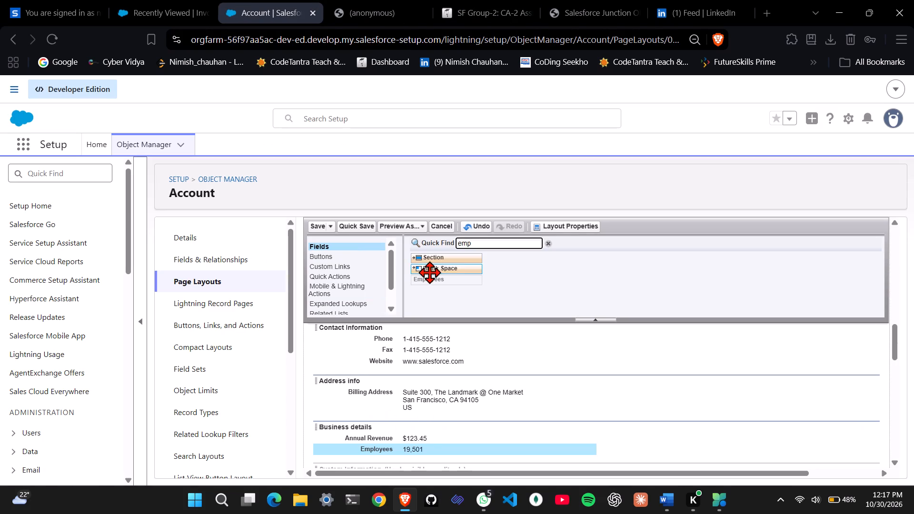
drag(481, 247, 445, 244)
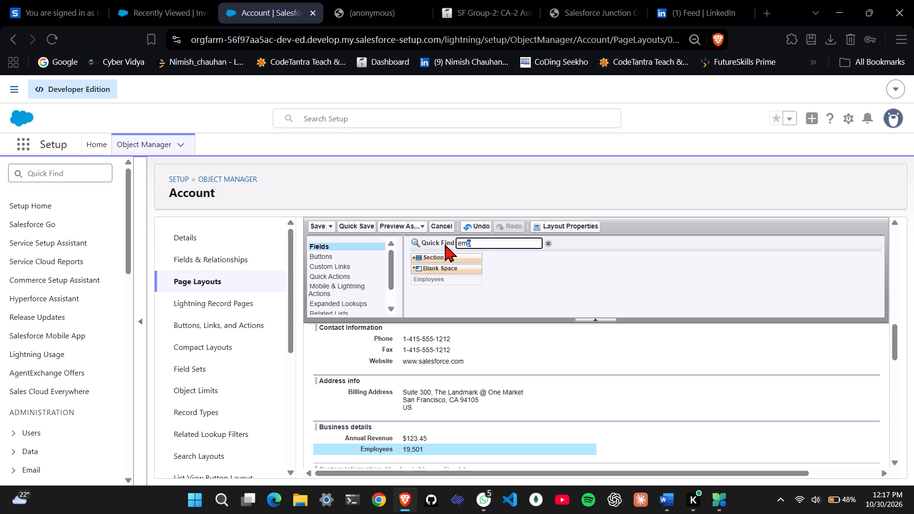
key(BackSpace)
scroll(521, 407, up, 1)
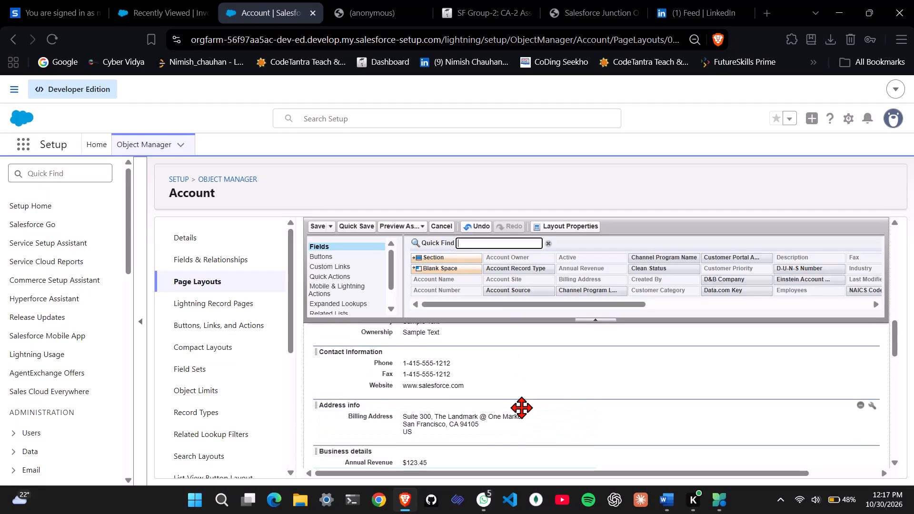
scroll(521, 407, up, 4)
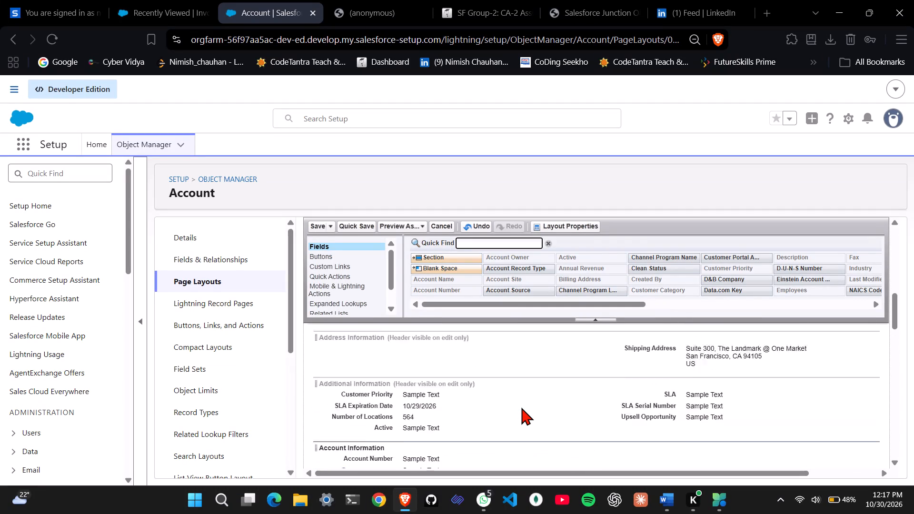
scroll(521, 407, up, 3)
scroll(521, 407, down, 1)
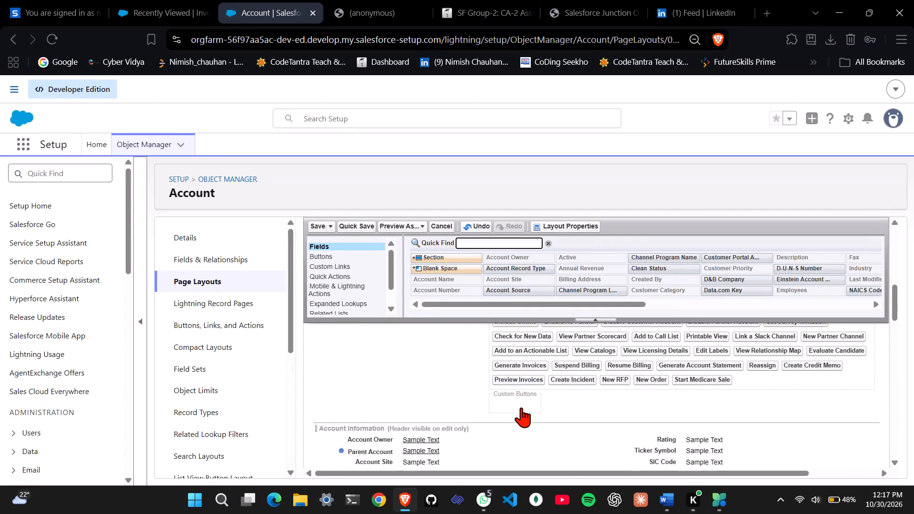
scroll(521, 407, down, 2)
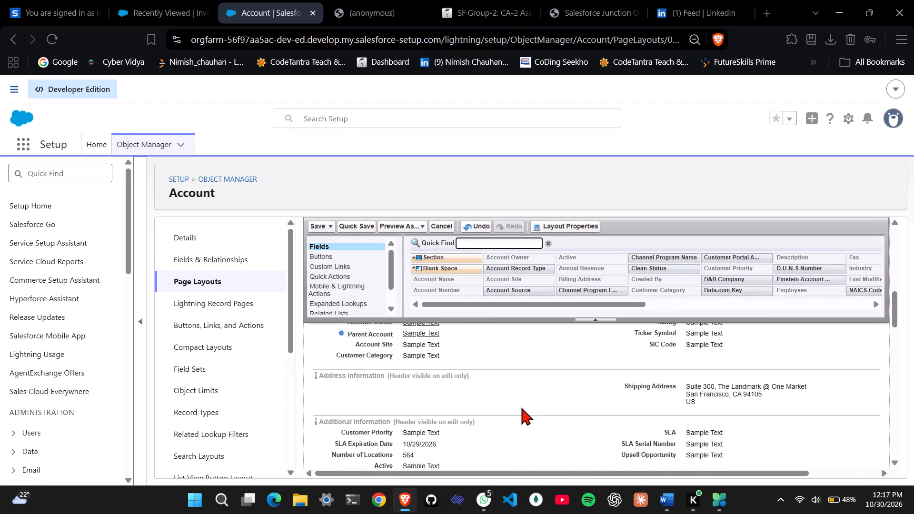
scroll(521, 407, down, 3)
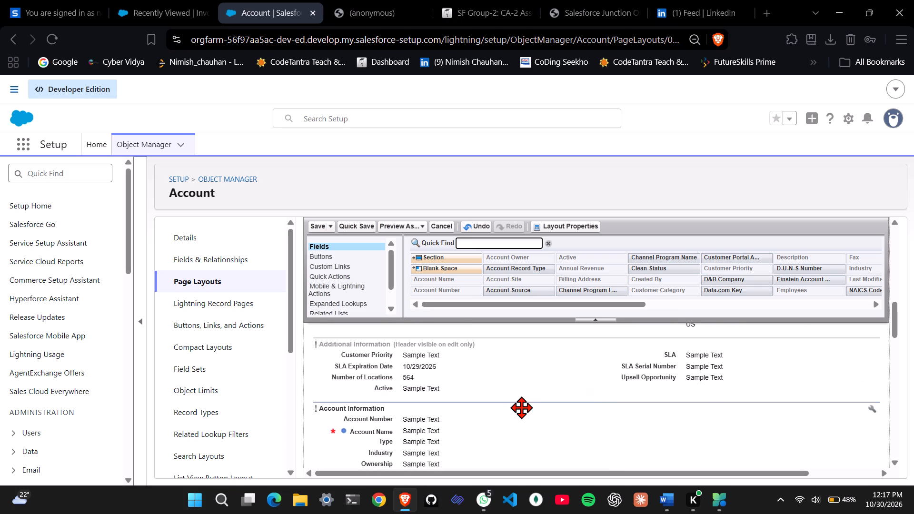
scroll(521, 407, down, 1)
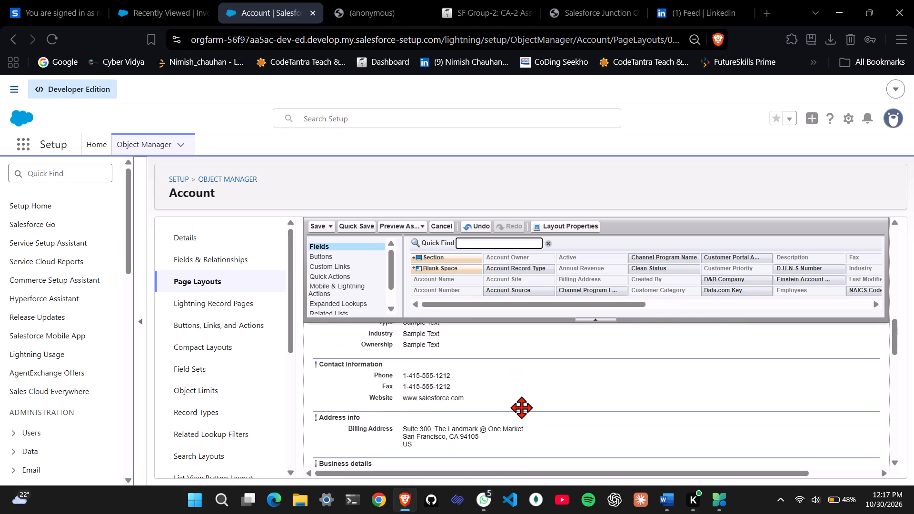
scroll(521, 407, down, 1)
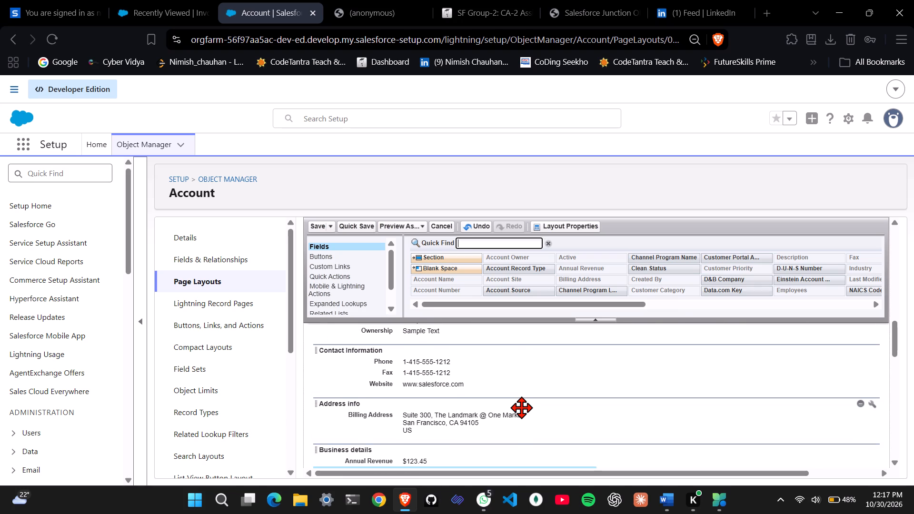
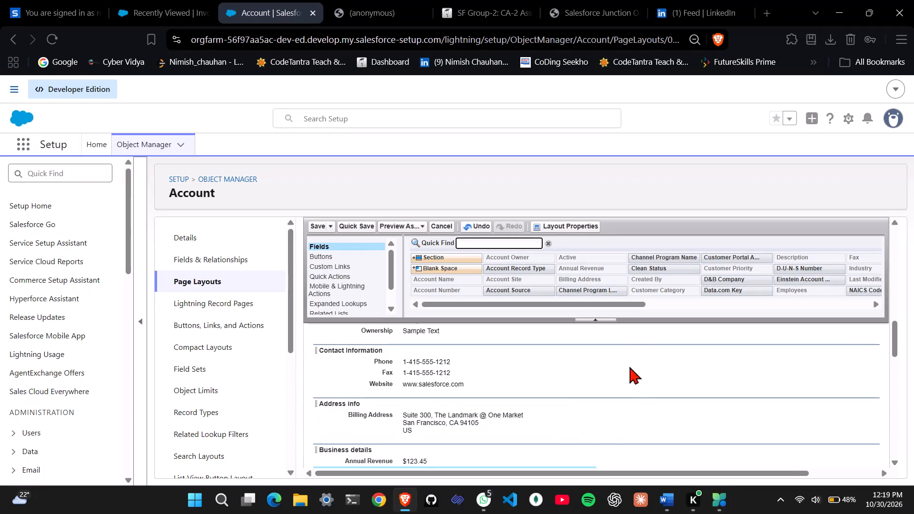
Check the PDF's Business Details fields again and look for Description among the available fields and the layout's upper sections.
click(365, 16)
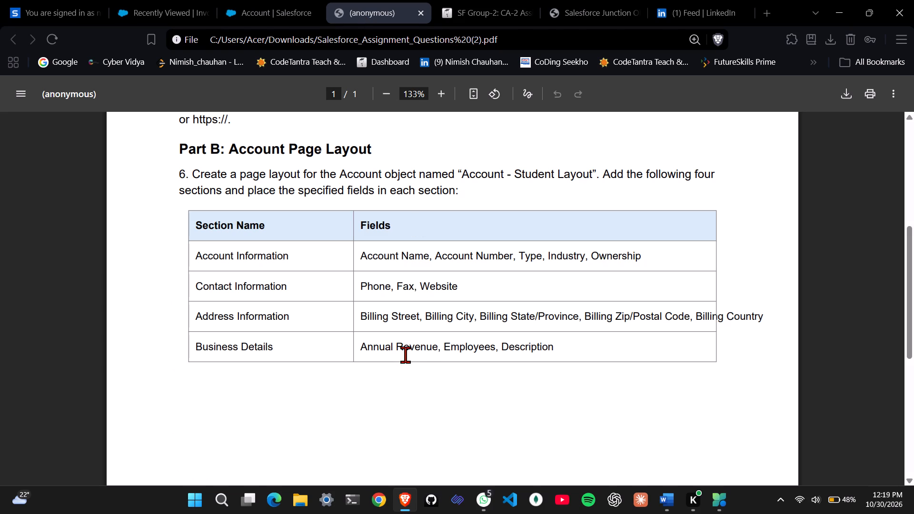
click(290, 0)
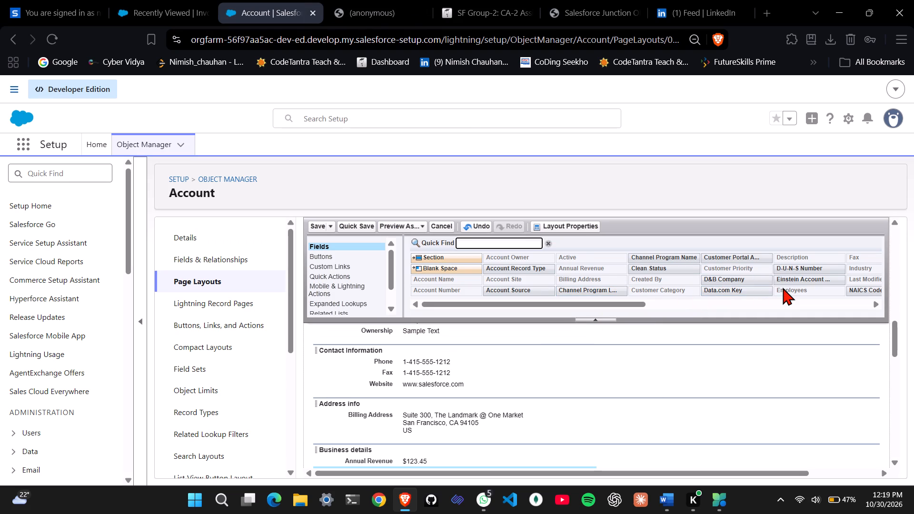
scroll(784, 287, left, 5)
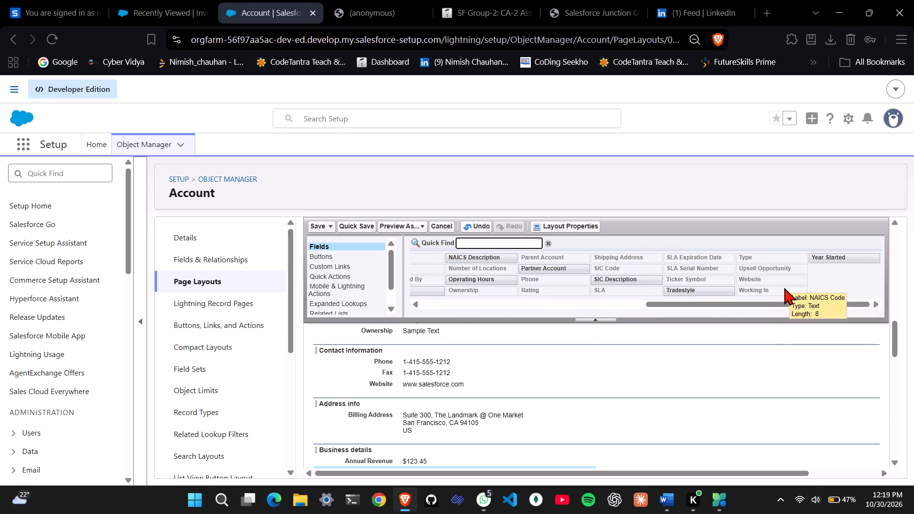
scroll(663, 290, right, 3)
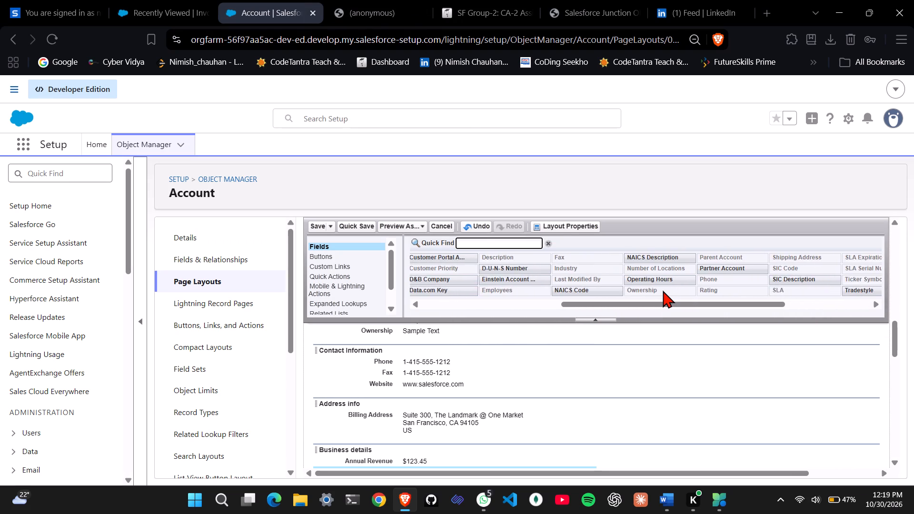
scroll(663, 290, right, 3)
scroll(555, 367, up, 1)
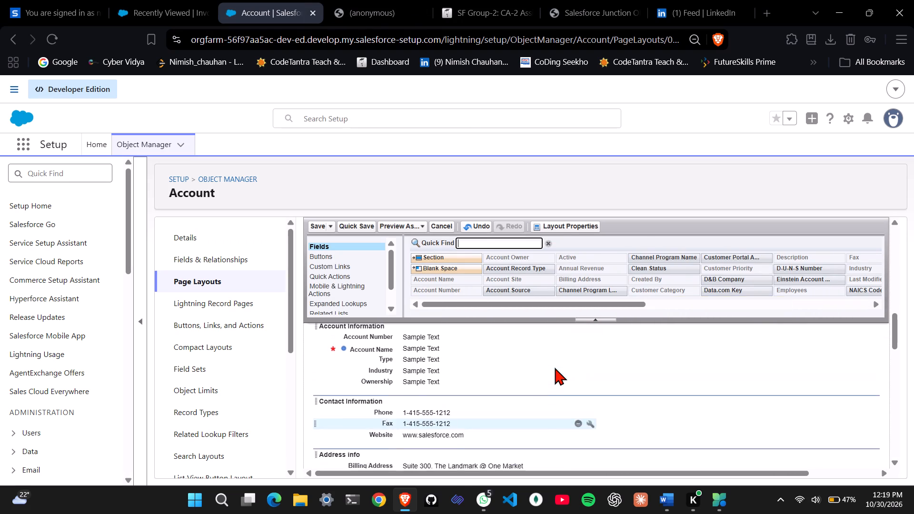
scroll(555, 367, up, 2)
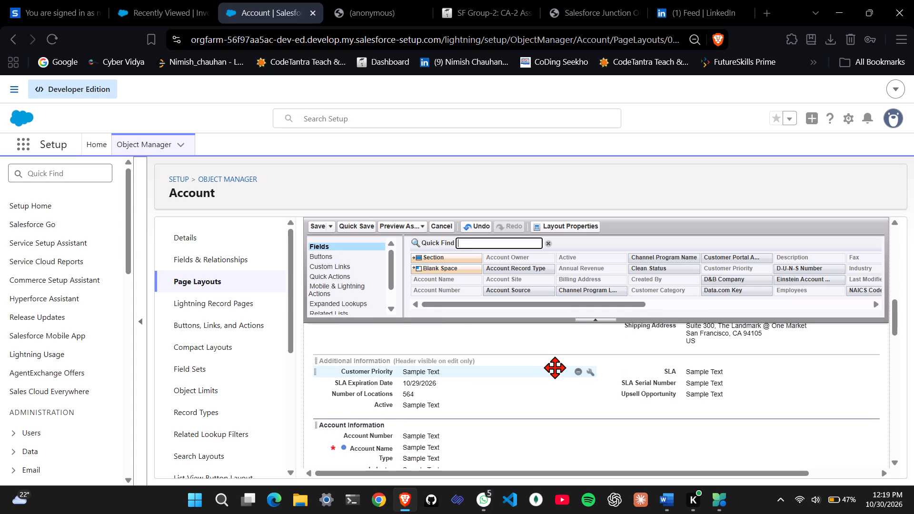
scroll(555, 367, up, 3)
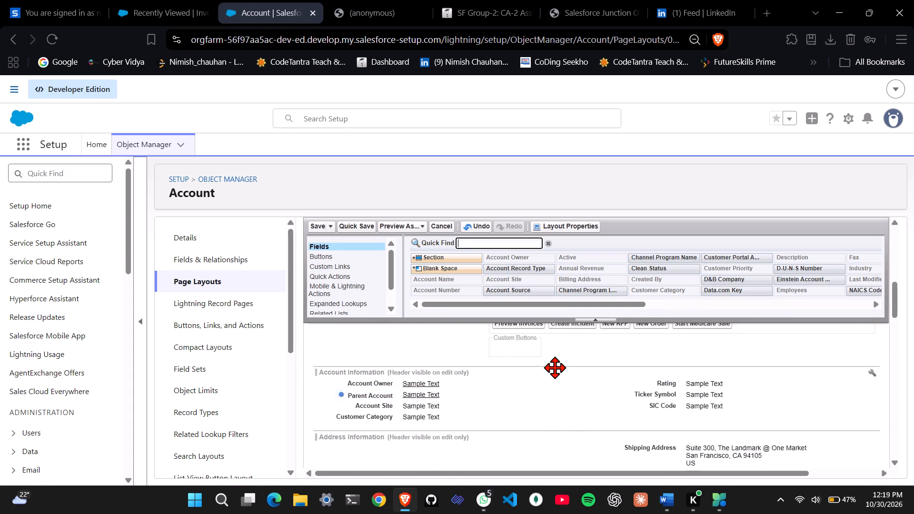
scroll(555, 367, up, 2)
Move the Description field from the Description Information section into Business details, directly below Employees.
scroll(555, 367, down, 1)
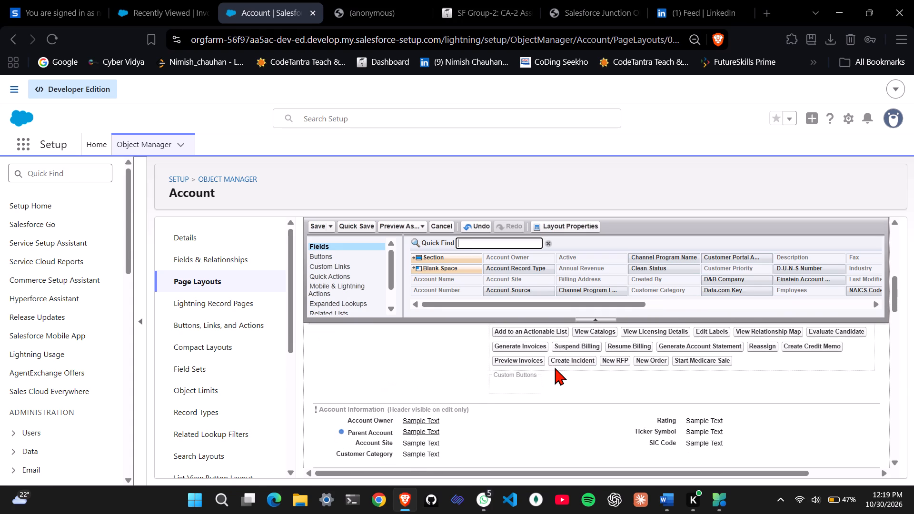
scroll(527, 421, down, 1)
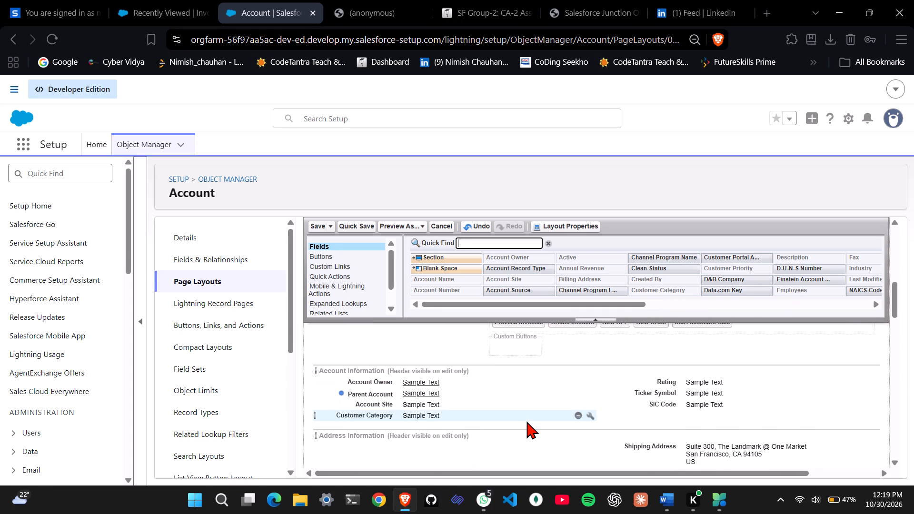
scroll(527, 421, down, 1)
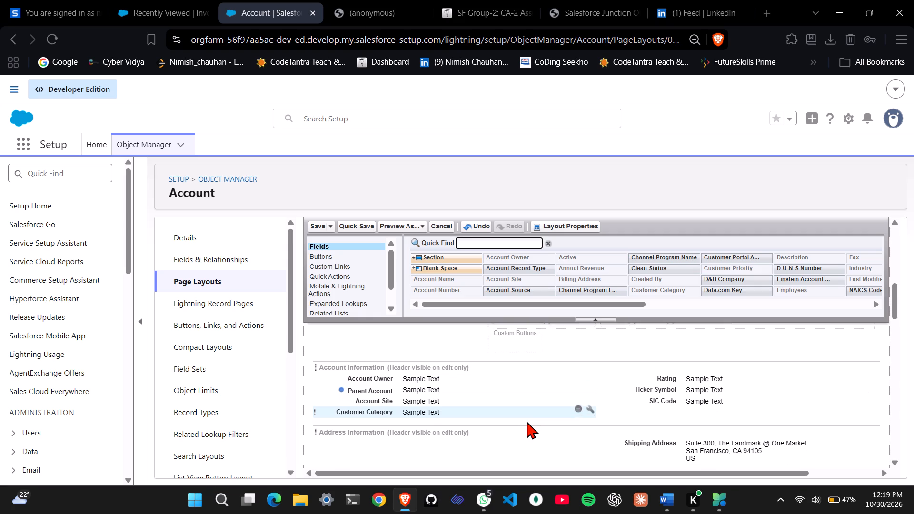
scroll(527, 421, down, 1)
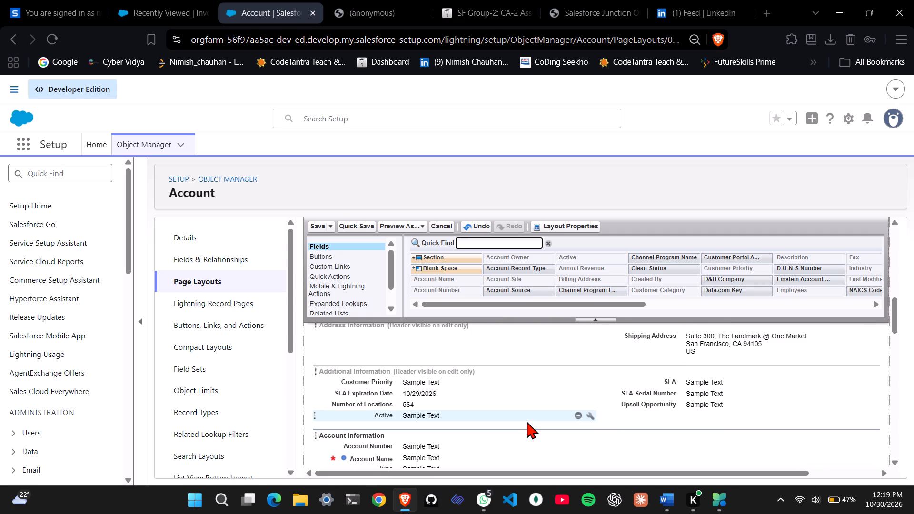
scroll(527, 421, down, 3)
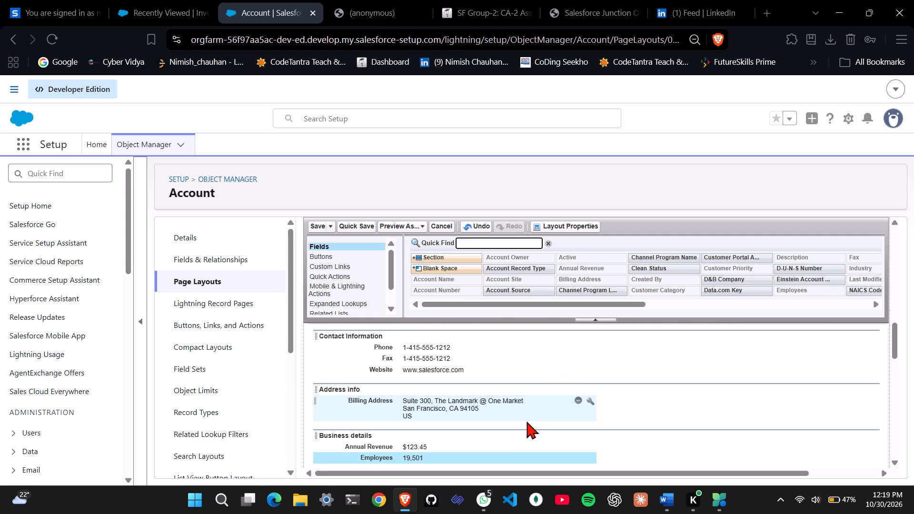
scroll(527, 421, down, 2)
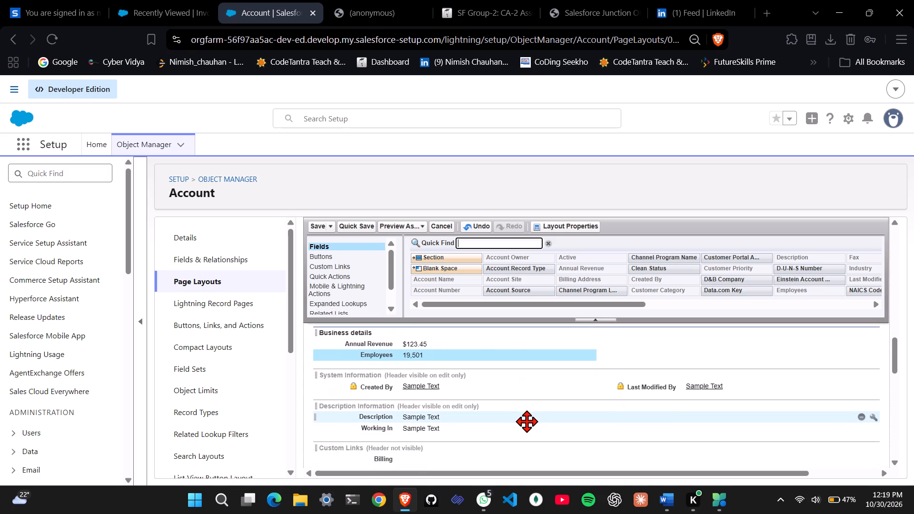
click(862, 415)
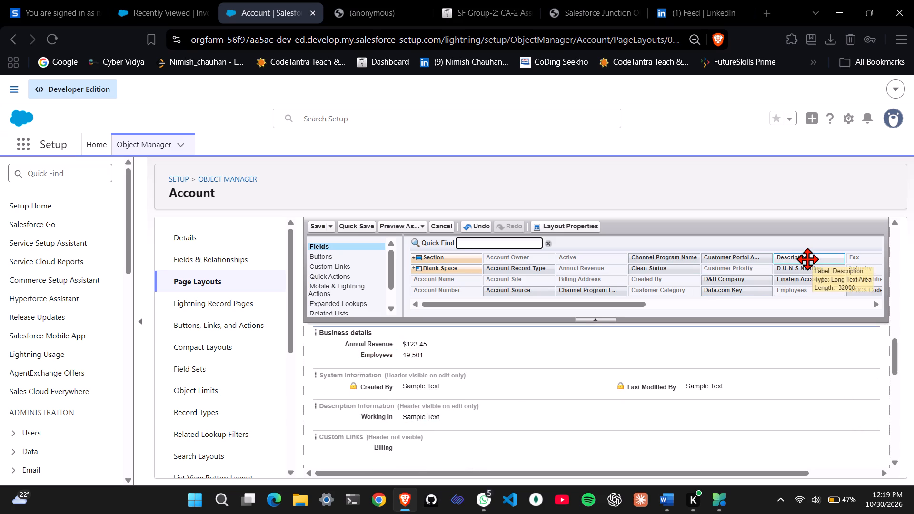
drag(807, 259, 595, 353)
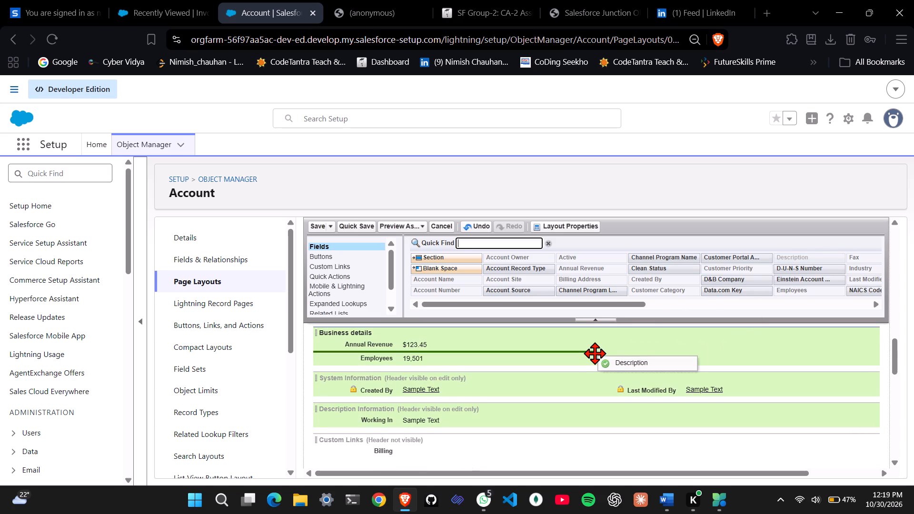
drag(595, 353, 418, 360)
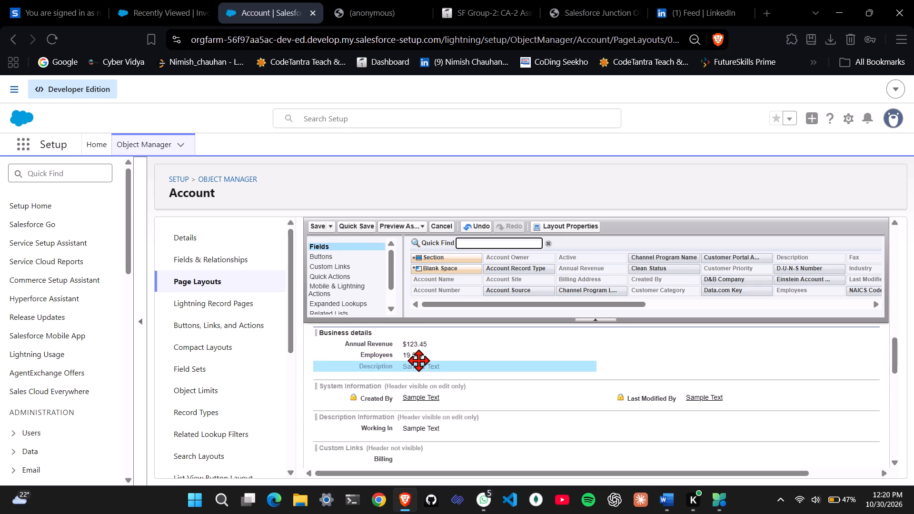
click(490, 408)
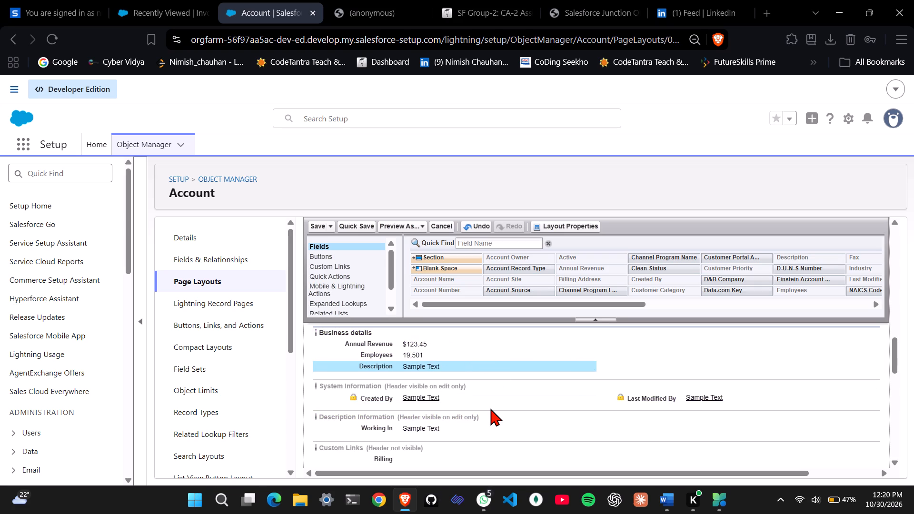
Review the layout's Account Information, Contact Information, Address info and Business details sections for the required fields.
scroll(490, 408, up, 2)
click(503, 388)
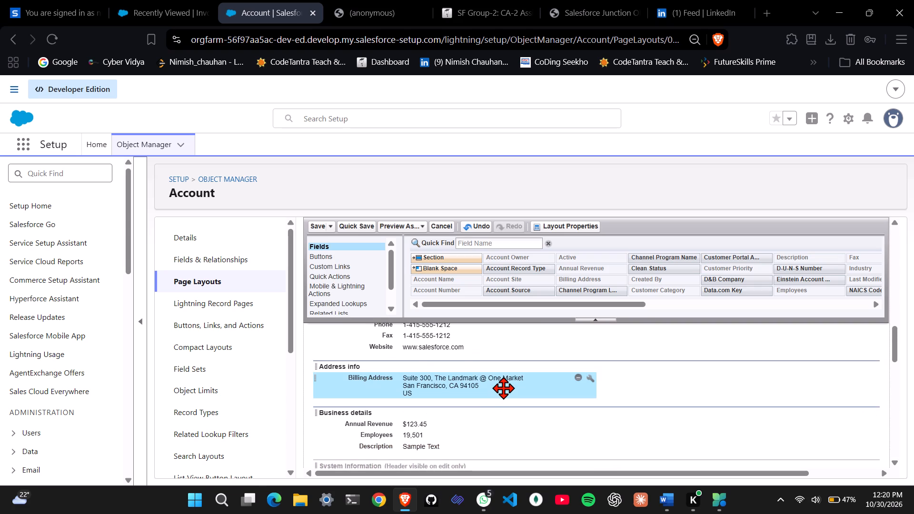
scroll(503, 388, up, 1)
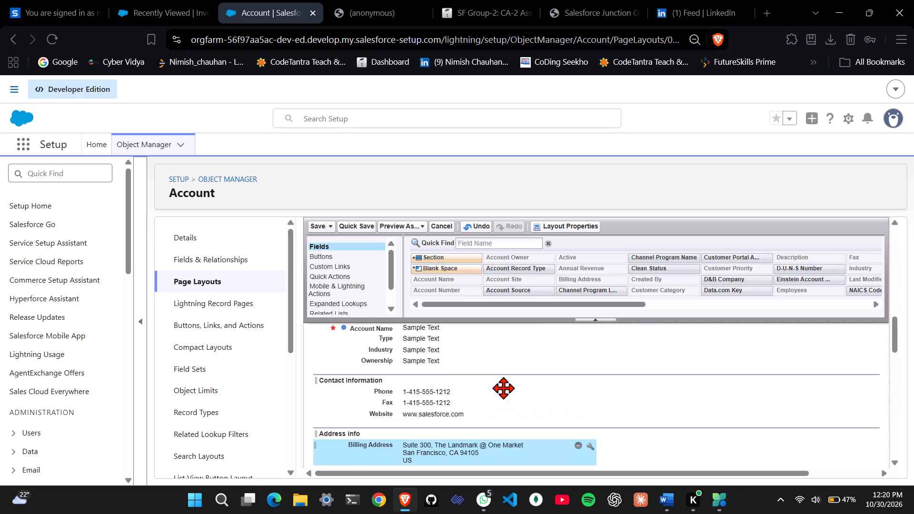
scroll(503, 388, up, 3)
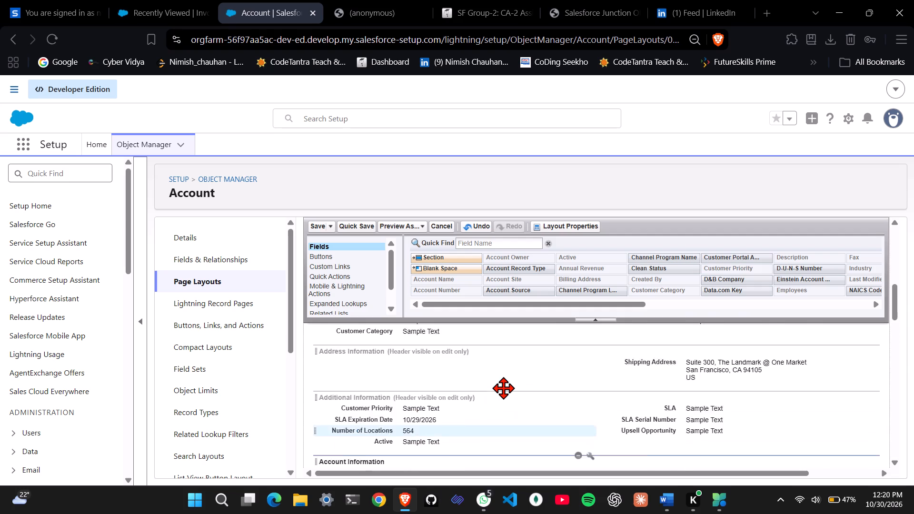
scroll(503, 388, up, 1)
scroll(503, 388, down, 3)
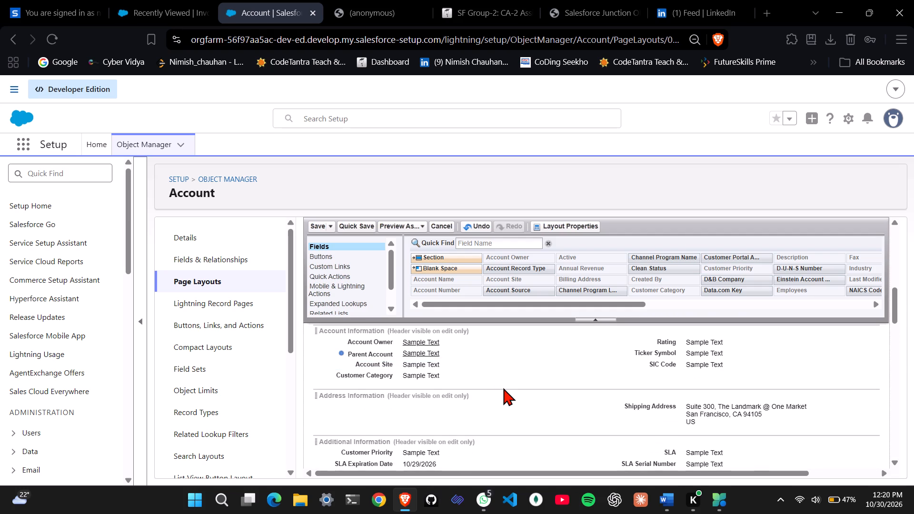
scroll(503, 388, down, 3)
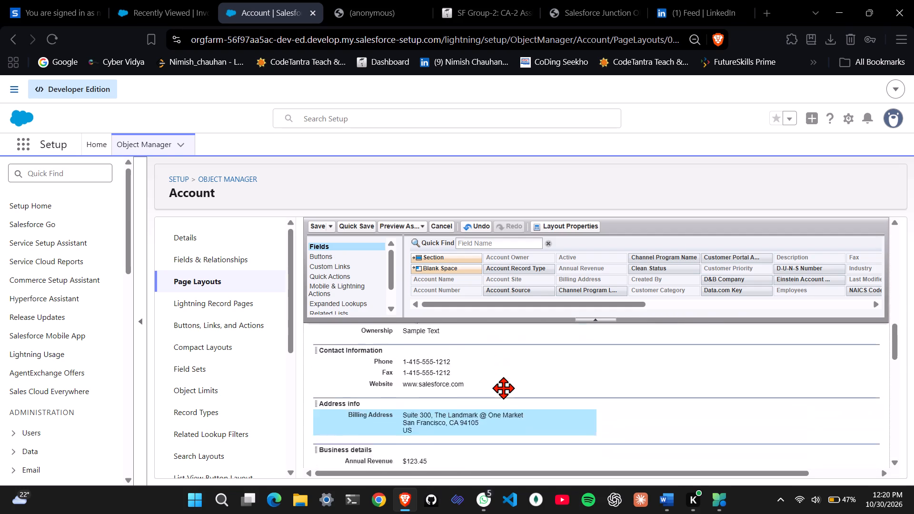
scroll(503, 388, down, 1)
Save the student-layout page layout with its completed sections.
scroll(503, 388, up, 3)
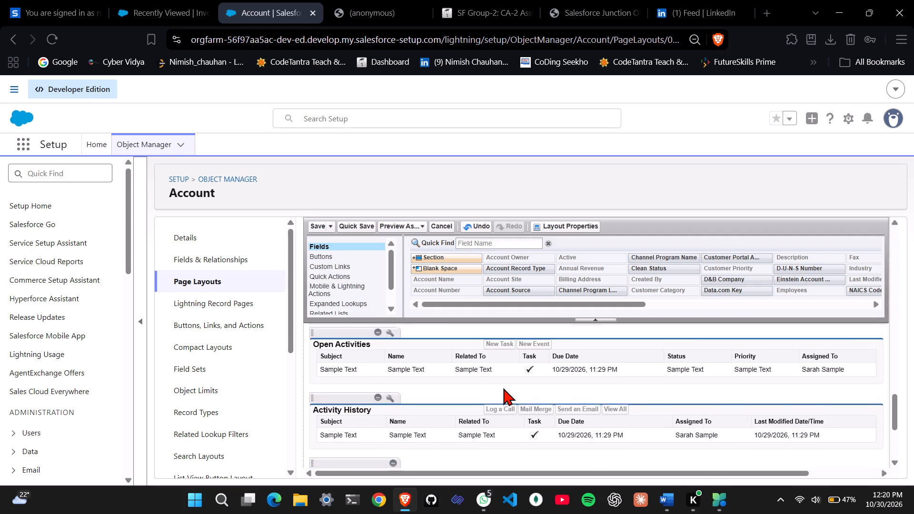
scroll(503, 388, up, 3)
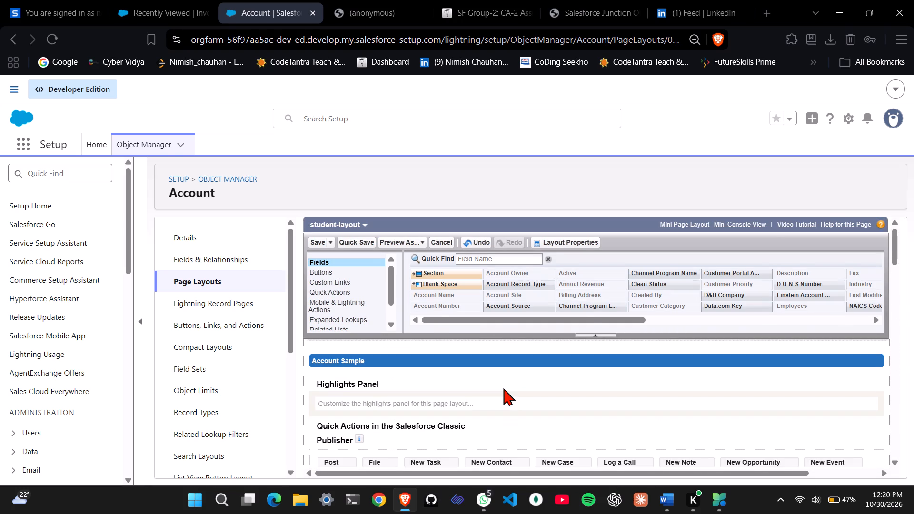
click(320, 242)
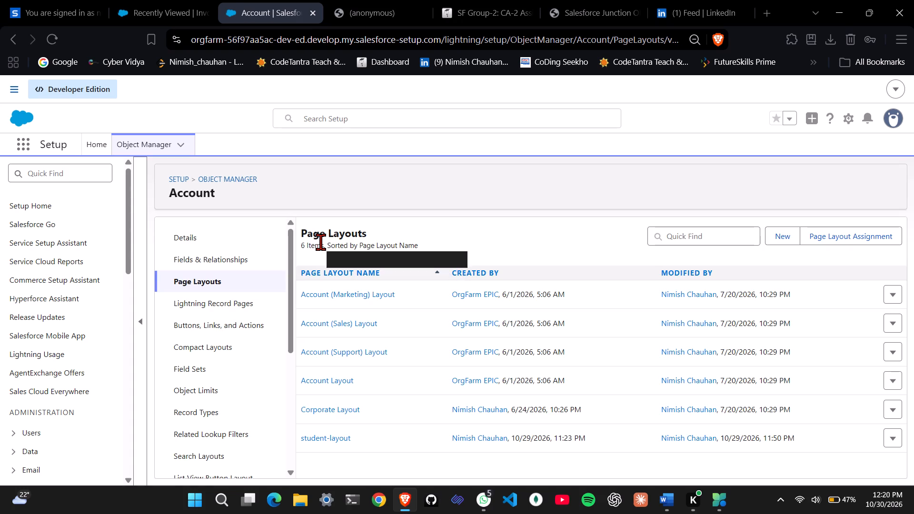
Reopen student-layout and set the page zoom to 75% to view its four assignment sections together.
click(340, 441)
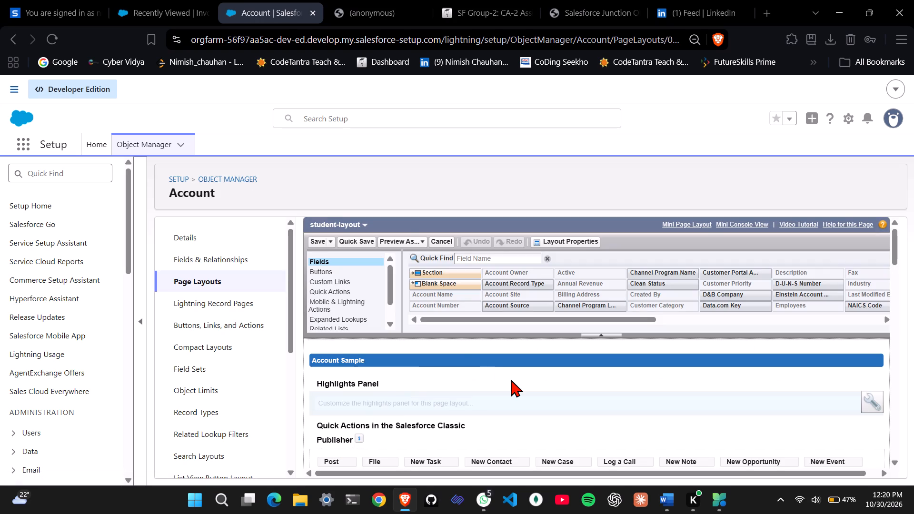
scroll(511, 379, down, 6)
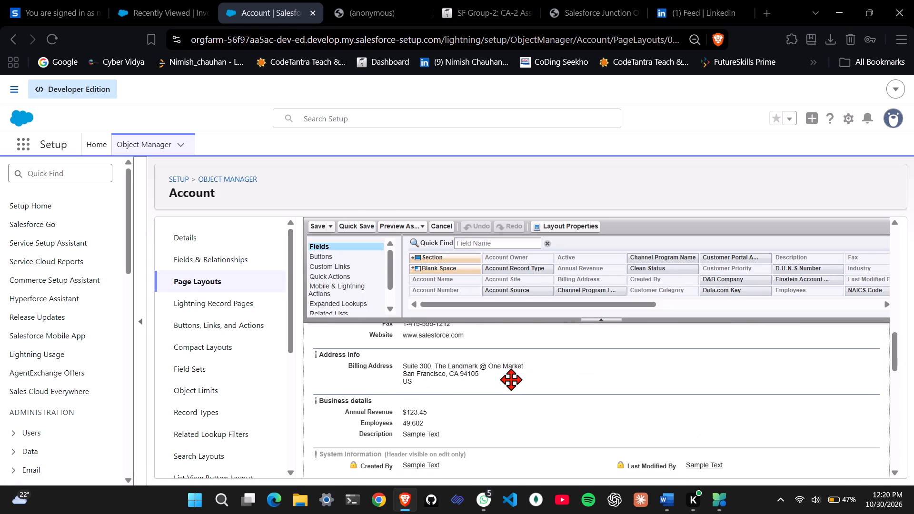
scroll(511, 379, up, 4)
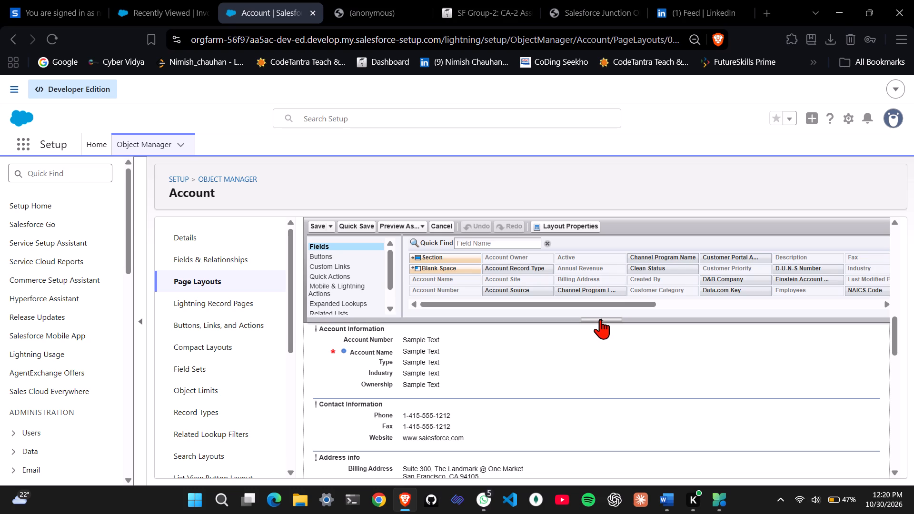
key(ctrl+minus)
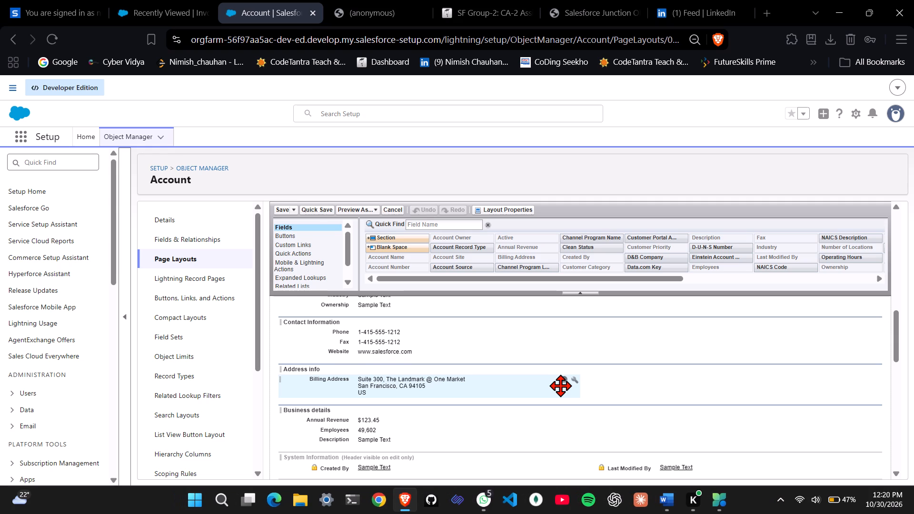
scroll(560, 385, up, 2)
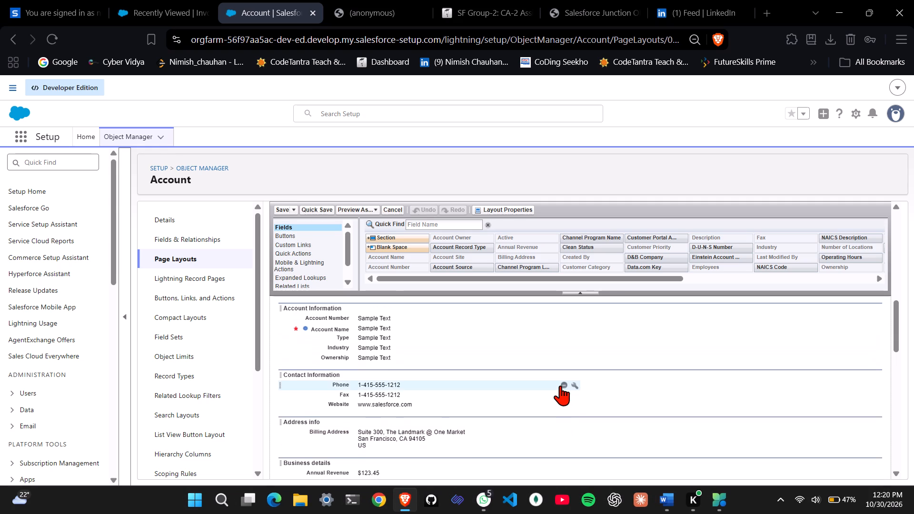
key(ctrl+minus)
key(ctrl+minus)
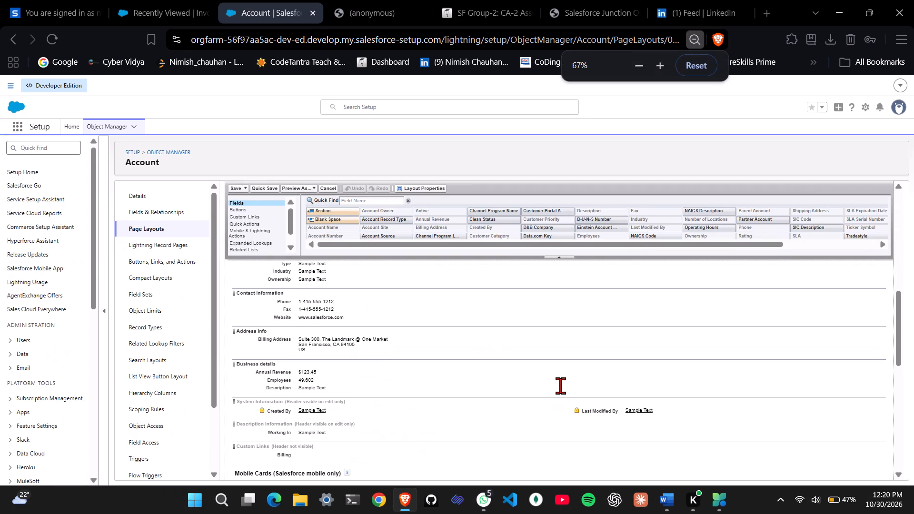
scroll(560, 385, up, 3)
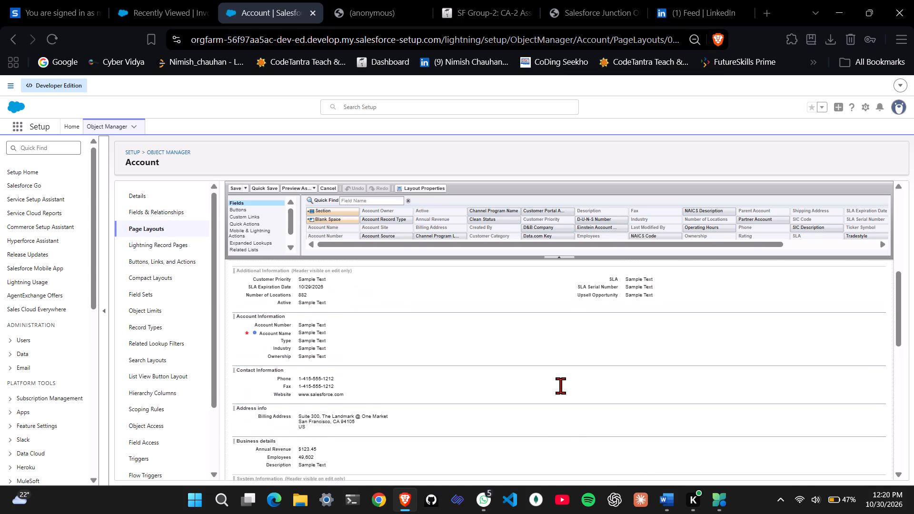
scroll(560, 385, up, 1)
key(ctrl+plus)
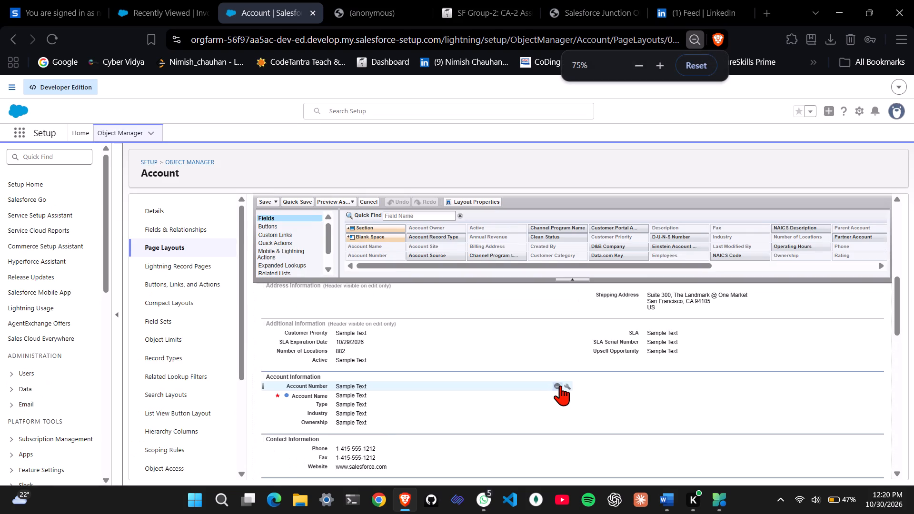
scroll(560, 385, down, 1)
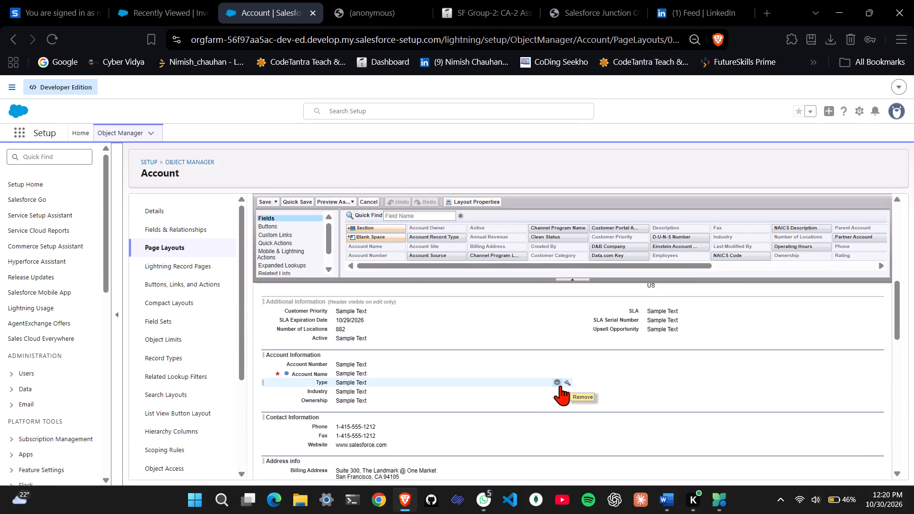
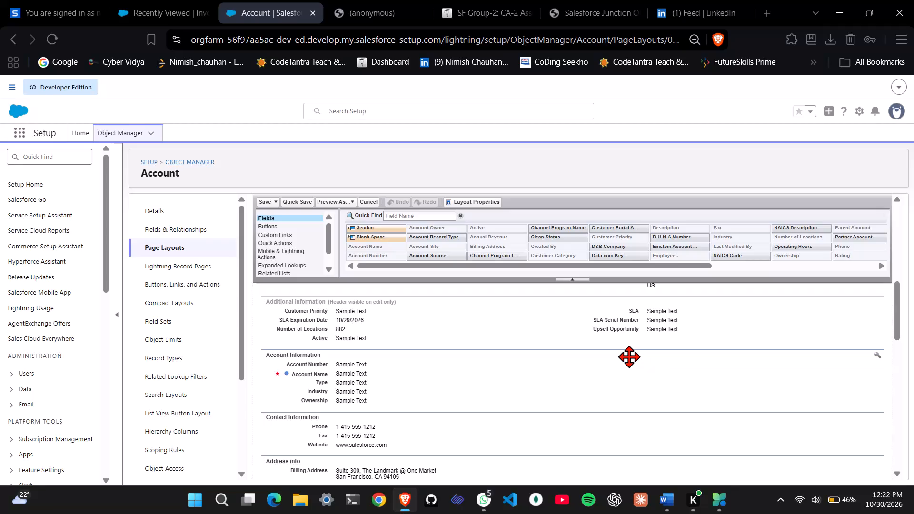
Examine the student-layout page layout's Account Information, Contact Information, Address info and Business details sections and the areas around them.
scroll(509, 389, down, 1)
scroll(509, 389, up, 2)
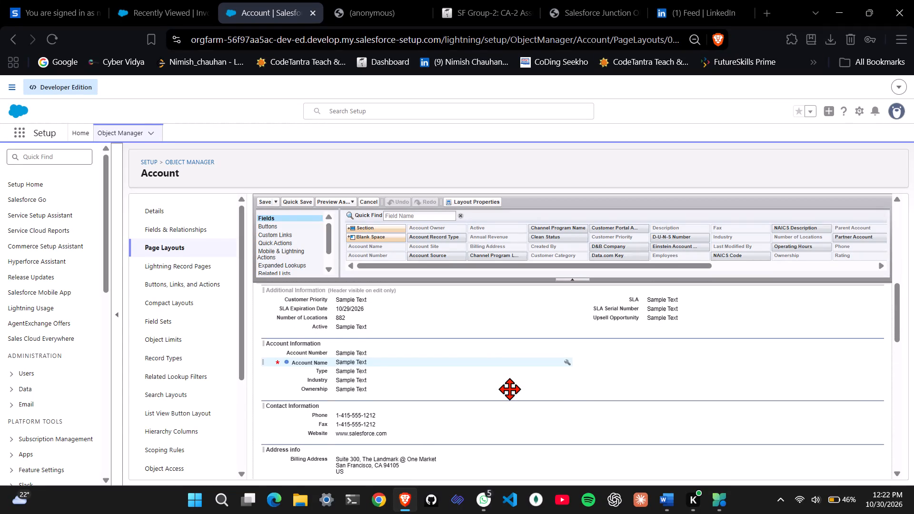
scroll(509, 389, up, 2)
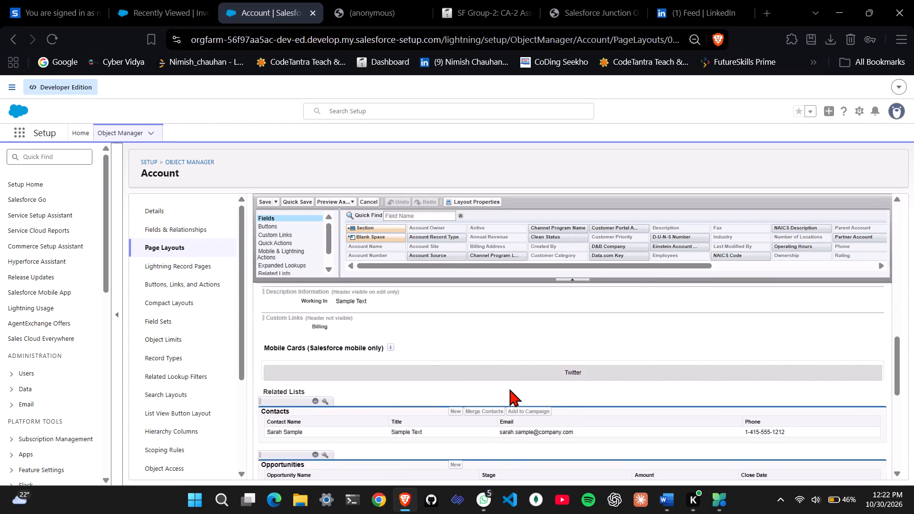
scroll(509, 389, up, 4)
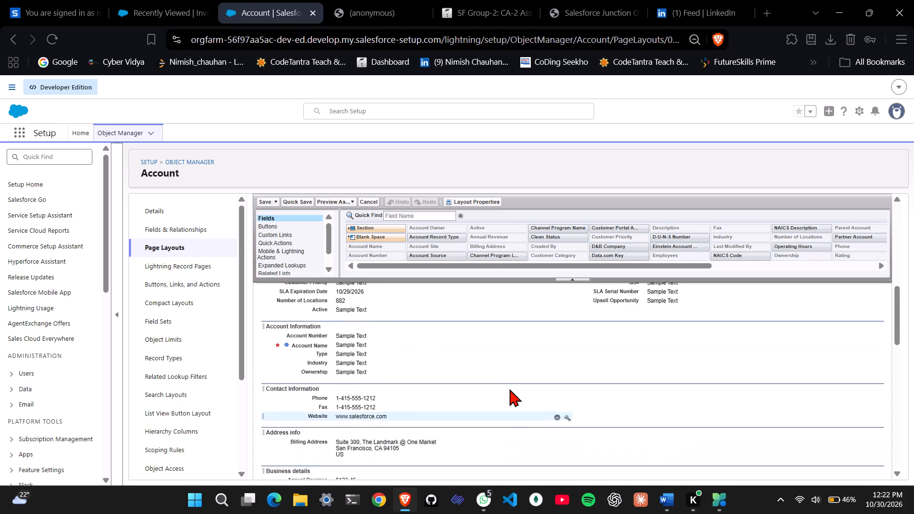
scroll(509, 389, up, 1)
scroll(509, 389, down, 1)
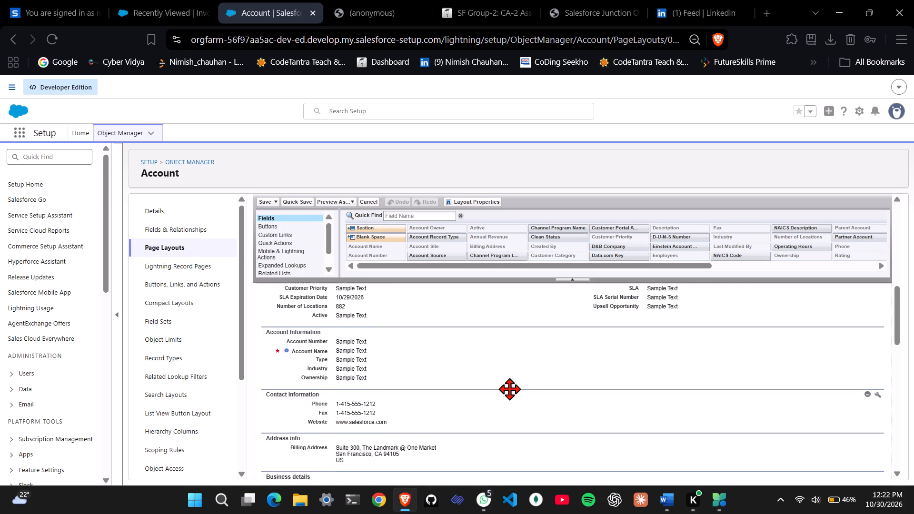
scroll(509, 389, down, 1)
scroll(509, 389, up, 1)
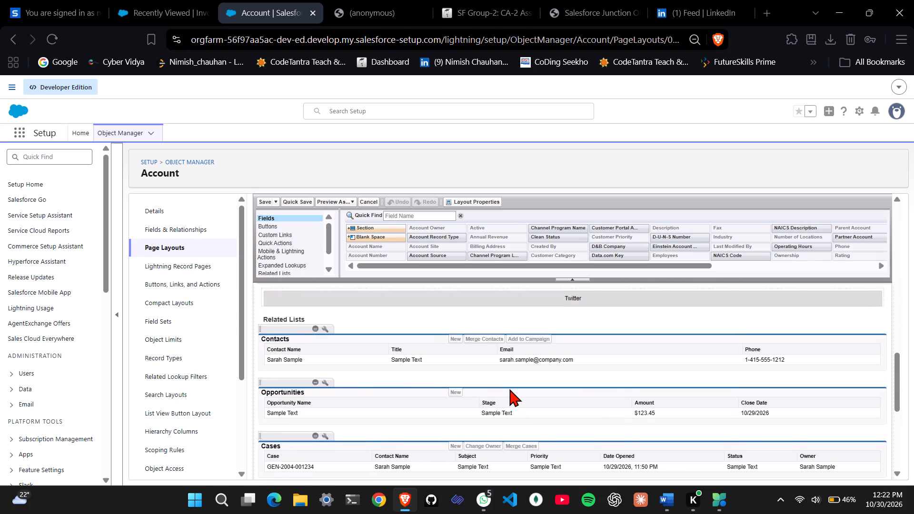
scroll(509, 389, up, 3)
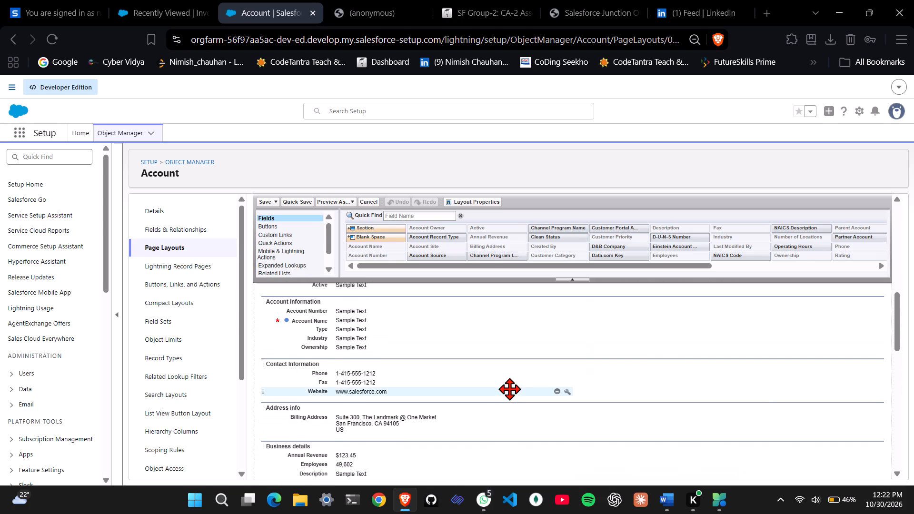
scroll(509, 389, up, 1)
Reduce the page zoom to 67% and capture a screenshot covering Account Information, Contact Information, Address info and Business details.
key(ctrl+minus)
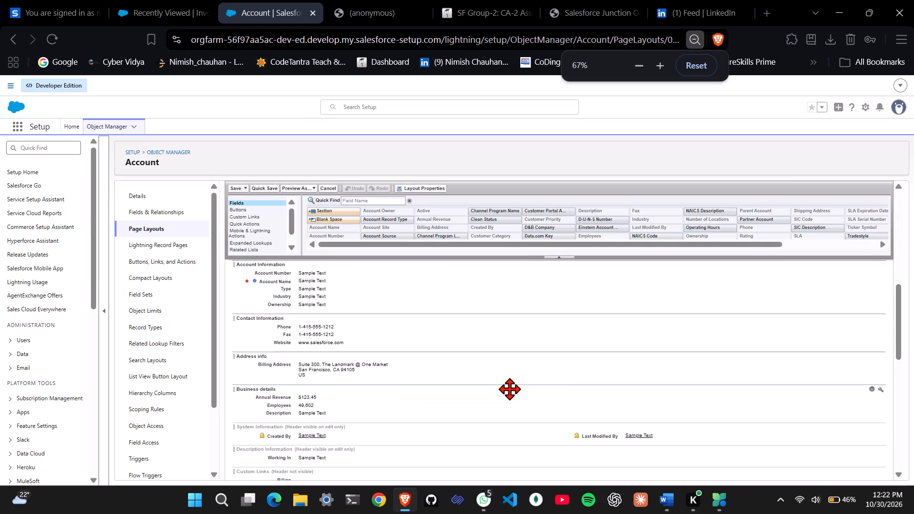
scroll(509, 389, up, 2)
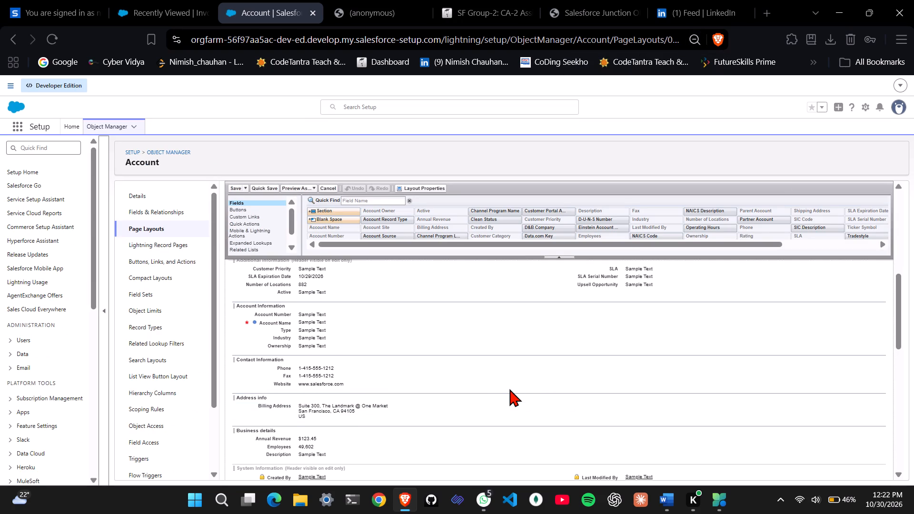
scroll(509, 389, up, 1)
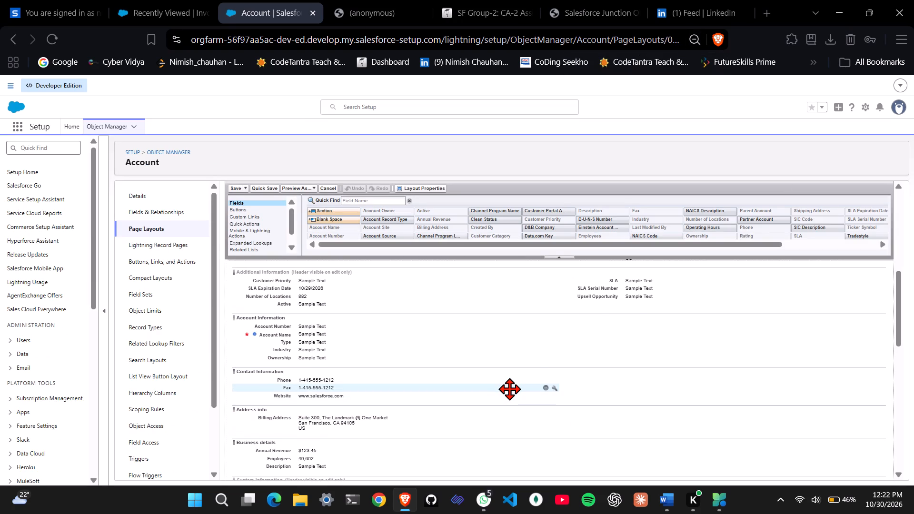
key(shift+super+s)
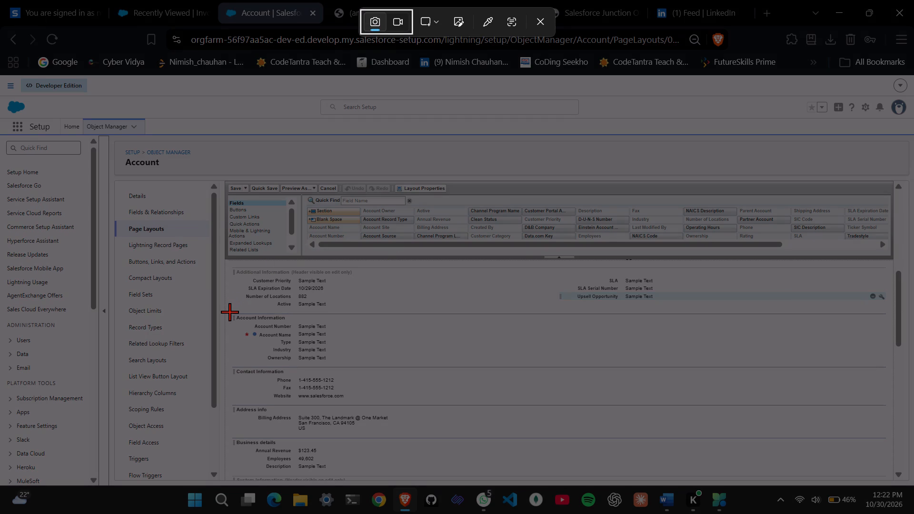
drag(229, 312, 765, 469)
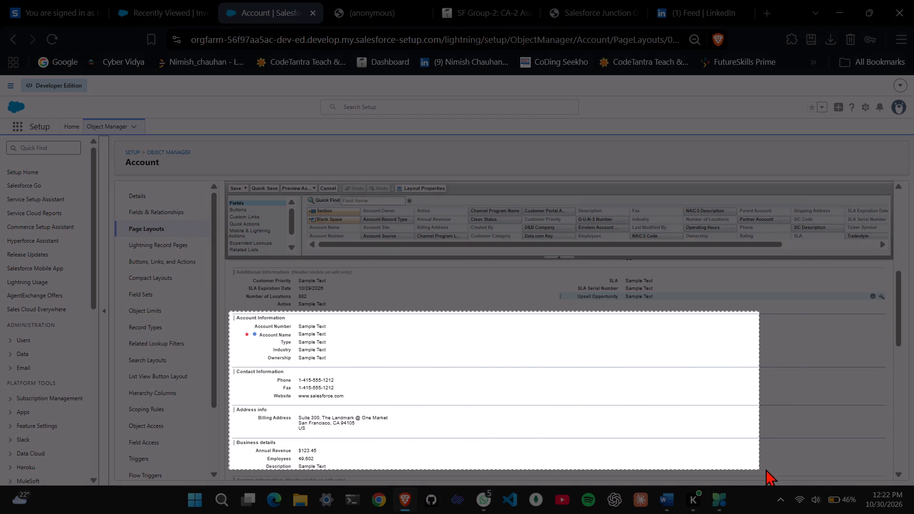
drag(765, 469, 835, 468)
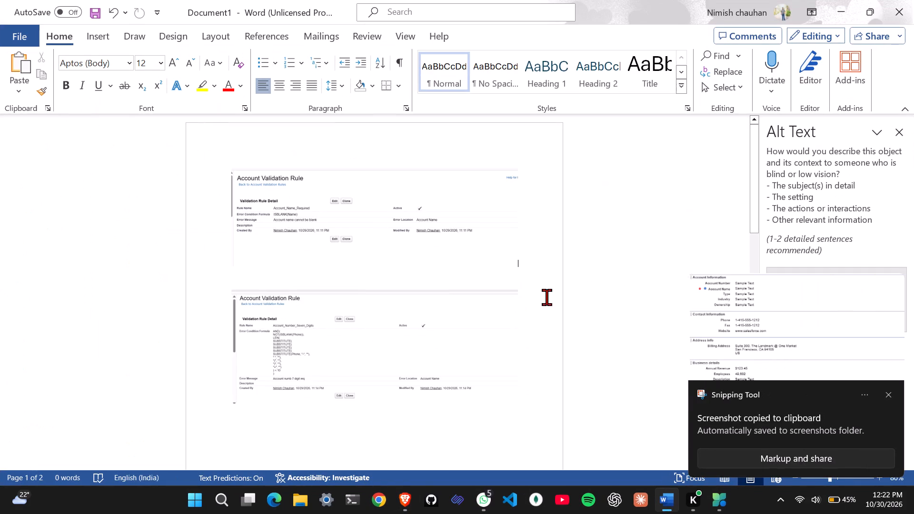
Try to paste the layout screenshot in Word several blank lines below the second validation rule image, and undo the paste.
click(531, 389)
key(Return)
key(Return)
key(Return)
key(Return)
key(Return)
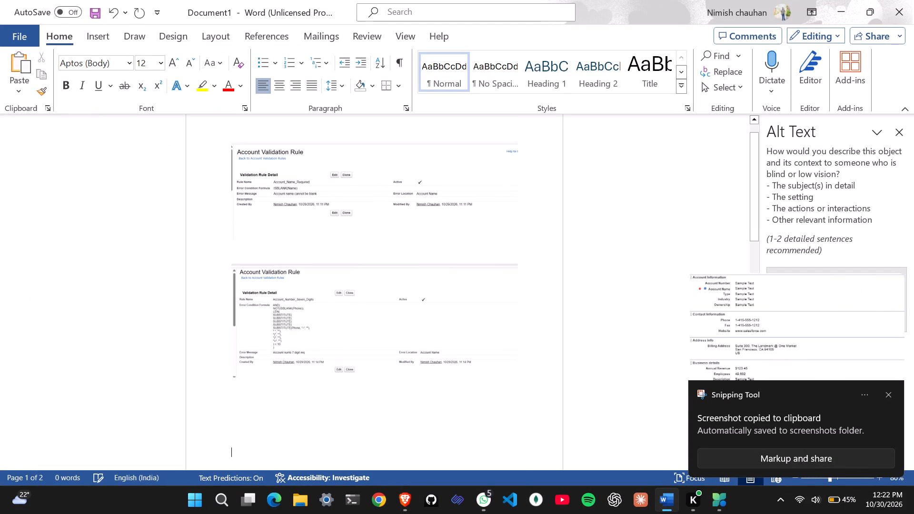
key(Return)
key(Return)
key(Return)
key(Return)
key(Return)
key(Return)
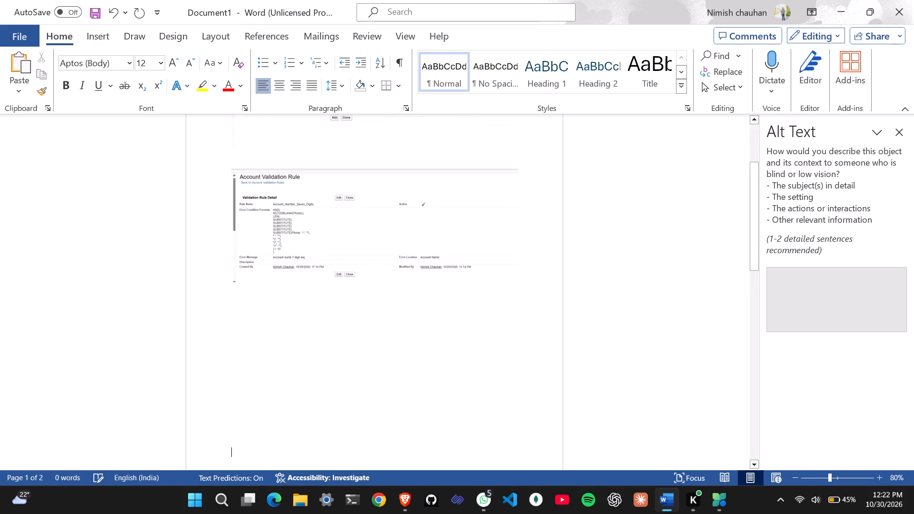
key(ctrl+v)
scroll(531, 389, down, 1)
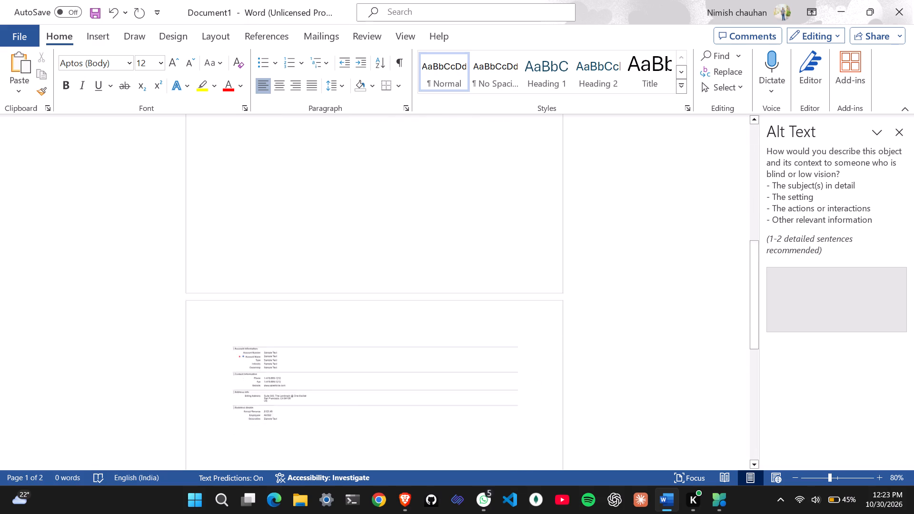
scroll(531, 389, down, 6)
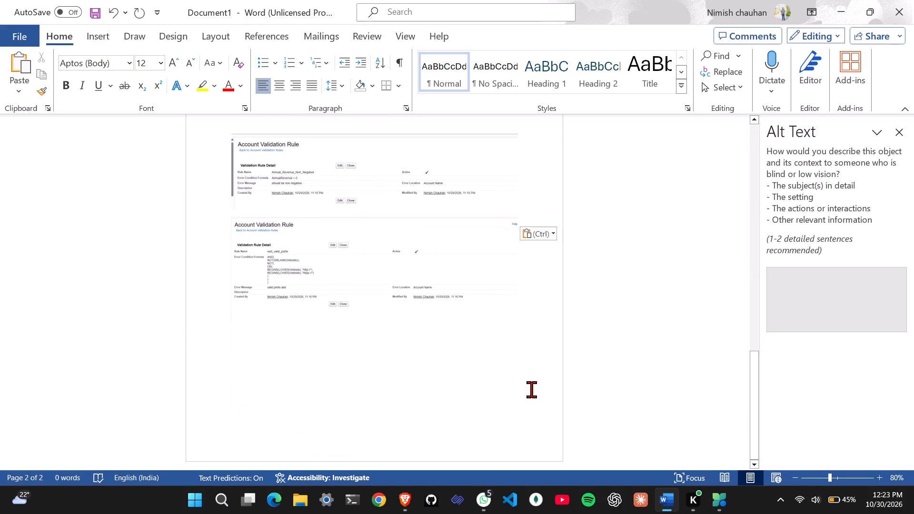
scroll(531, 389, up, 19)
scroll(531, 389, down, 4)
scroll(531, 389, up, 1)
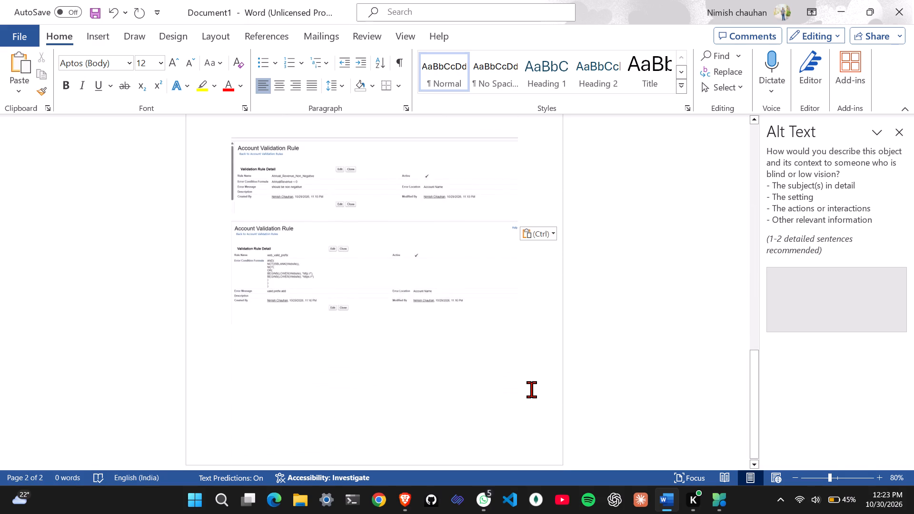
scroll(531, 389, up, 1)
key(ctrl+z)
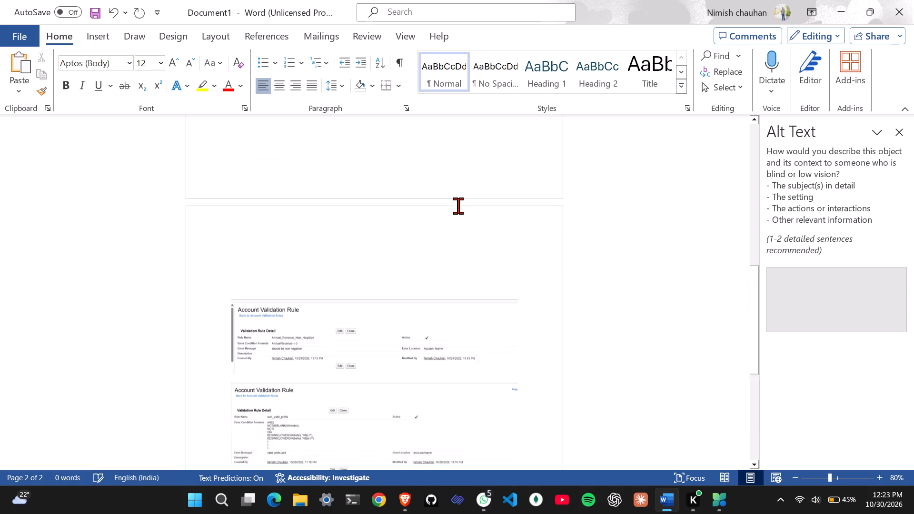
Add five blank lines after the last validation rule image, the website prefix rule, and paste the layout screenshot there.
scroll(458, 206, down, 10)
scroll(458, 206, up, 2)
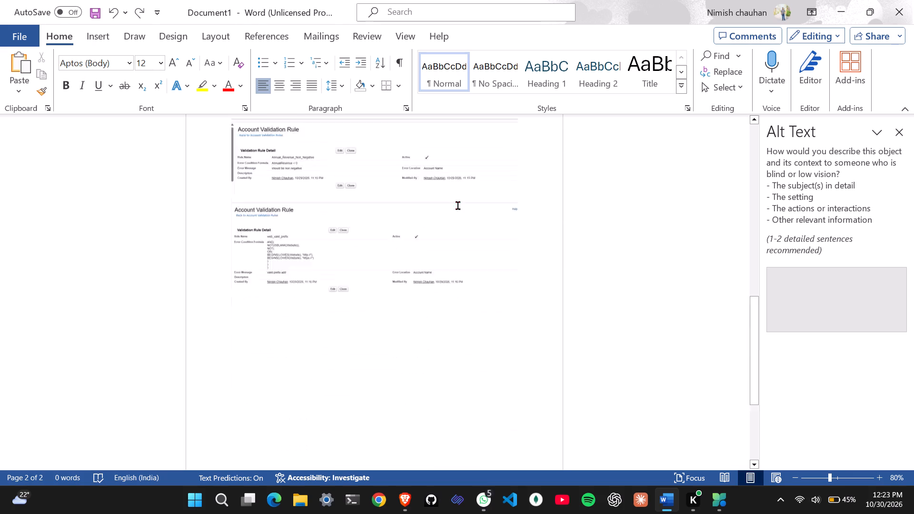
scroll(458, 206, up, 6)
scroll(458, 206, down, 6)
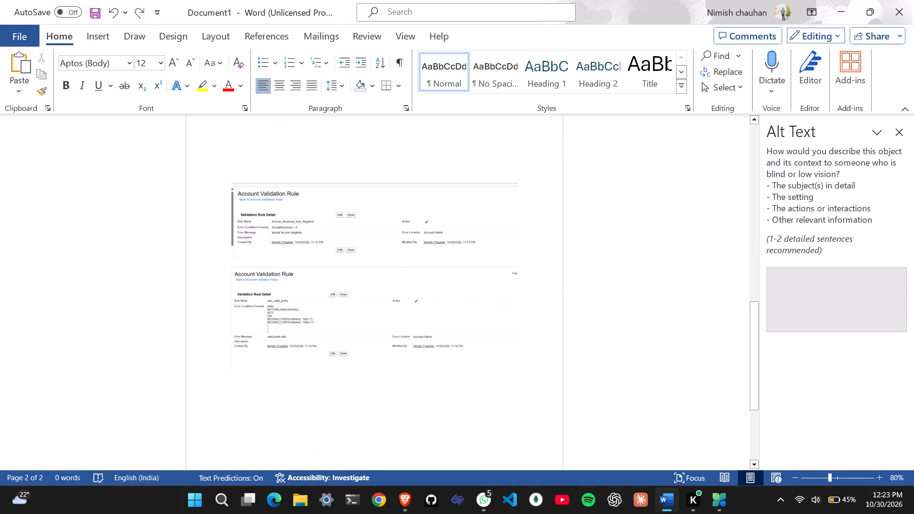
click(526, 338)
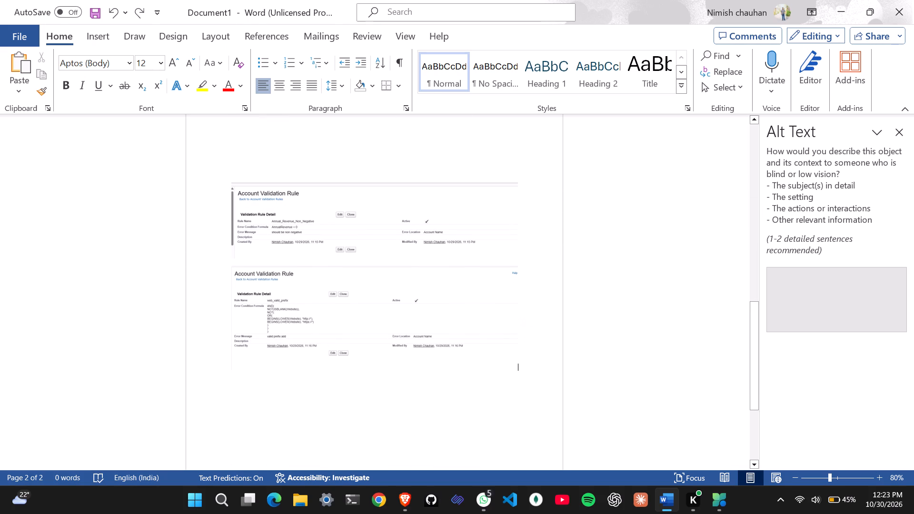
key(Return)
key(Return)
key(Return)
key(Return)
key(Return)
key(ctrl+v)
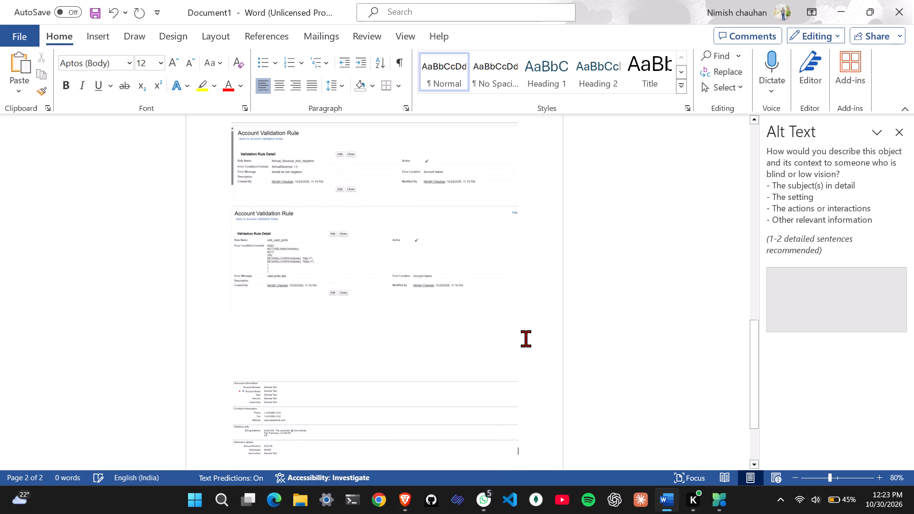
Copy the Part B heading and question 6 text from the assignment PDF into the Word document above the layout screenshot.
scroll(526, 338, down, 3)
click(436, 257)
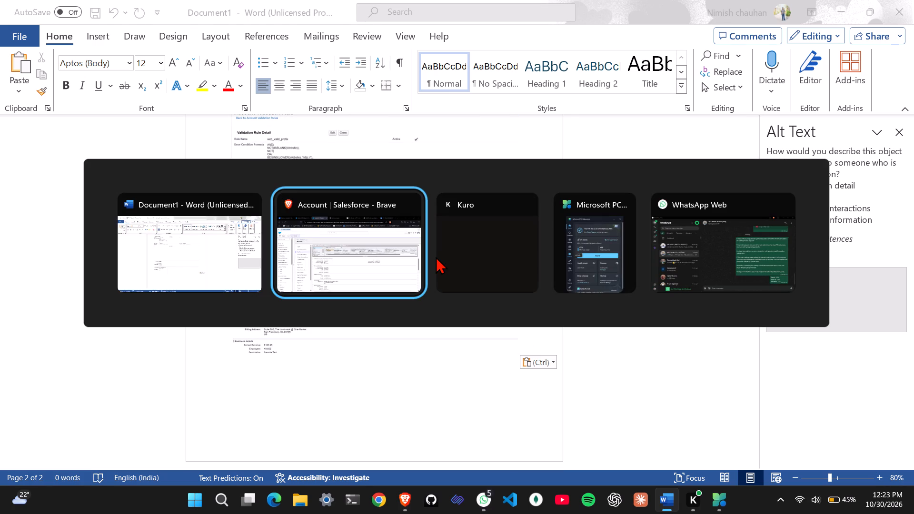
click(369, 0)
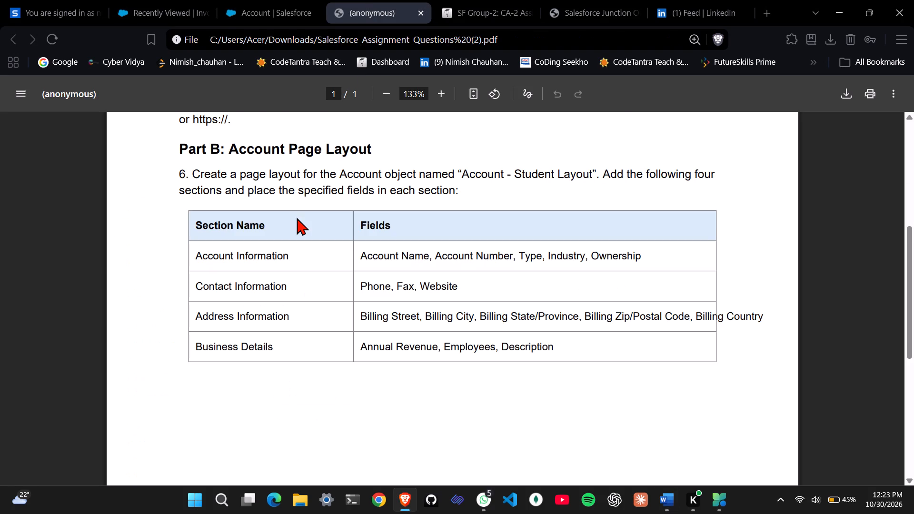
scroll(297, 217, up, 1)
drag(177, 232, 471, 263)
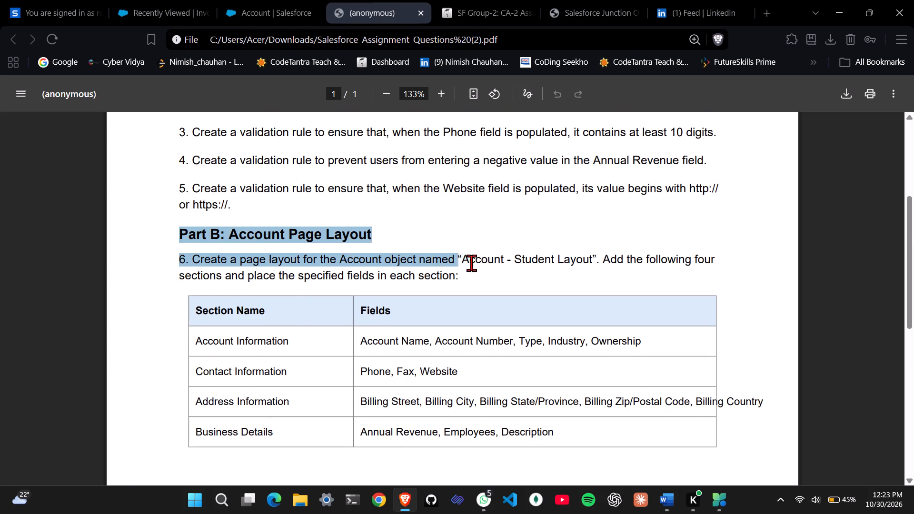
drag(471, 263, 460, 282)
key(ctrl+c)
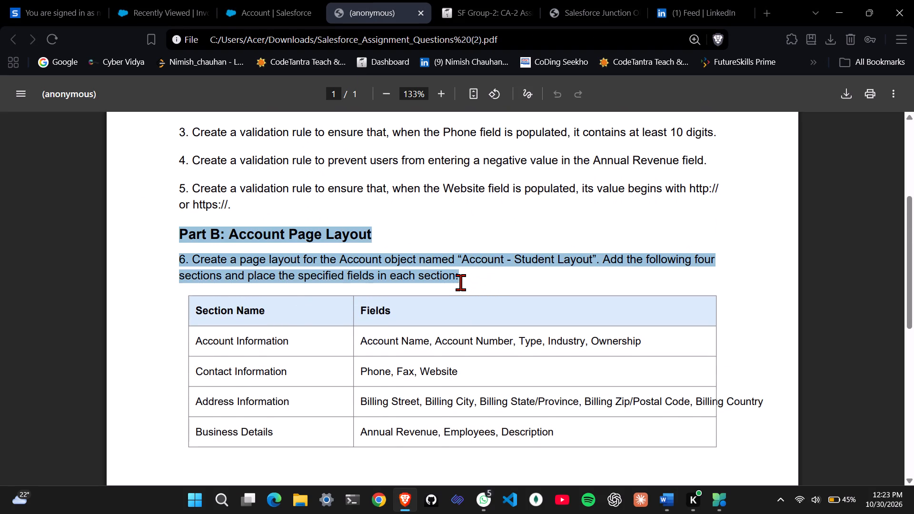
click(247, 0)
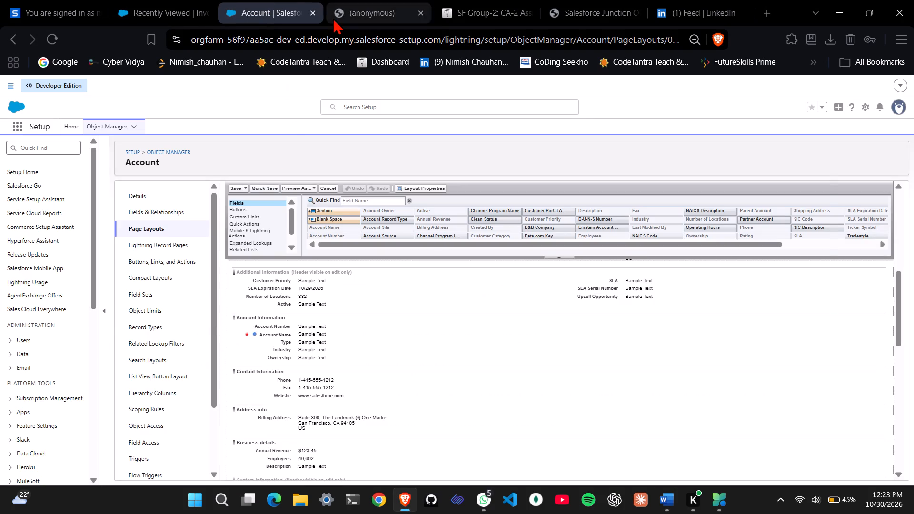
key(ctrl+v)
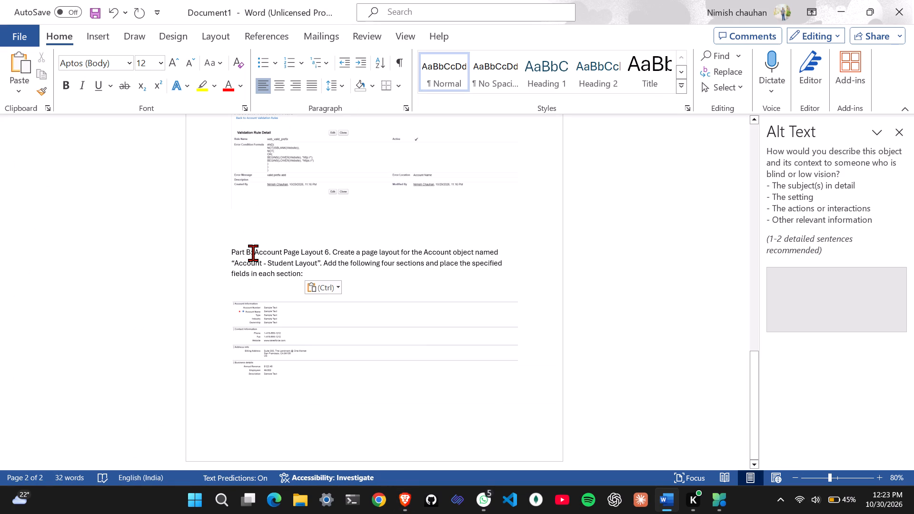
Make "Part B:" bold and increase the font size of the whole Part B question paragraph by one step.
drag(253, 253, 215, 254)
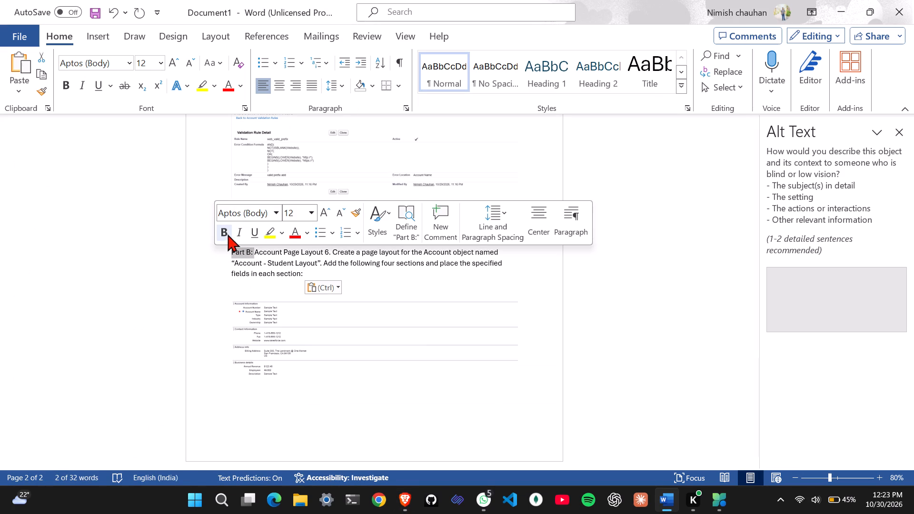
click(227, 235)
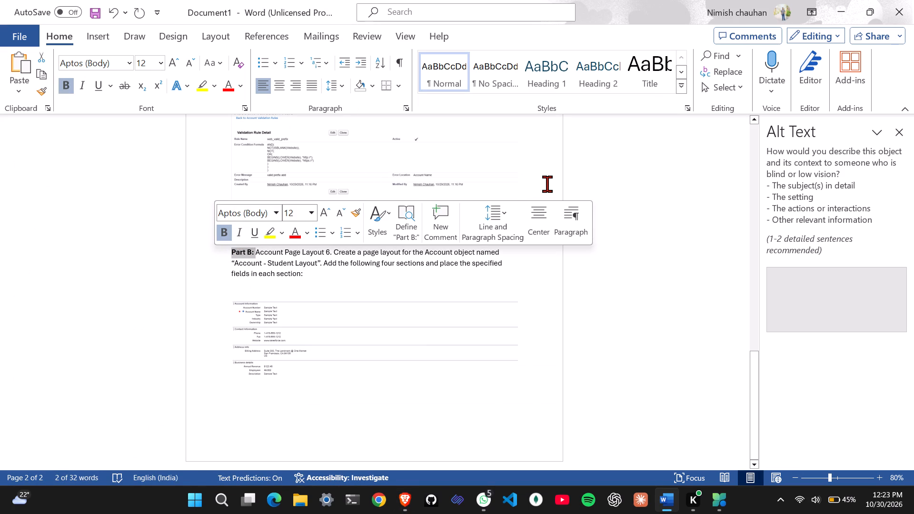
click(547, 184)
drag(226, 248, 323, 279)
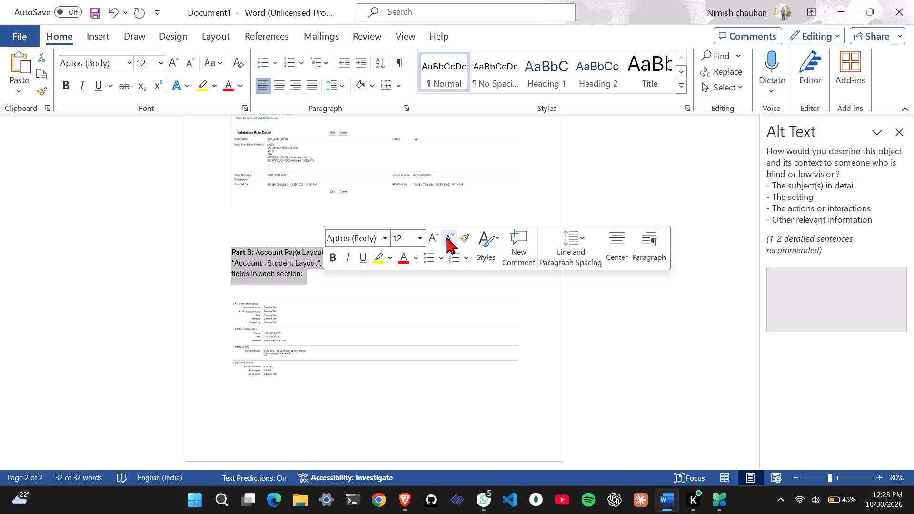
click(431, 237)
Enlarge the layout screenshot below the Part B question by stretching it to roughly double height and slightly wider.
click(421, 408)
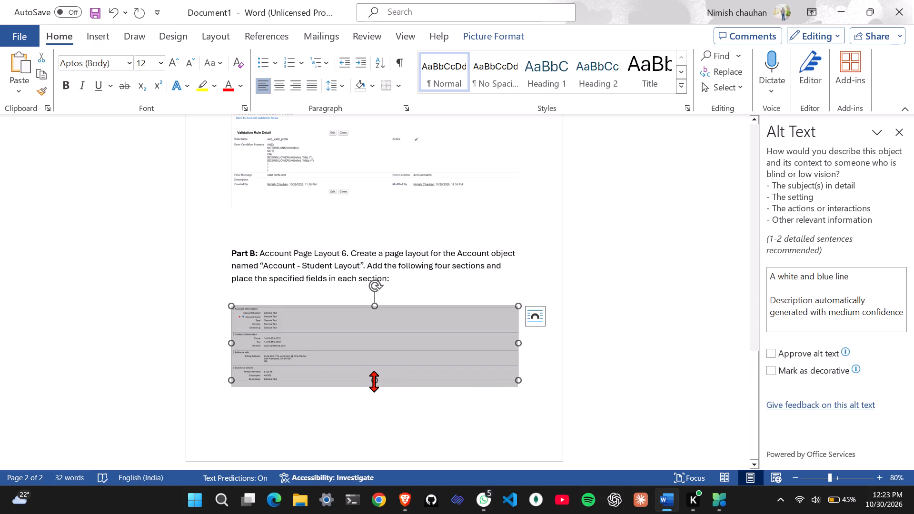
drag(374, 381, 378, 471)
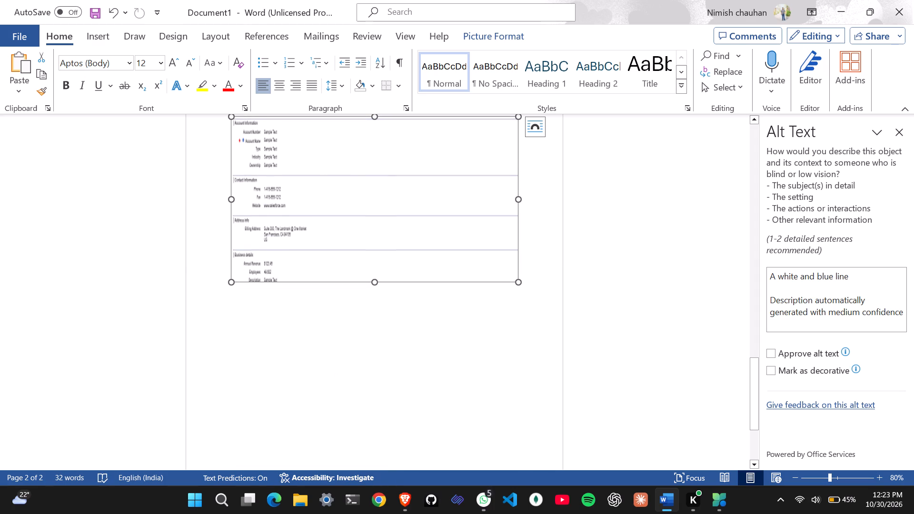
drag(230, 199, 201, 202)
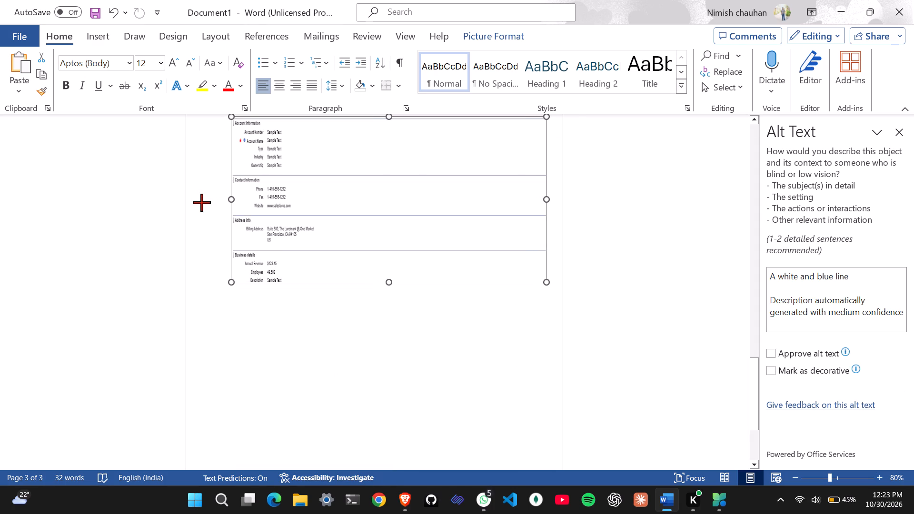
Shrink the layout screenshot to the text width and a lower height so it fits under the Part B question, and close the Alt Text pane.
drag(201, 202, 199, 201)
click(258, 193)
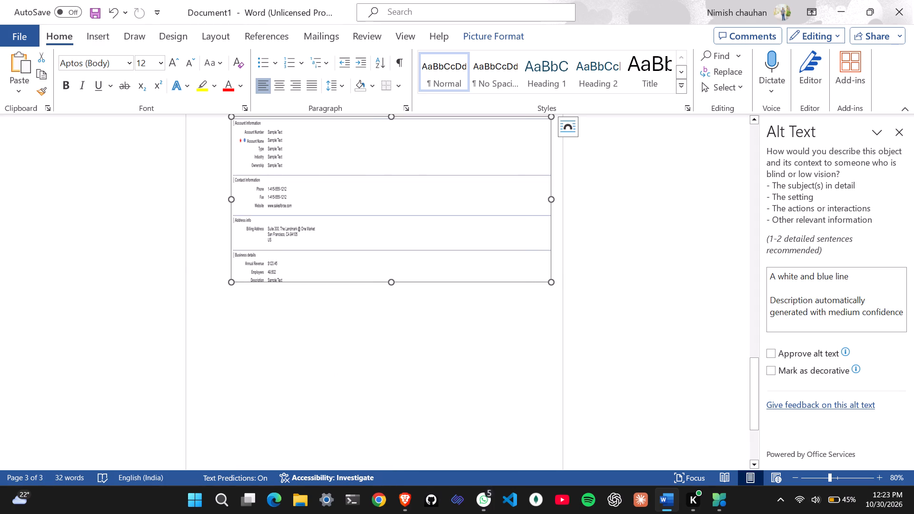
drag(230, 199, 223, 197)
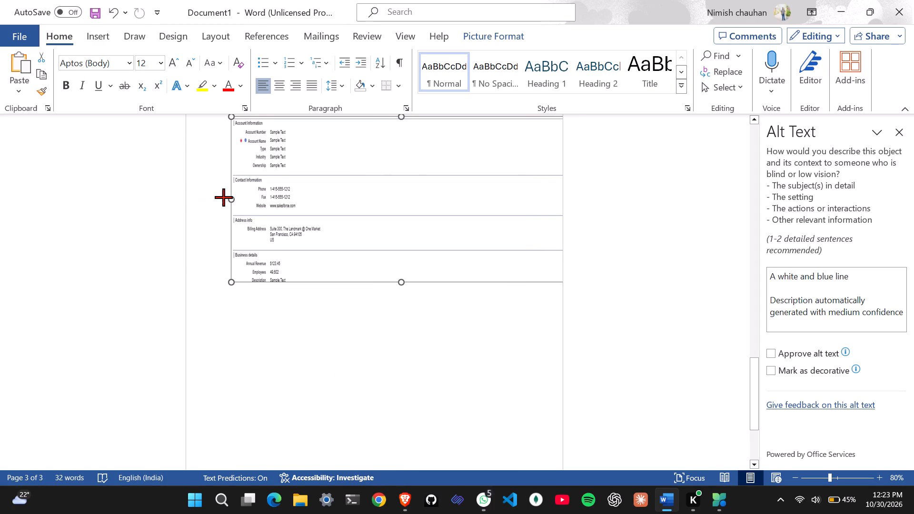
drag(223, 197, 239, 198)
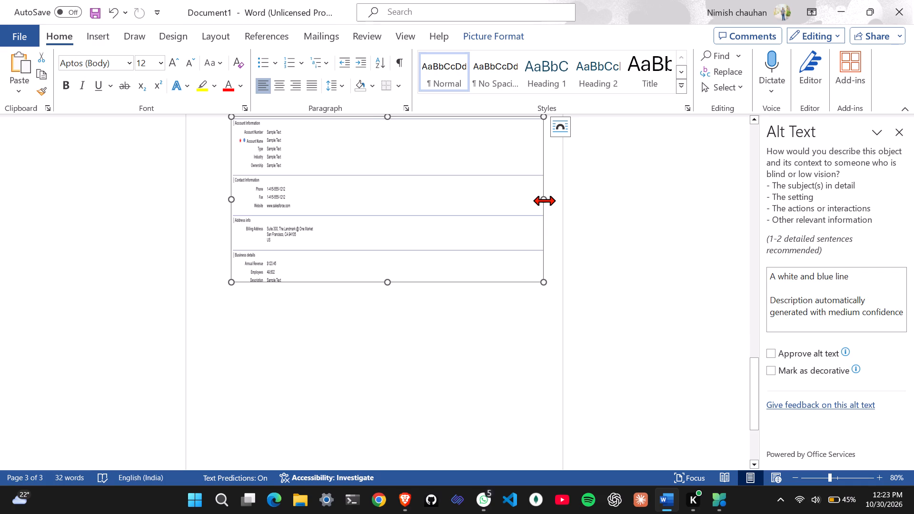
drag(544, 200, 518, 203)
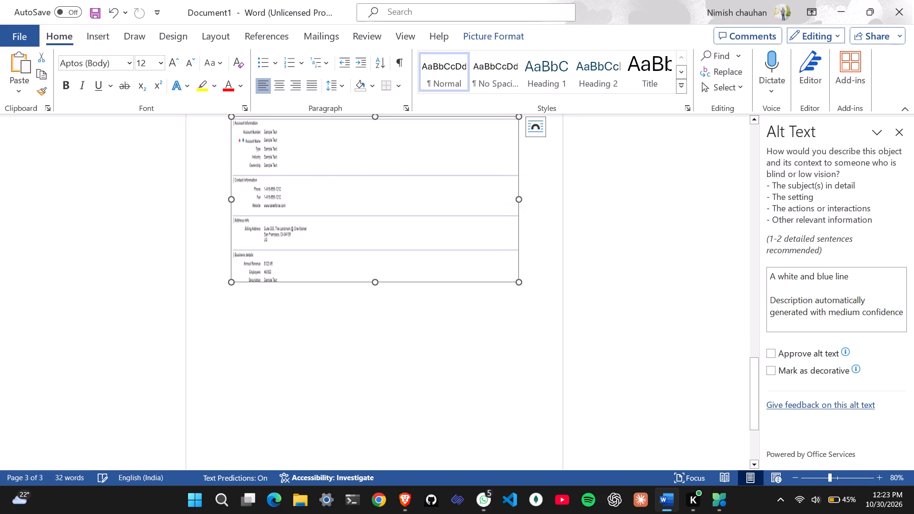
scroll(436, 240, up, 2)
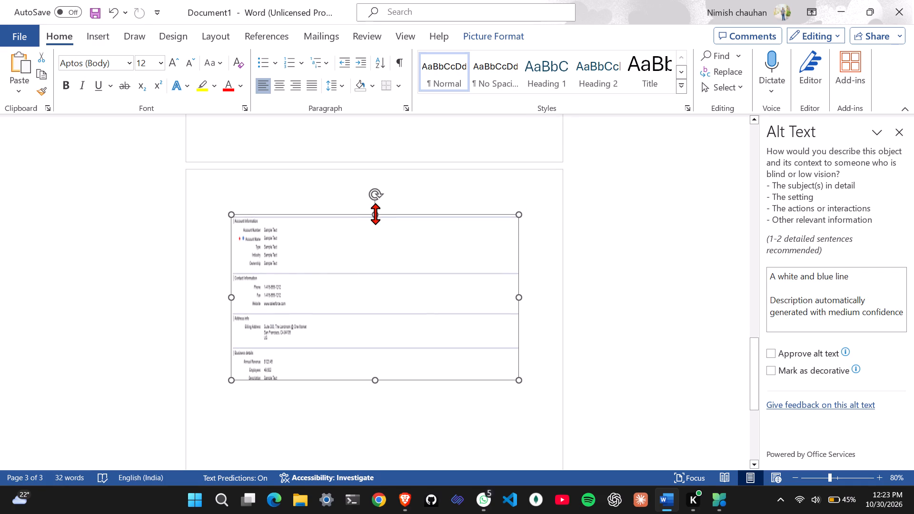
drag(375, 214, 377, 258)
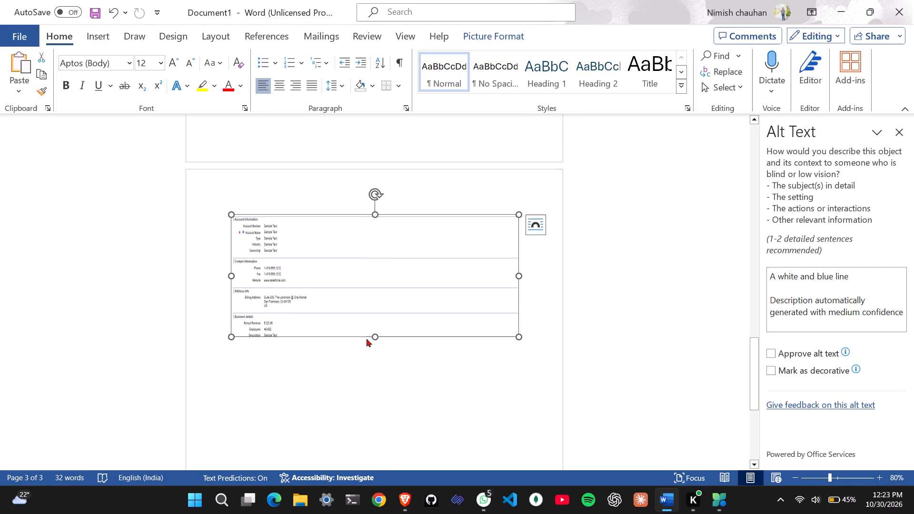
drag(376, 335, 372, 315)
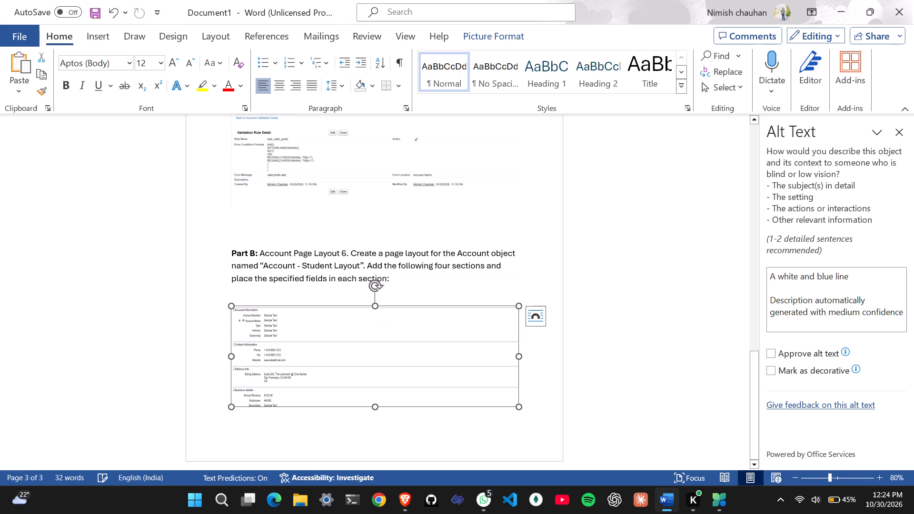
click(623, 276)
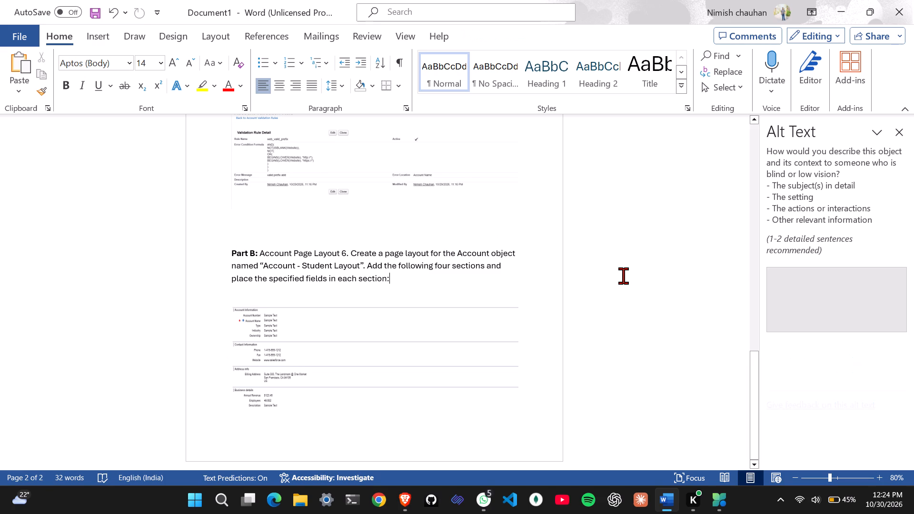
click(904, 128)
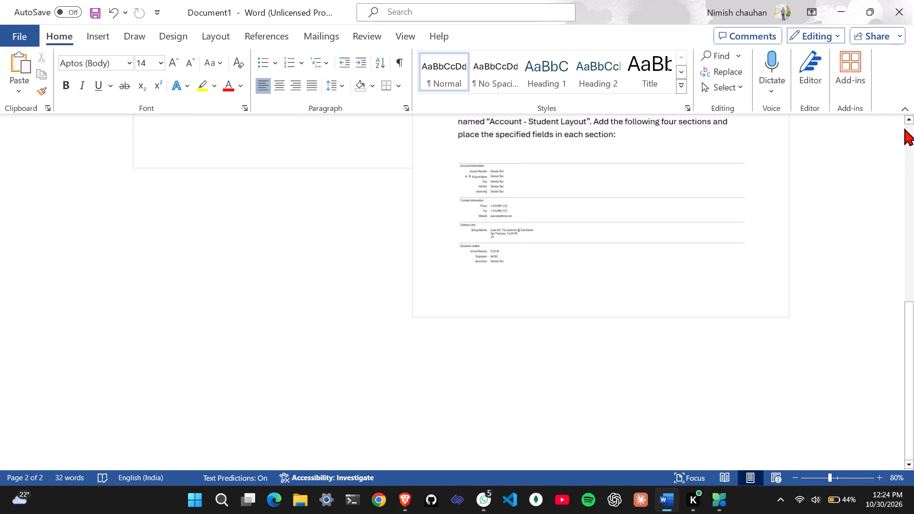
Add a line break after the first validation rule screenshot, Account_Name_Required, on page 1.
scroll(454, 247, up, 2)
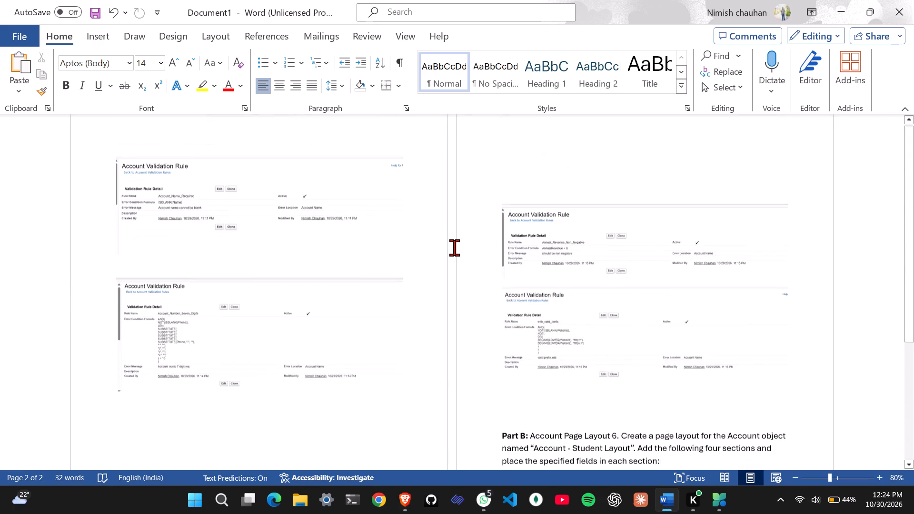
scroll(454, 247, up, 2)
scroll(454, 247, down, 3)
scroll(454, 247, up, 4)
click(224, 143)
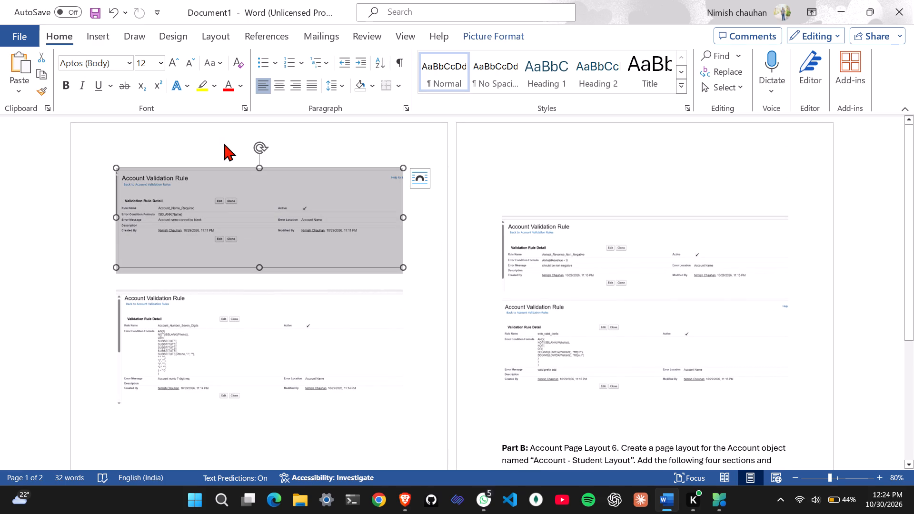
click(189, 137)
click(104, 187)
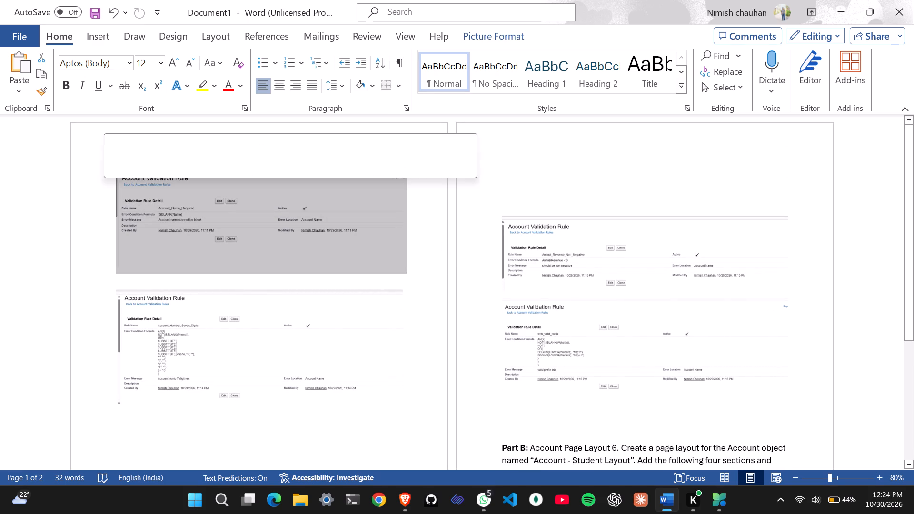
click(423, 263)
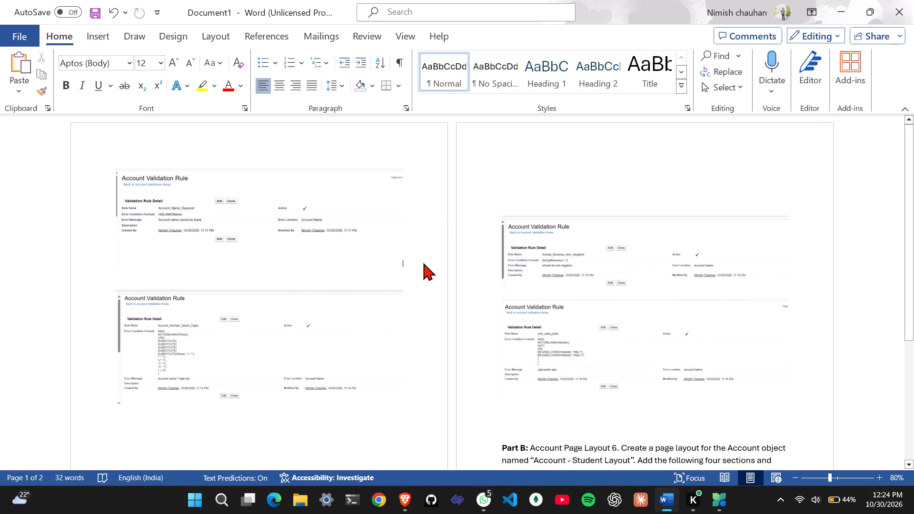
key(Return)
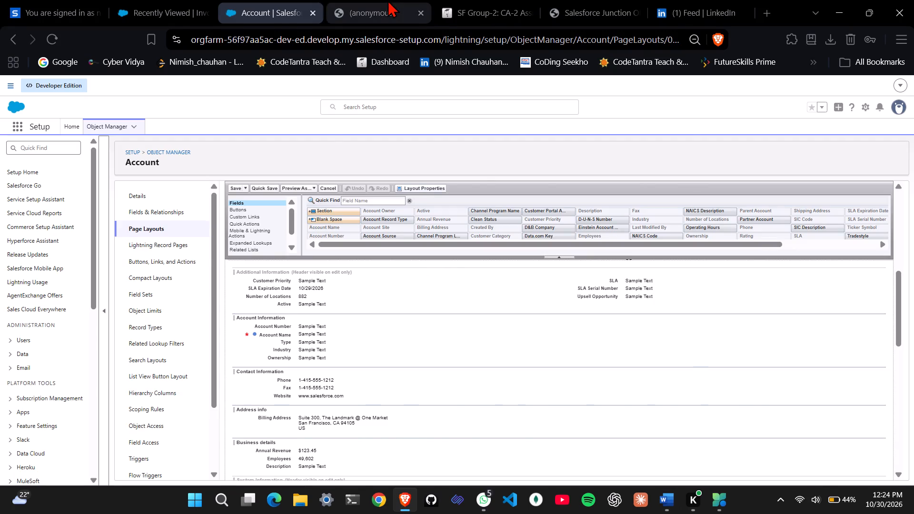
Copy the Salesforce Assignment title, Part A heading and question 1 from the assignment PDF into the Word document above the first screenshot.
click(387, 0)
scroll(304, 360, up, 2)
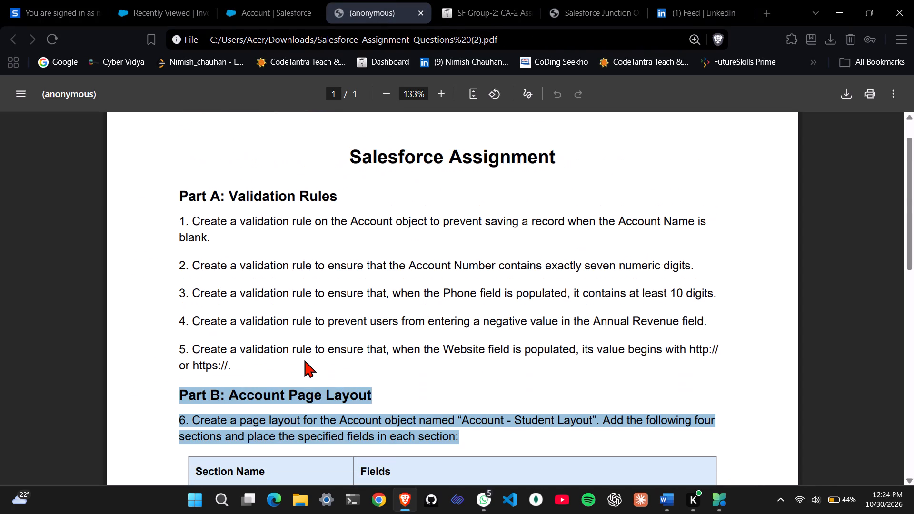
drag(174, 226, 257, 244)
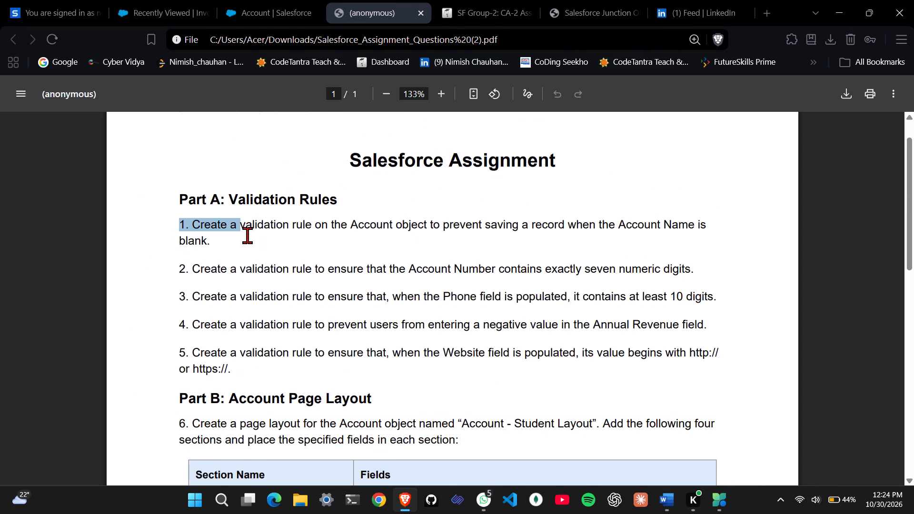
click(176, 197)
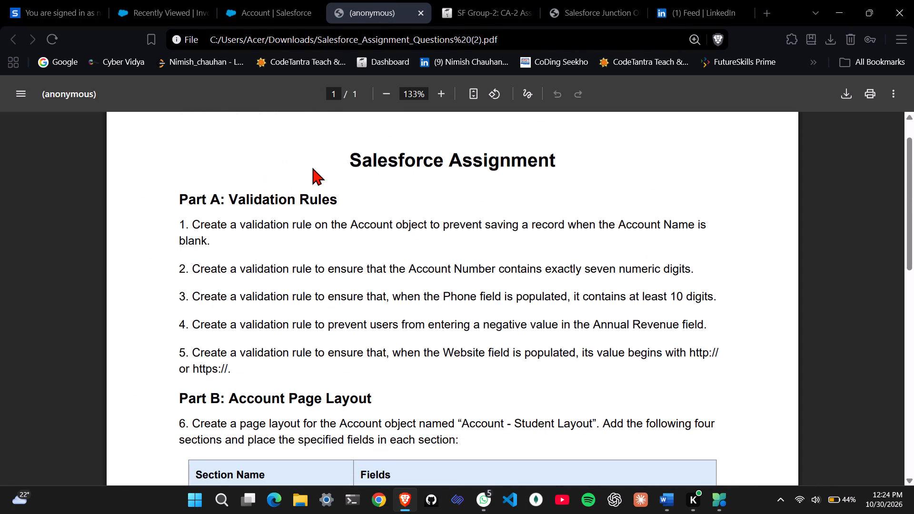
drag(337, 158, 351, 158)
drag(351, 158, 446, 244)
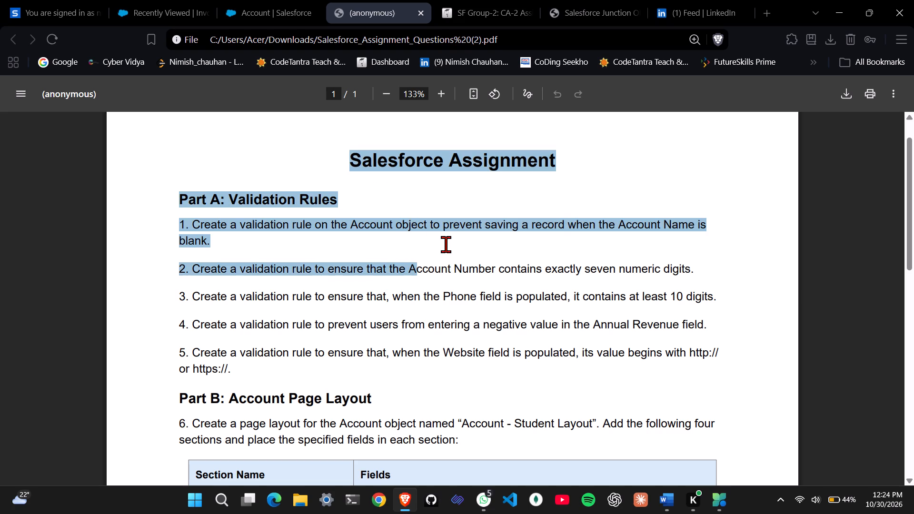
drag(446, 244, 219, 242)
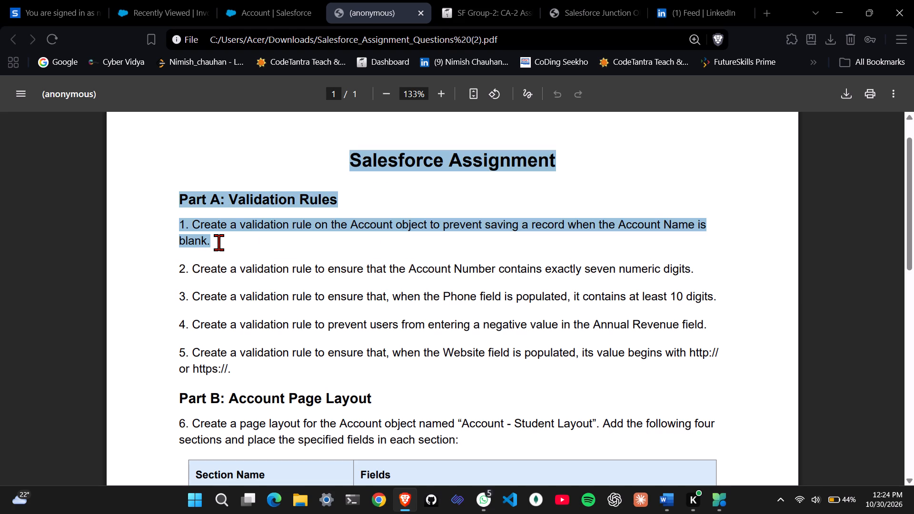
key(ctrl+c)
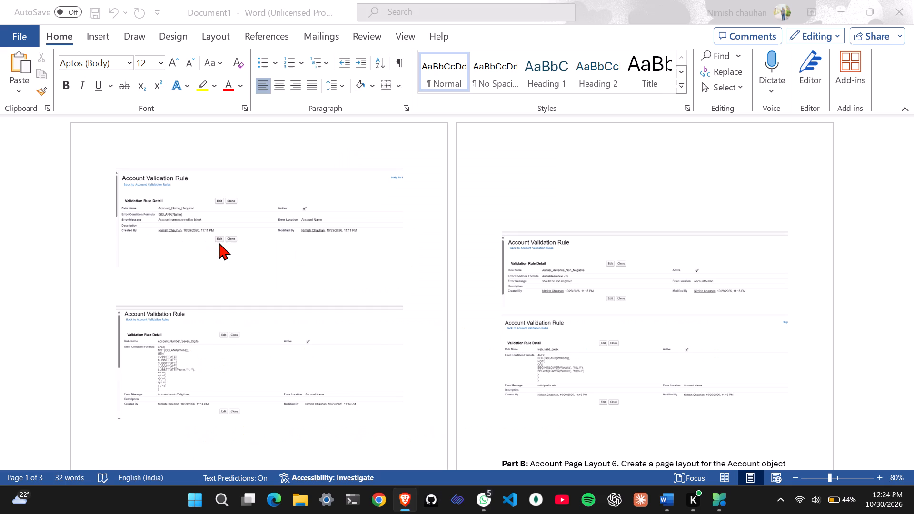
click(189, 158)
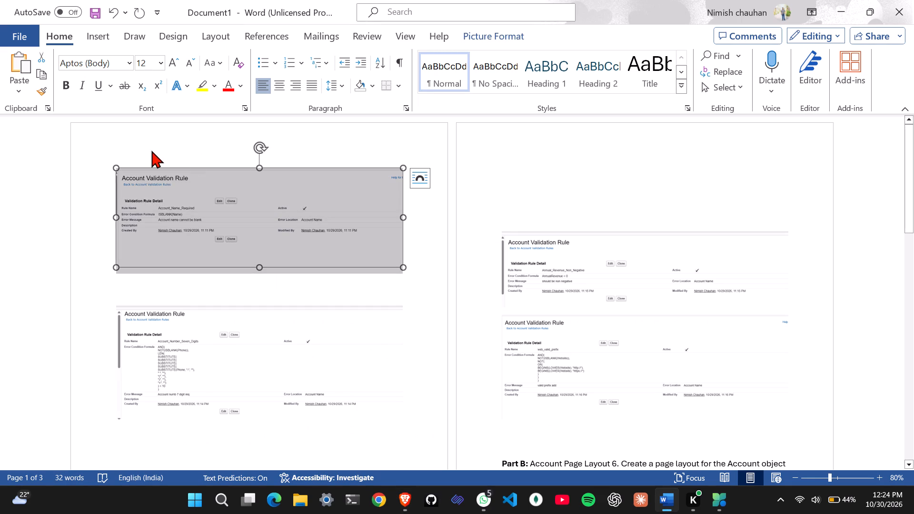
click(146, 146)
click(111, 145)
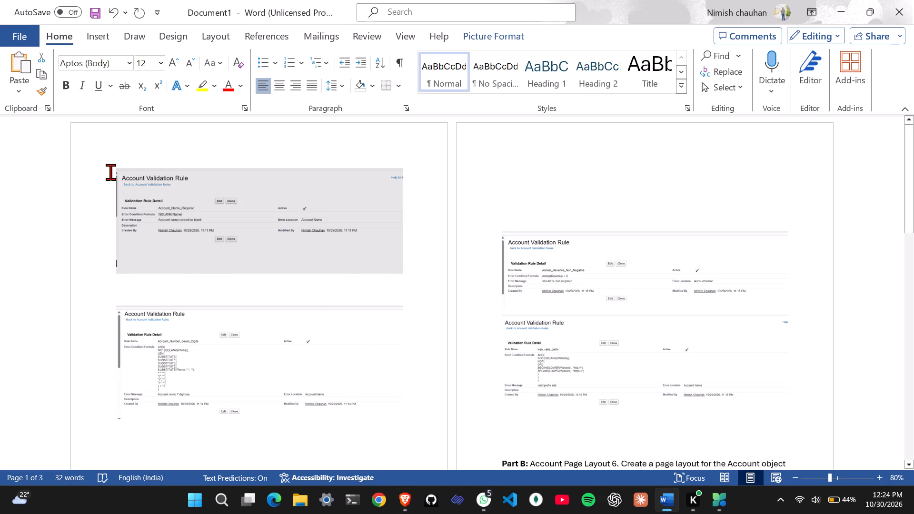
key(ctrl+v)
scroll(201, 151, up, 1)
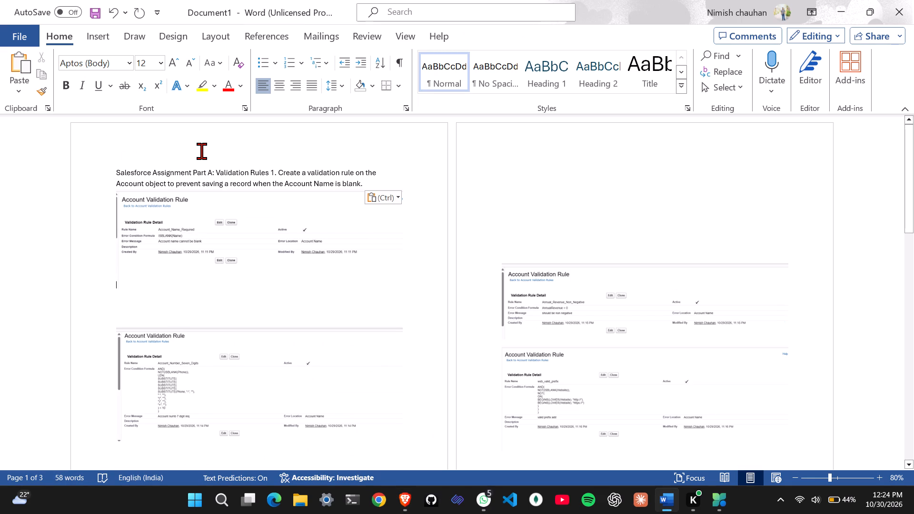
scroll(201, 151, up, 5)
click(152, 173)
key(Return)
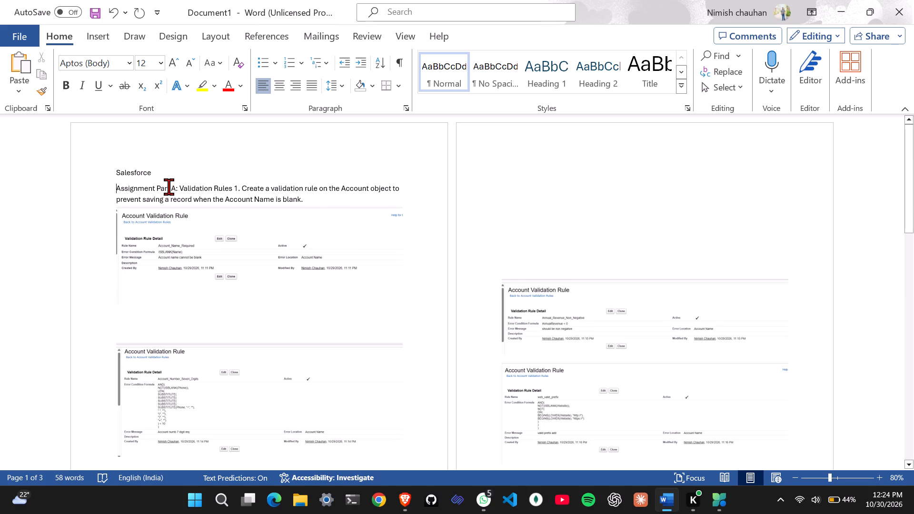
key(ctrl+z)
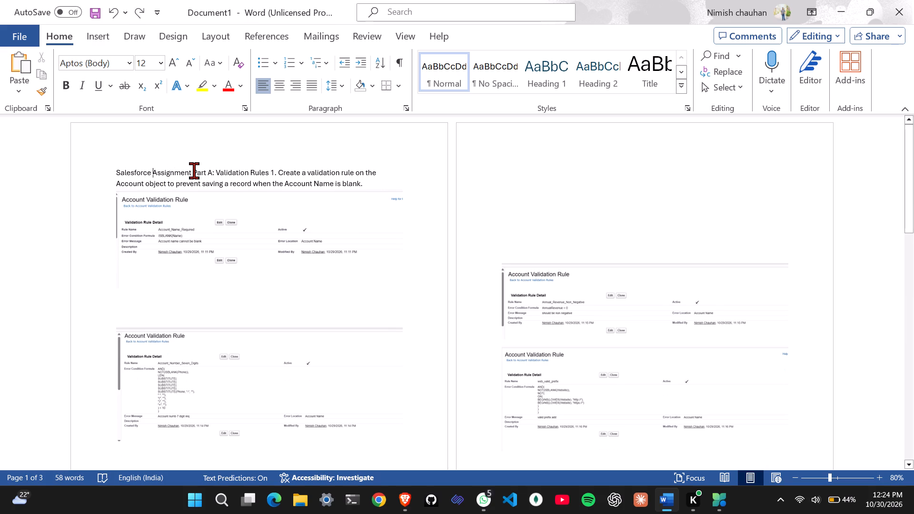
Put "Salesforce Assignment" on its own line above the Part A text and make it bold.
click(194, 172)
key(Return)
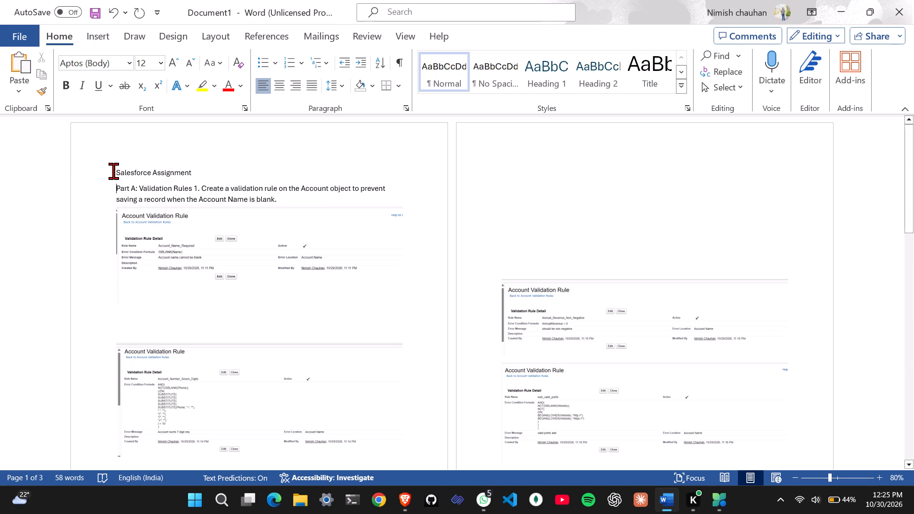
drag(110, 169, 216, 168)
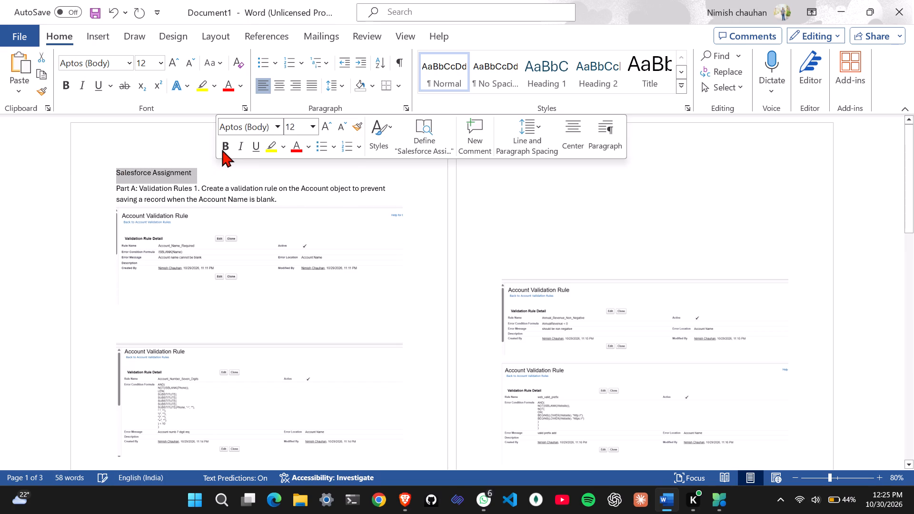
click(225, 146)
click(221, 176)
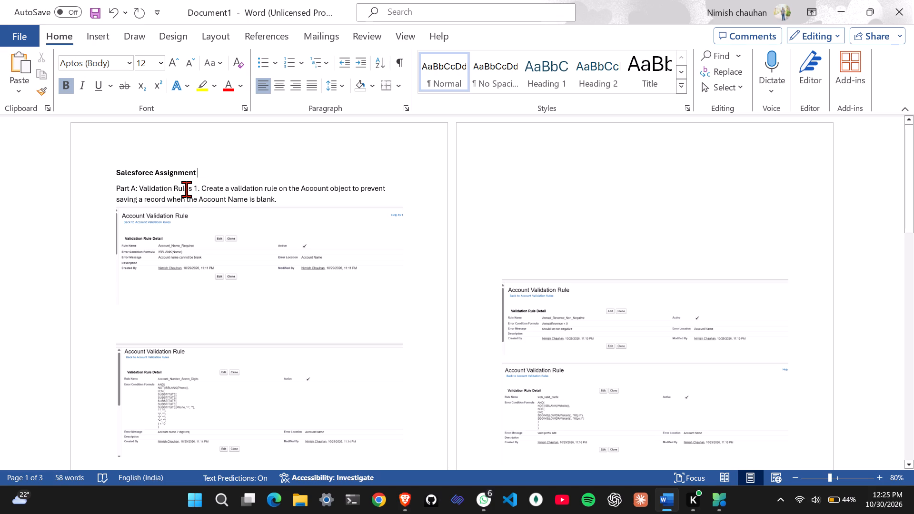
Copy question 2, about the seven-digit Account Number, from the assignment PDF into Word between the first and second validation rule images.
click(185, 325)
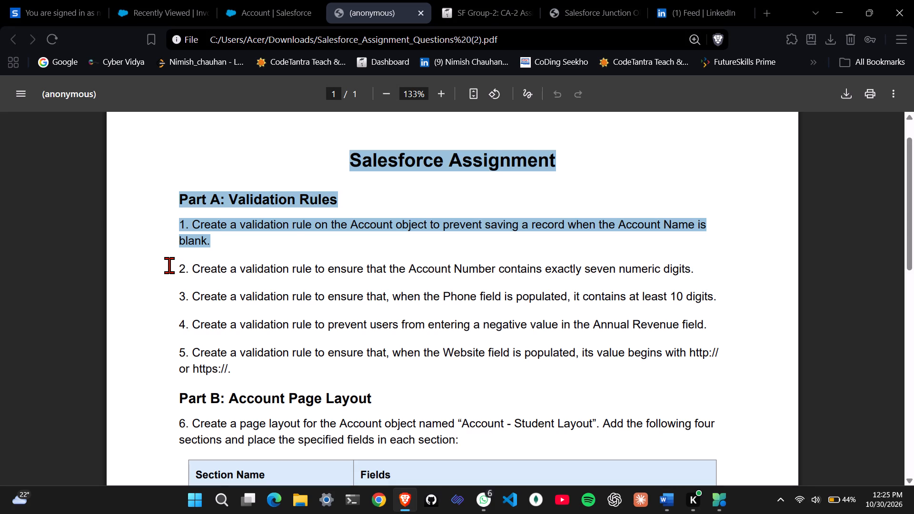
drag(169, 265, 730, 270)
key(ctrl+c)
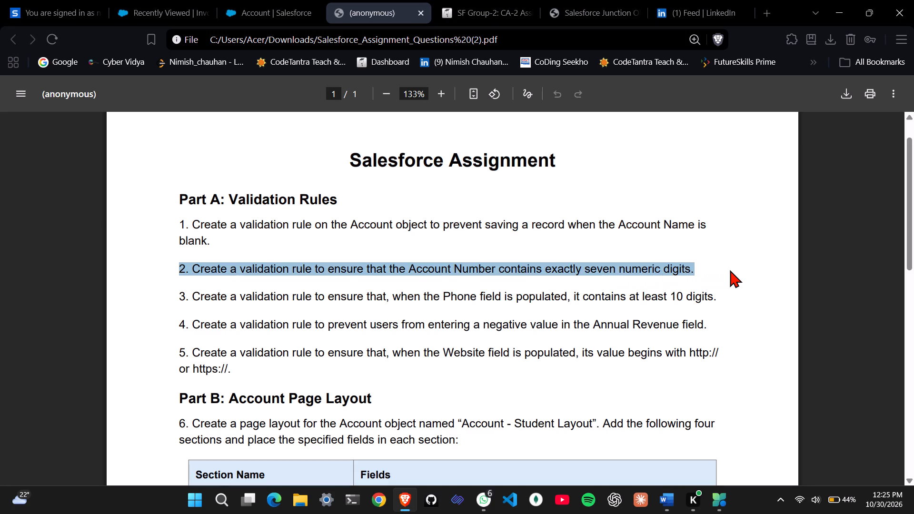
key(ctrl+v)
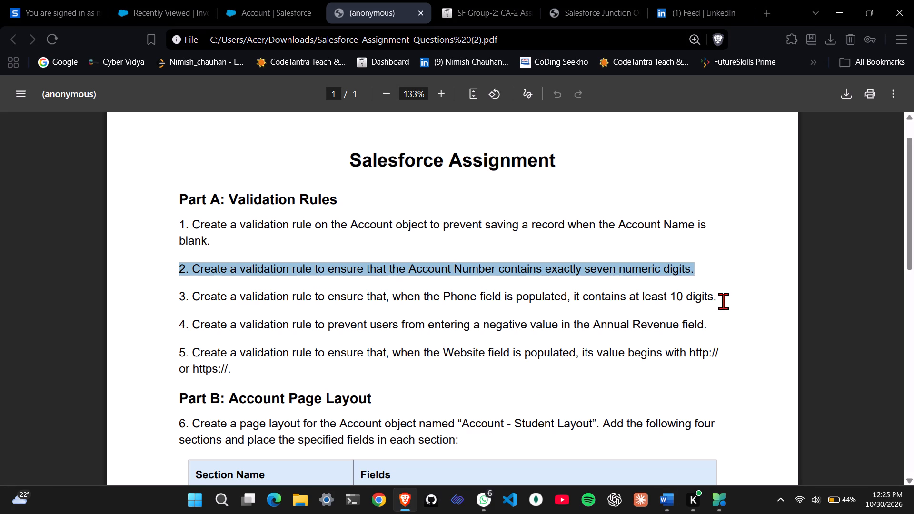
Copy question 3, about the Phone field's 10 digits, from the assignment PDF into Word below the Account Number rule image.
drag(723, 301, 169, 300)
key(ctrl+c)
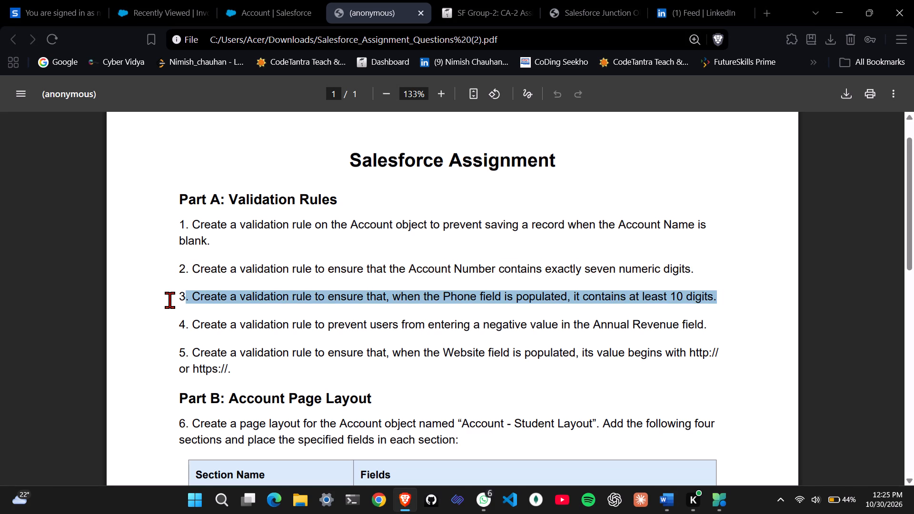
scroll(169, 300, down, 1)
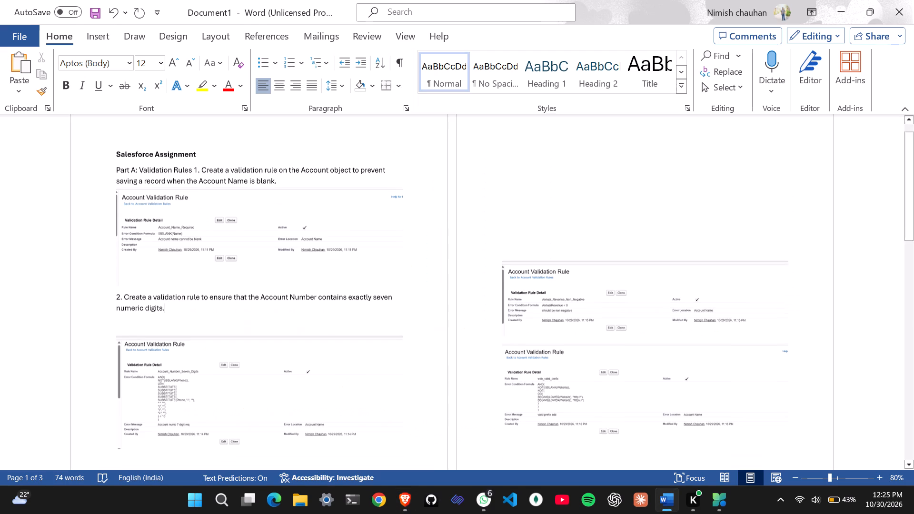
scroll(169, 300, down, 2)
click(178, 340)
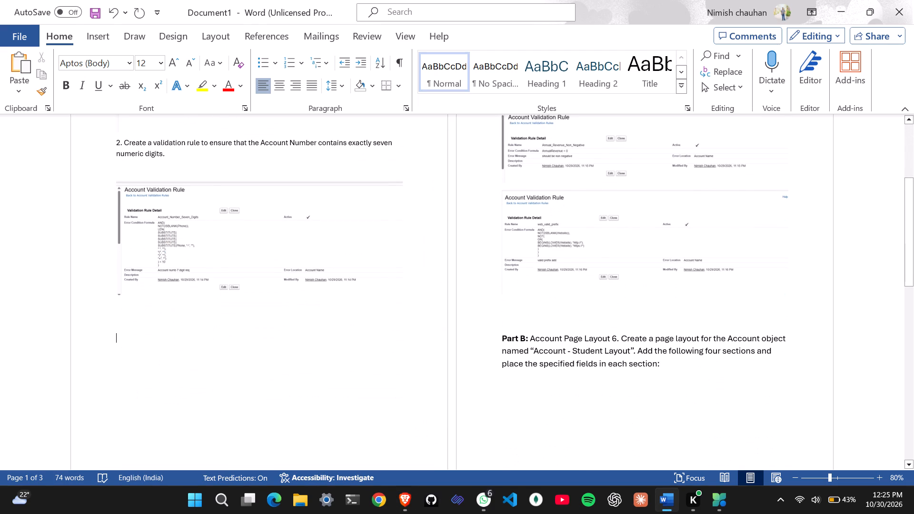
key(ctrl+v)
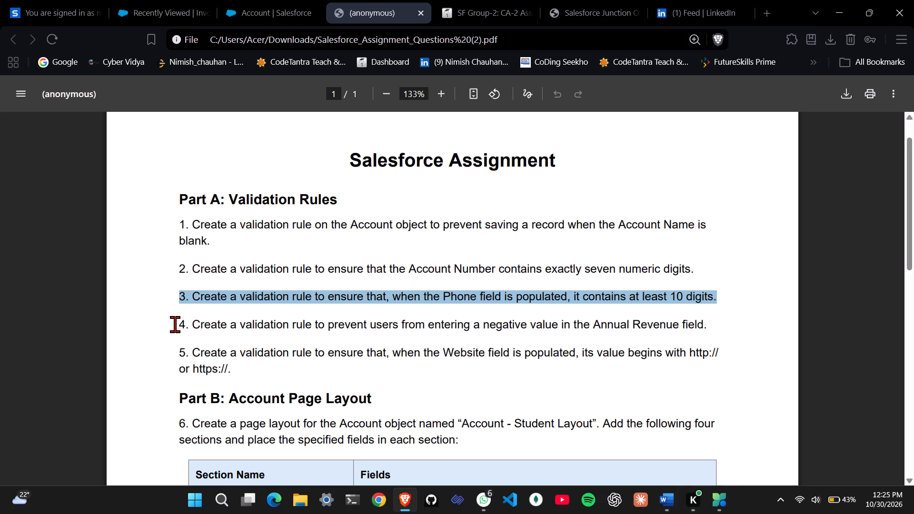
Copy question 4, about negative Annual Revenue, from the assignment PDF onto a new line below the Annual Revenue rule image in Word.
drag(174, 322, 737, 331)
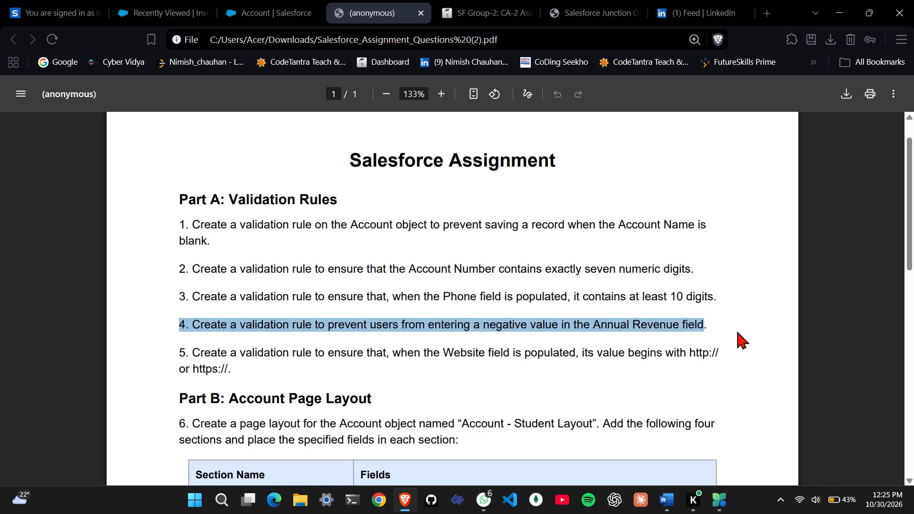
key(ctrl+c)
scroll(737, 331, down, 1)
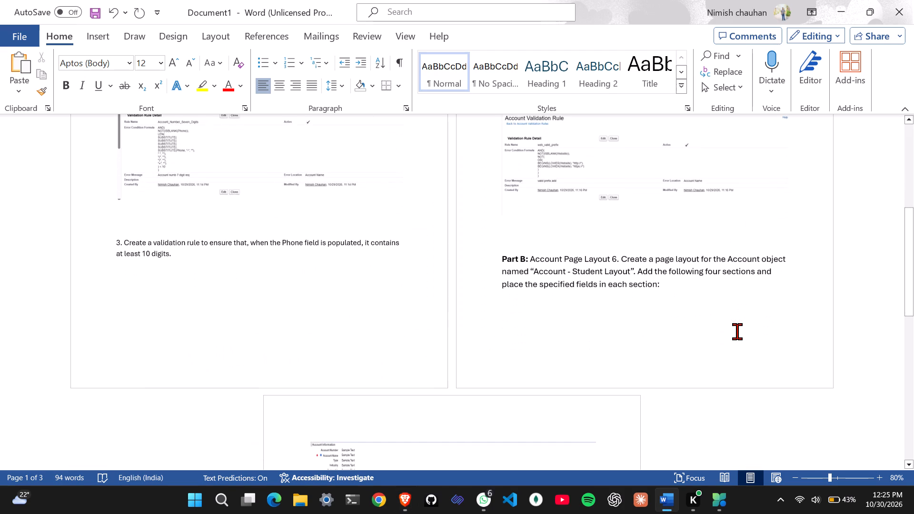
scroll(574, 298, down, 3)
scroll(574, 298, up, 6)
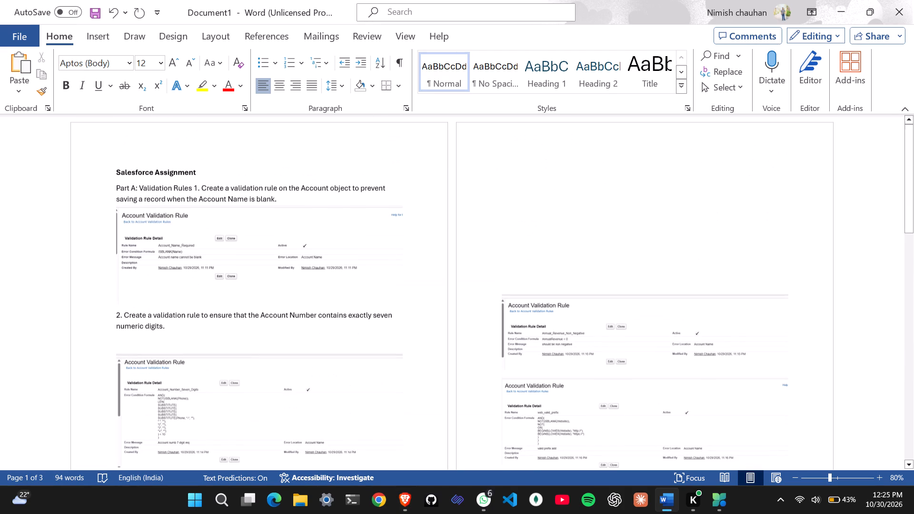
click(820, 349)
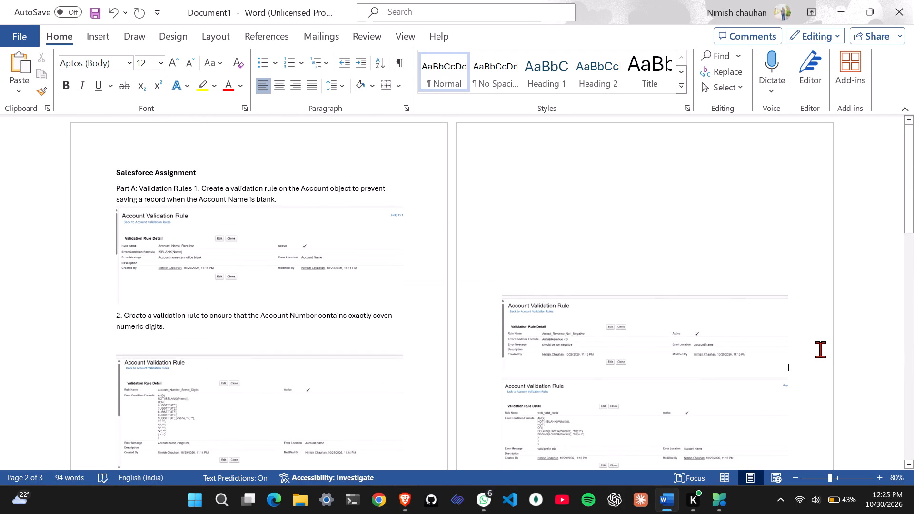
key(Return)
key(ctrl+v)
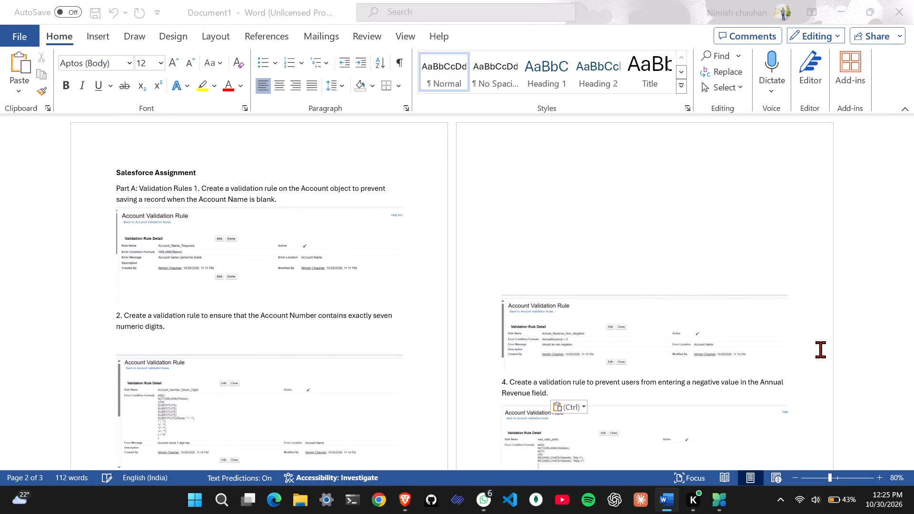
drag(173, 348, 220, 374)
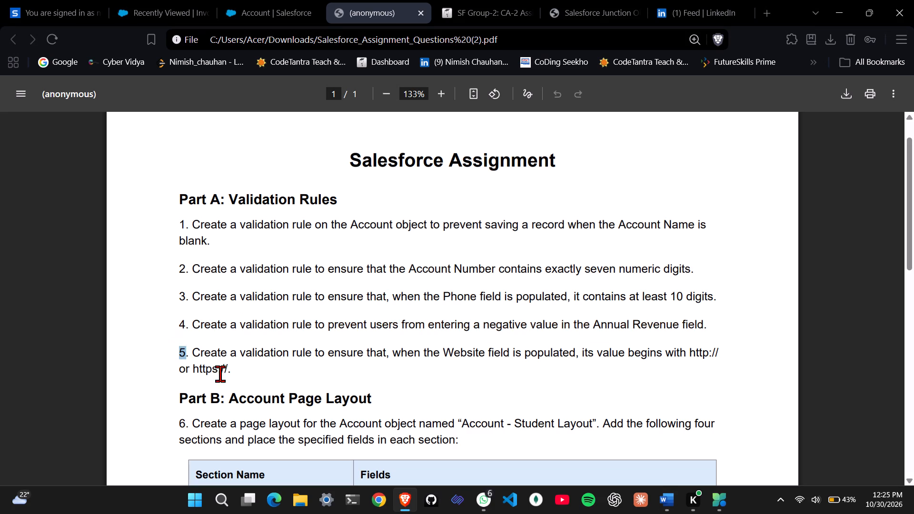
drag(220, 374, 241, 376)
key(ctrl+c)
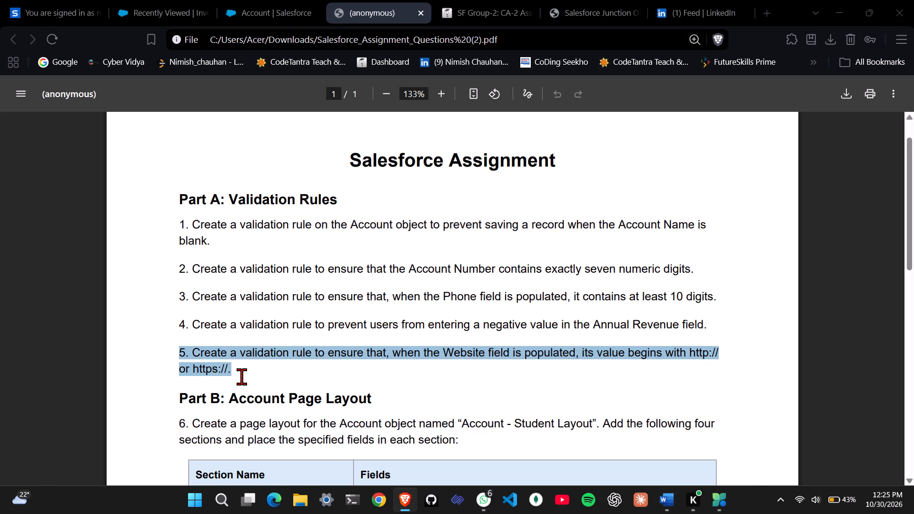
scroll(571, 394, down, 2)
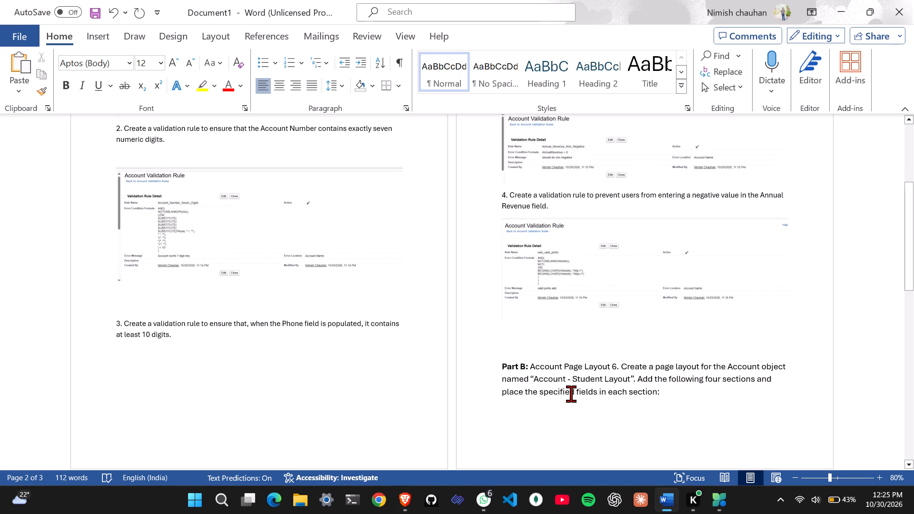
scroll(571, 394, up, 1)
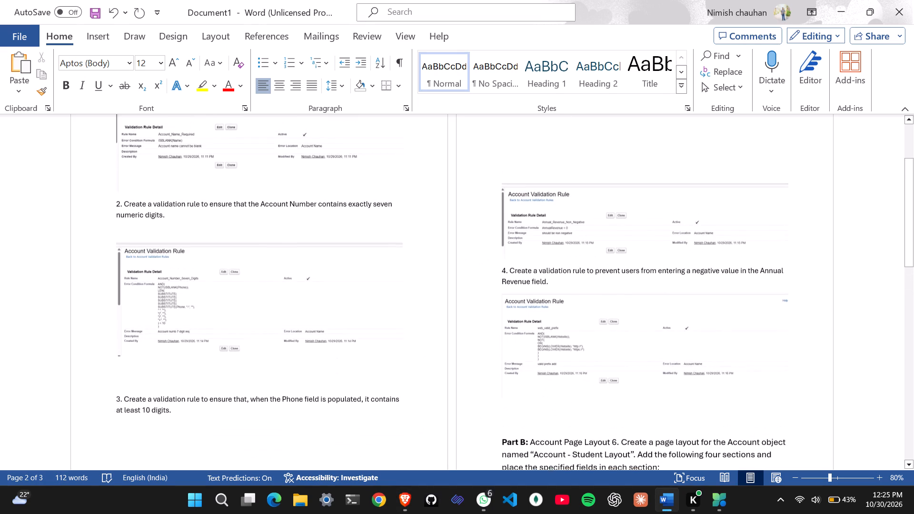
scroll(571, 394, down, 18)
scroll(571, 394, up, 1)
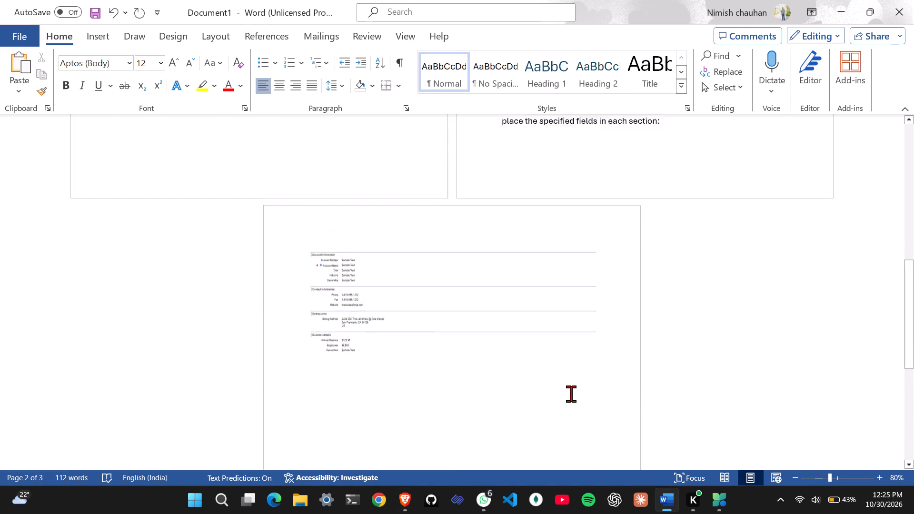
scroll(571, 394, up, 3)
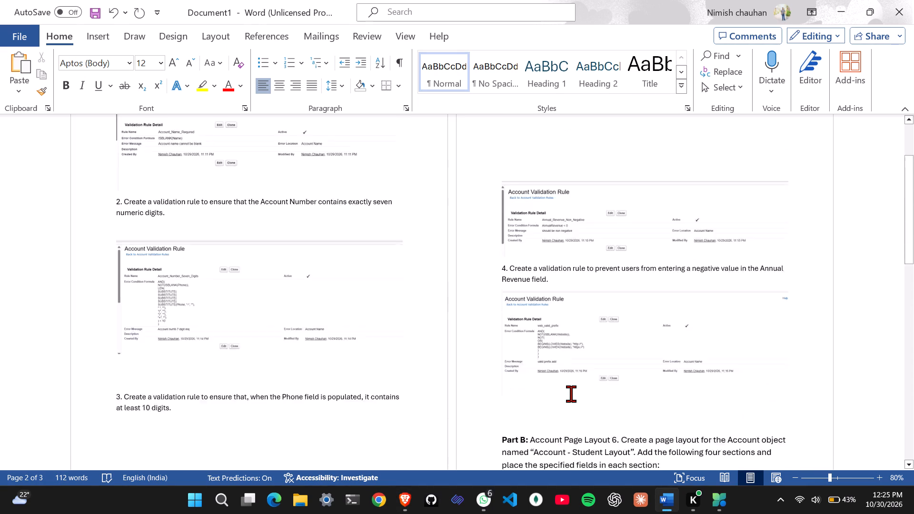
scroll(571, 394, up, 1)
click(556, 256)
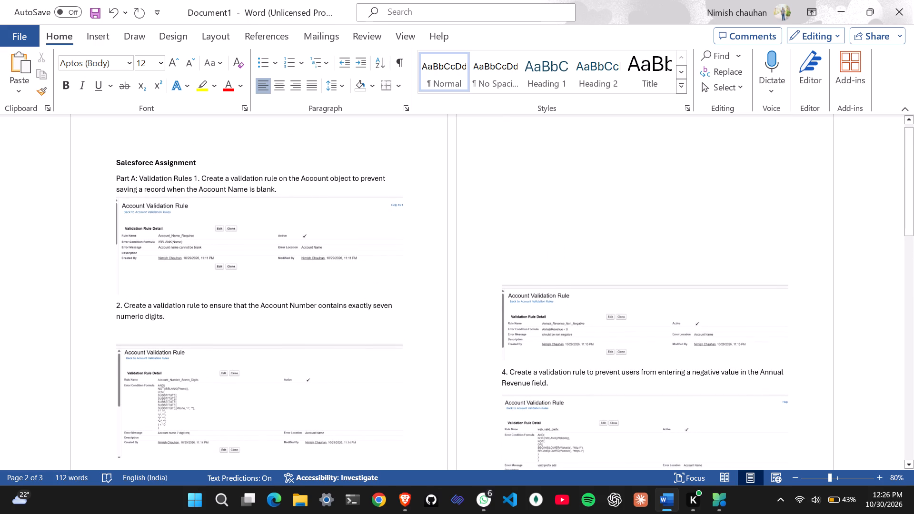
key(ctrl+v)
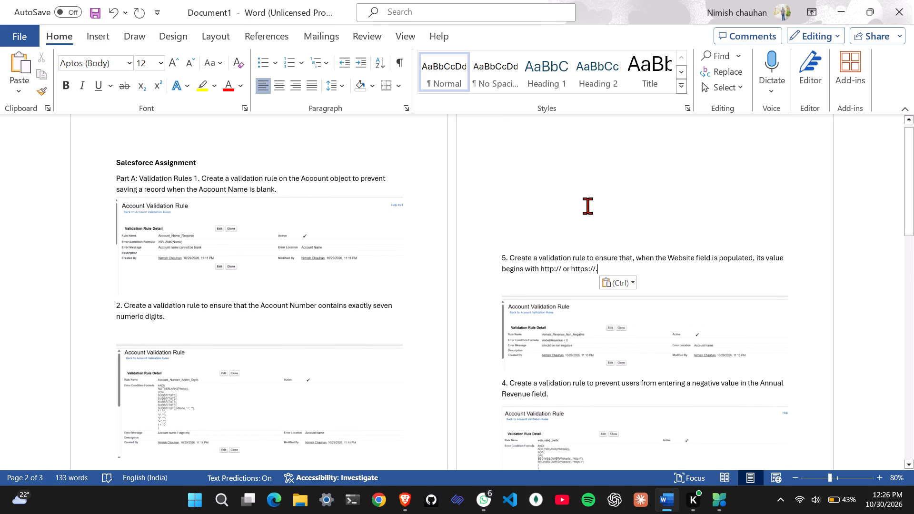
scroll(293, 169, up, 1)
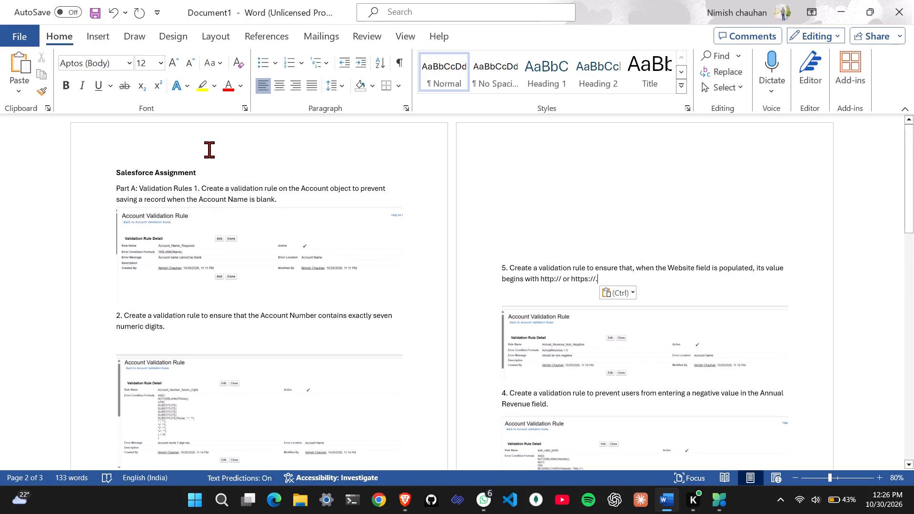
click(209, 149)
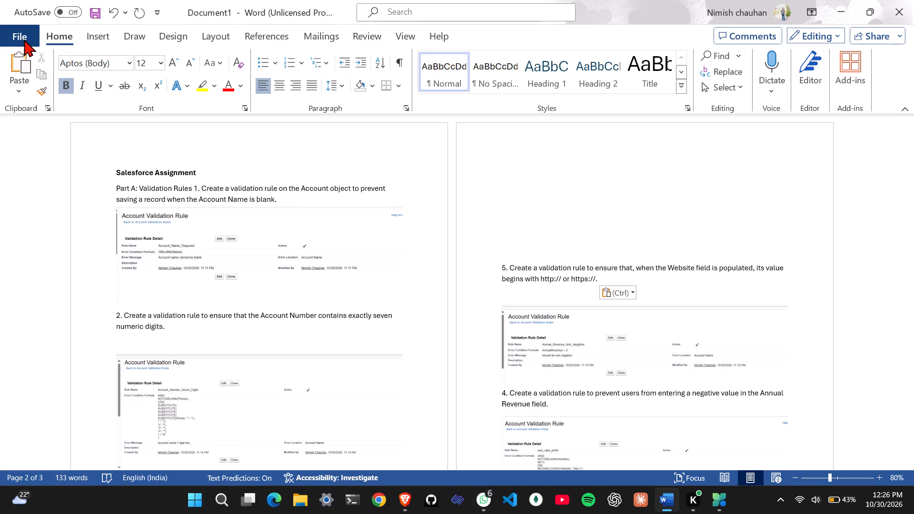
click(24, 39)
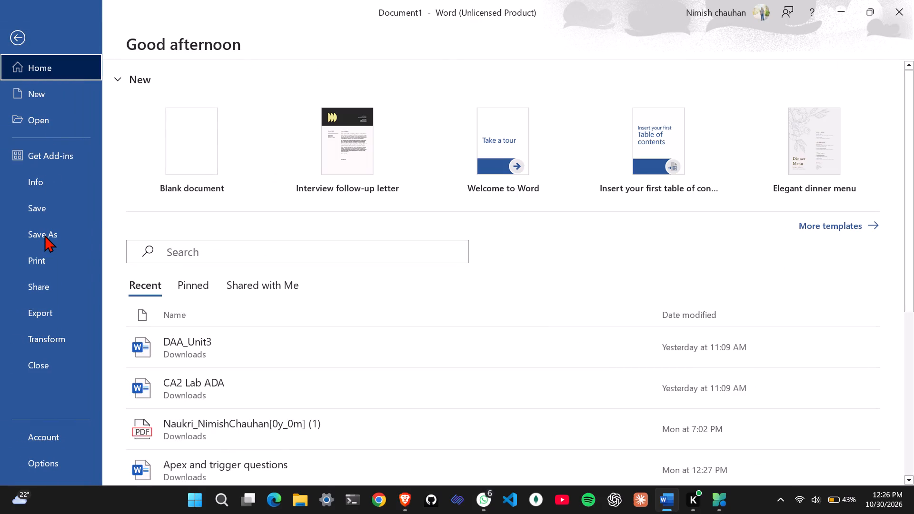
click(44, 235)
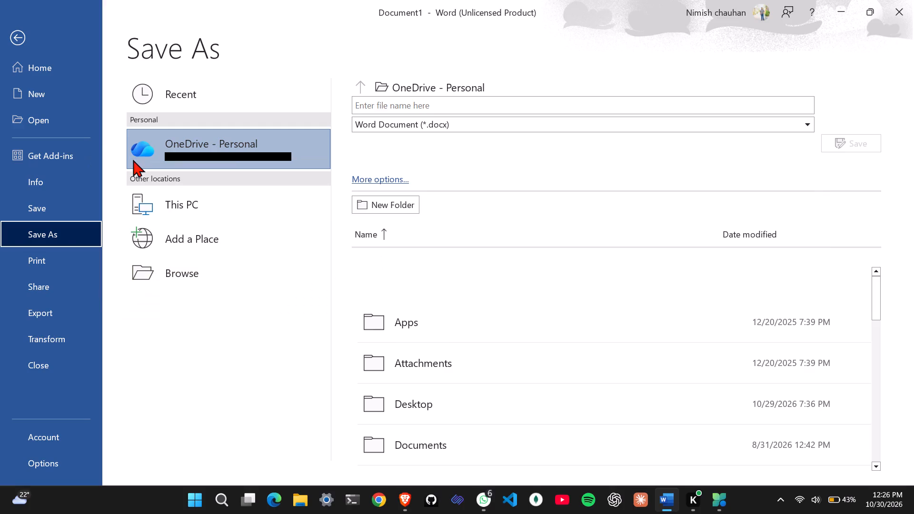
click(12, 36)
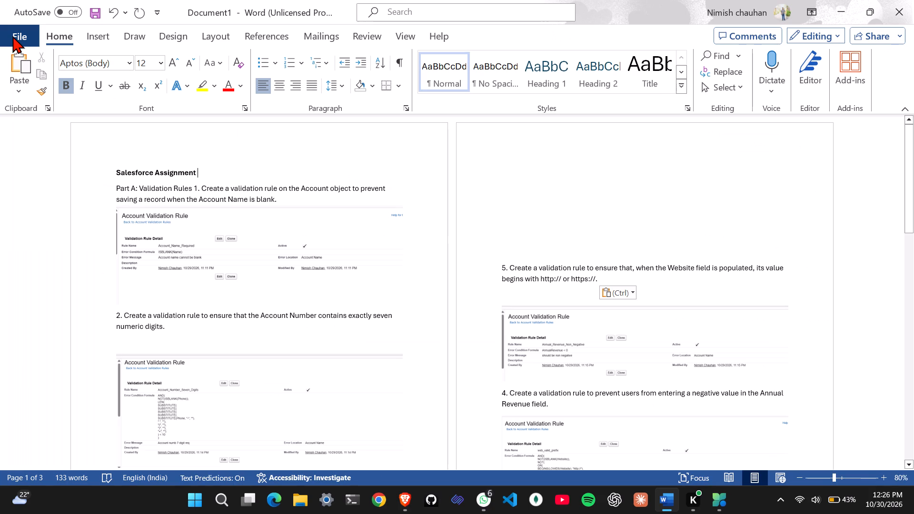
Replace the question 4 text above the website prefix rule image with the copied question 5 text.
scroll(483, 265, down, 1)
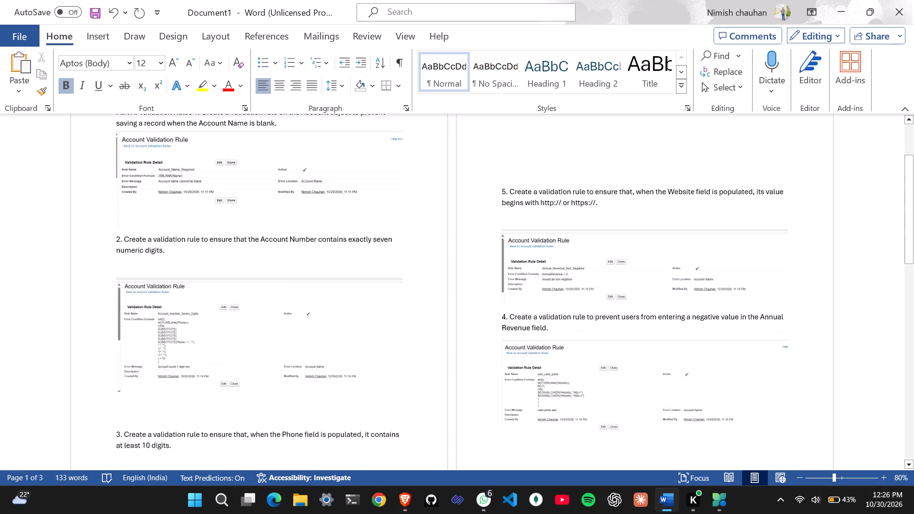
scroll(483, 265, down, 1)
drag(502, 237, 585, 249)
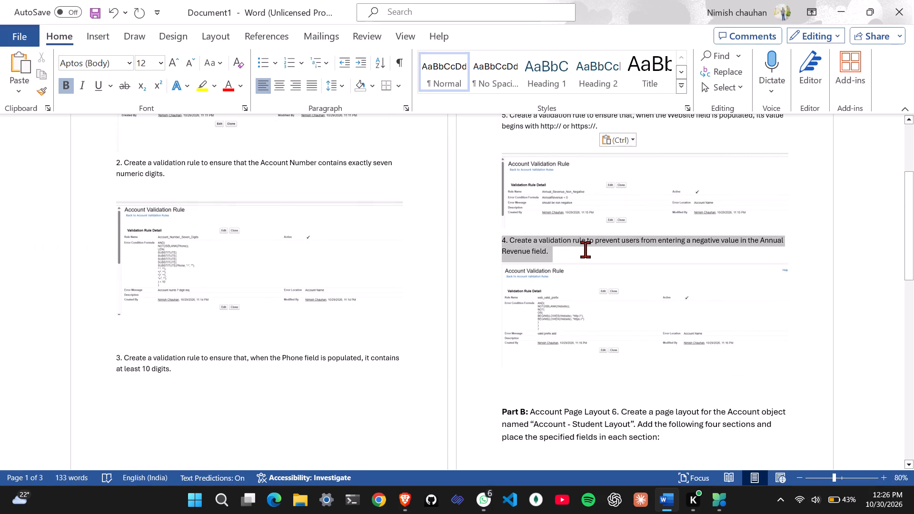
drag(585, 249, 585, 250)
key(space)
key(ctrl+v)
Replace the question 5 text above the Annual Revenue rule image with question 4 copied from the assignment PDF.
scroll(585, 250, up, 1)
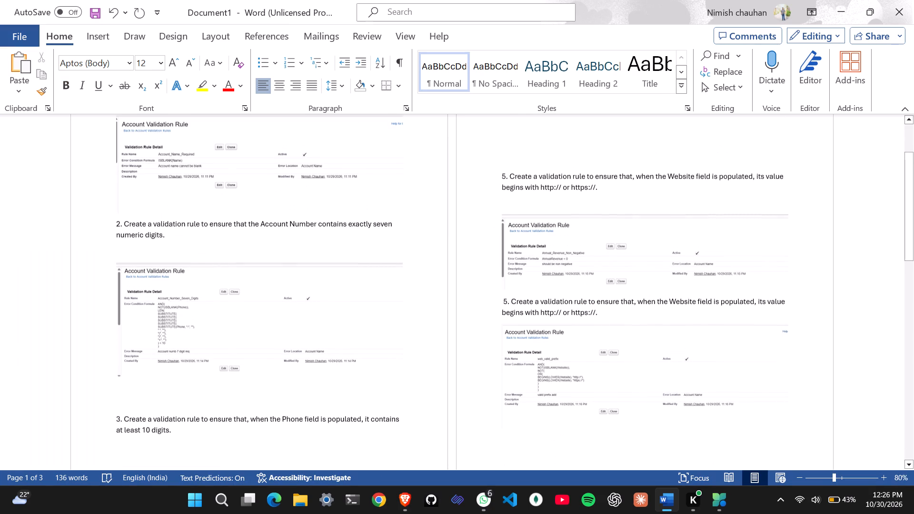
drag(492, 167, 609, 193)
key(space)
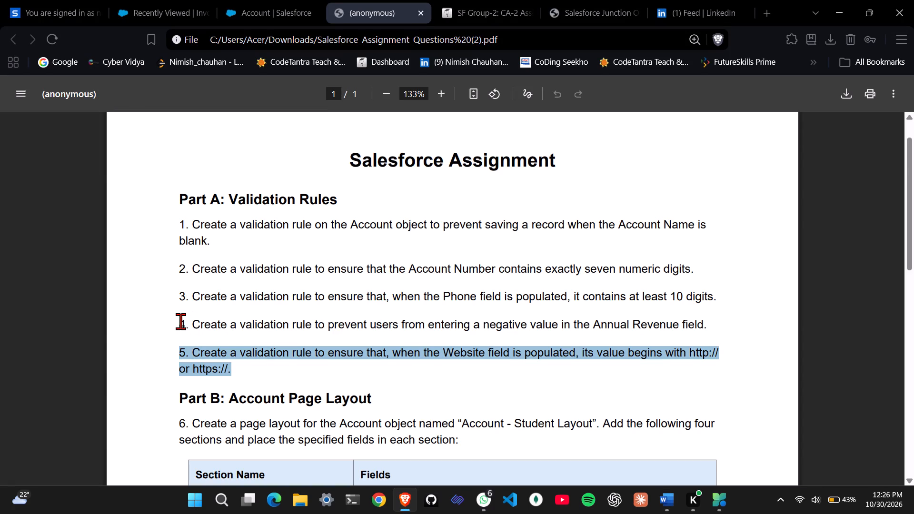
drag(178, 324, 736, 323)
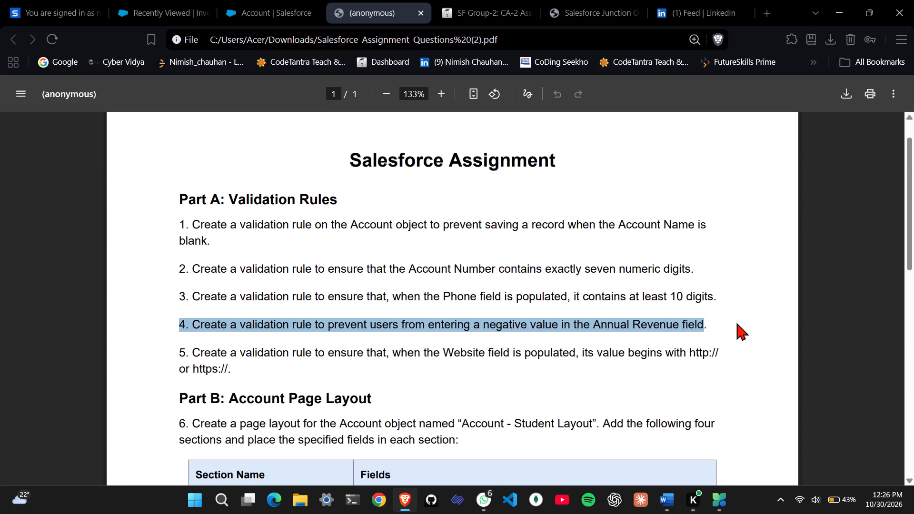
key(ctrl+c)
key(ctrl+v)
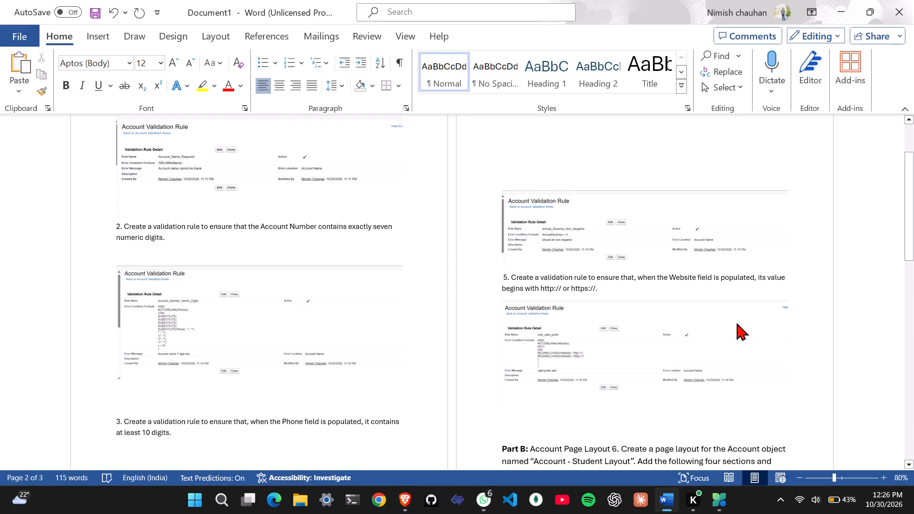
Review the Word document against the assignment PDF, checking the order of the questions and the placement of their screenshots.
scroll(736, 323, down, 4)
scroll(736, 323, up, 1)
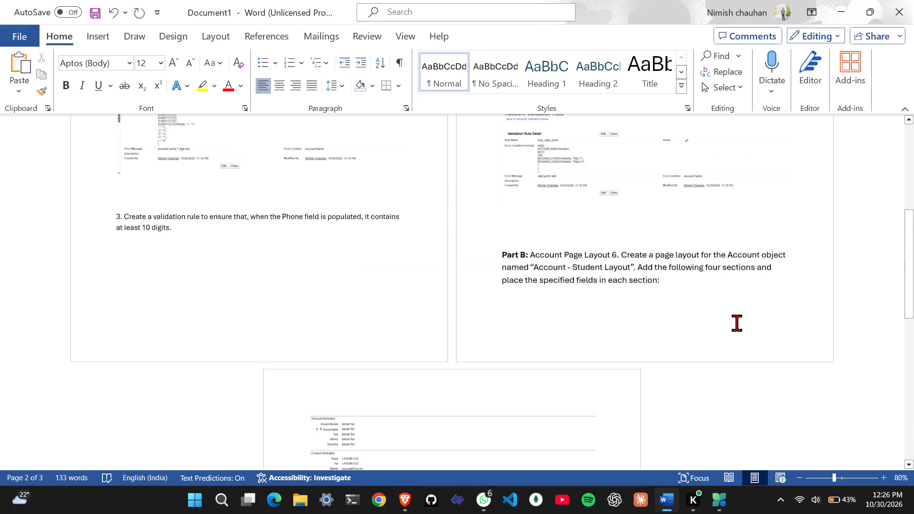
scroll(736, 323, up, 4)
scroll(736, 323, down, 1)
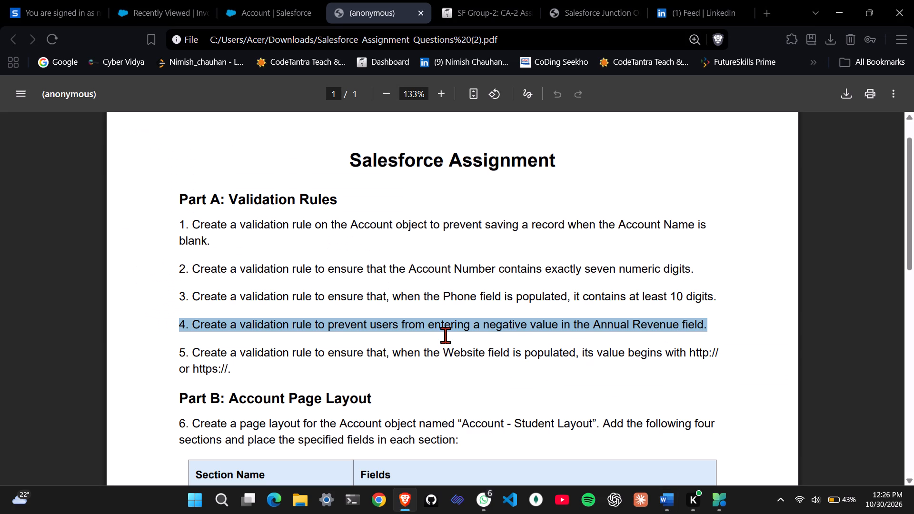
scroll(445, 335, down, 2)
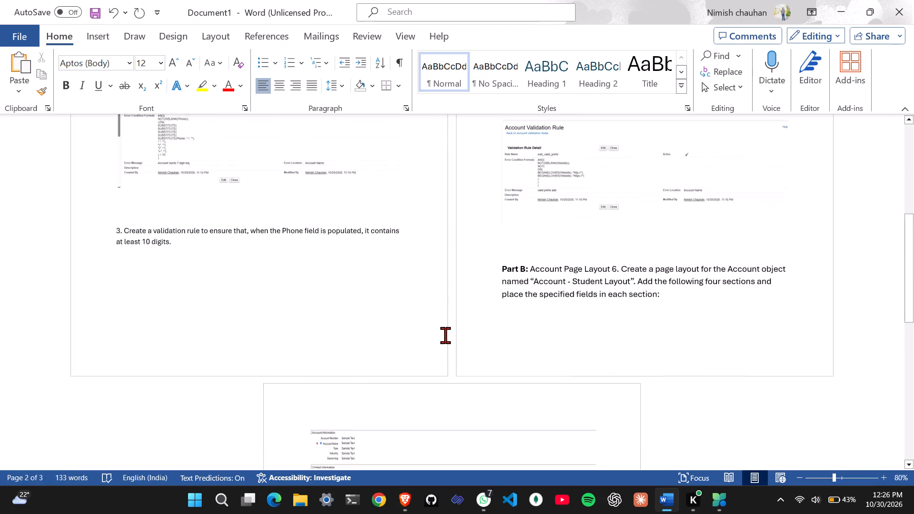
scroll(445, 335, down, 13)
scroll(445, 335, up, 2)
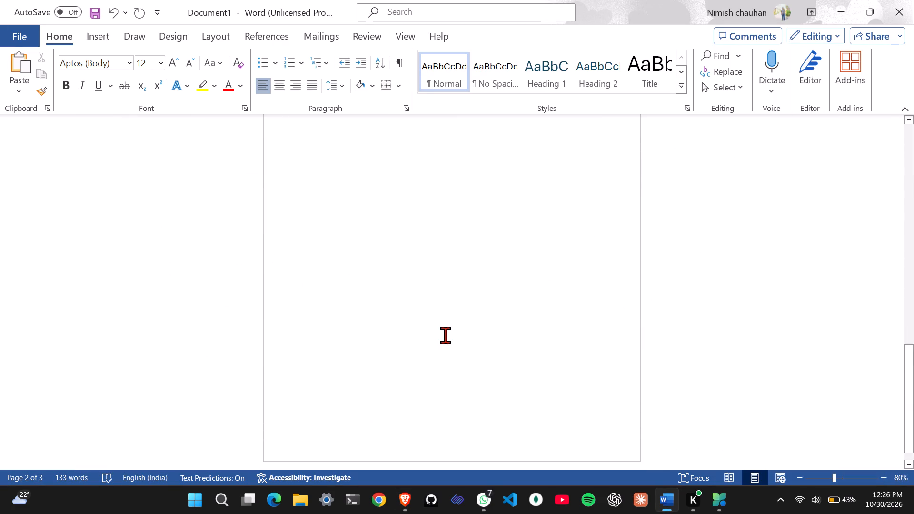
scroll(445, 335, up, 2)
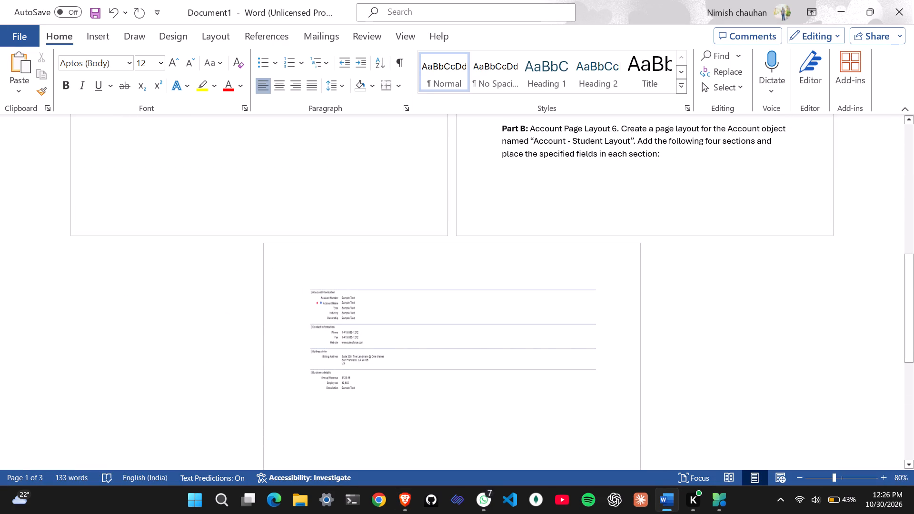
scroll(445, 335, up, 3)
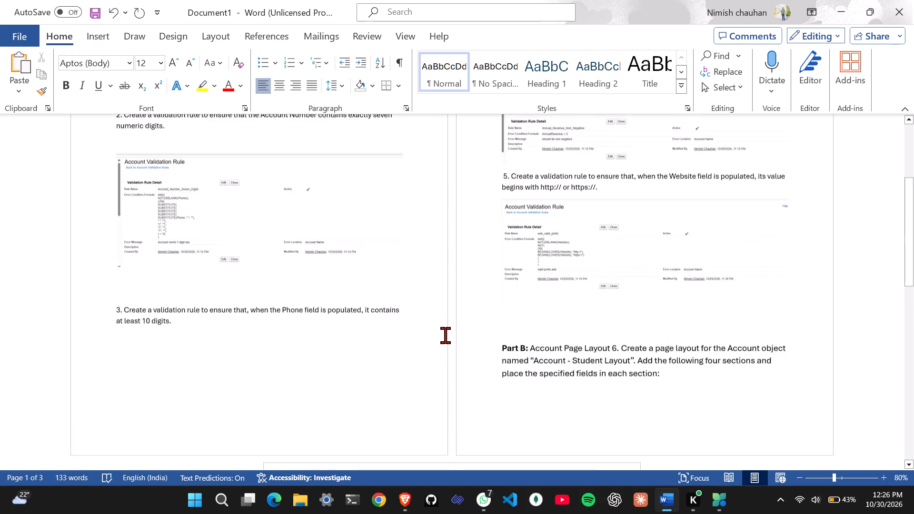
scroll(445, 335, up, 4)
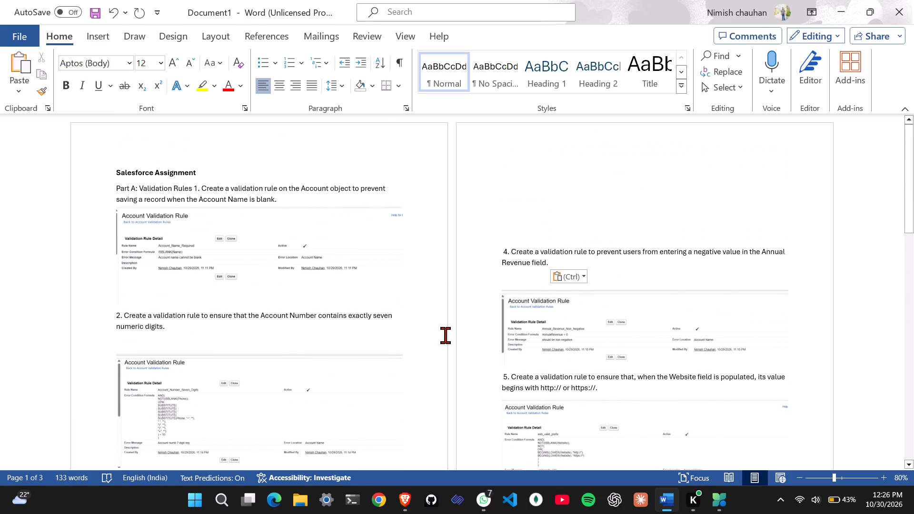
scroll(445, 335, down, 2)
scroll(445, 335, up, 1)
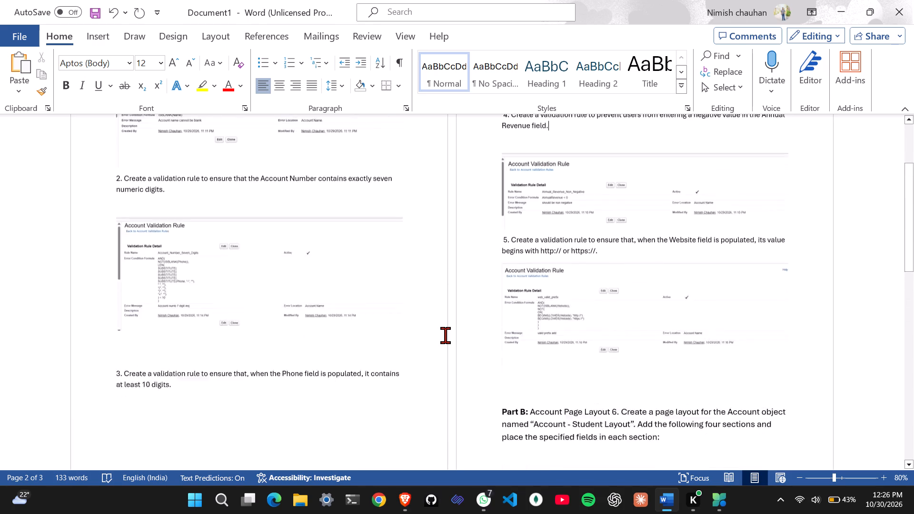
scroll(445, 335, up, 2)
scroll(445, 335, down, 1)
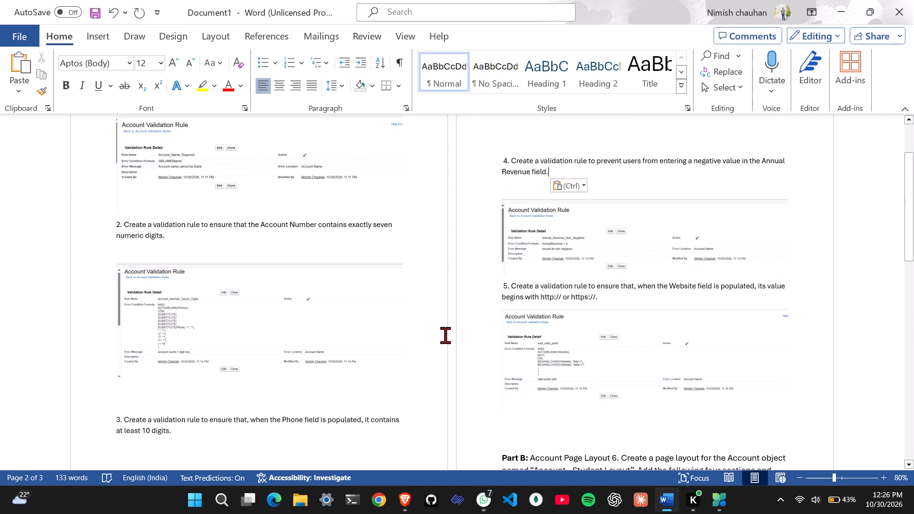
scroll(445, 335, up, 3)
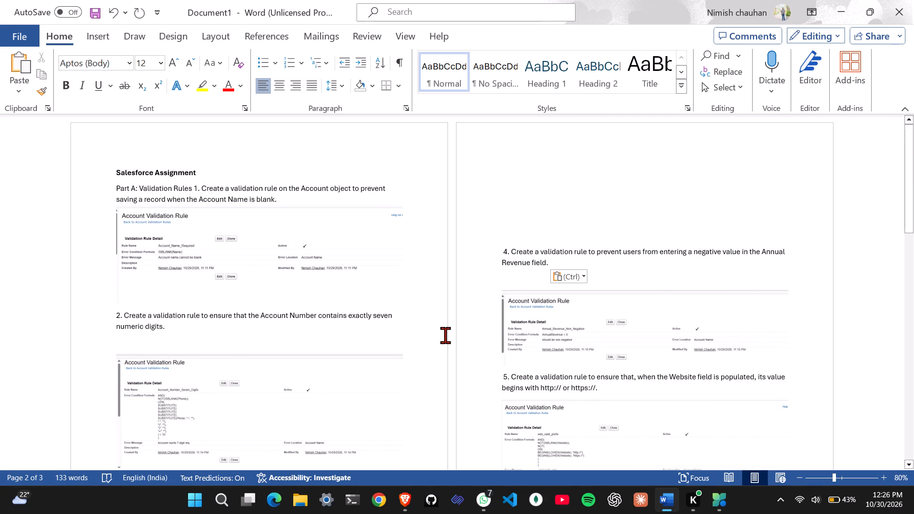
Review the Word document's validation rule questions 1 to 5, checking that each one has its matching rule screenshot beneath it.
scroll(445, 335, down, 1)
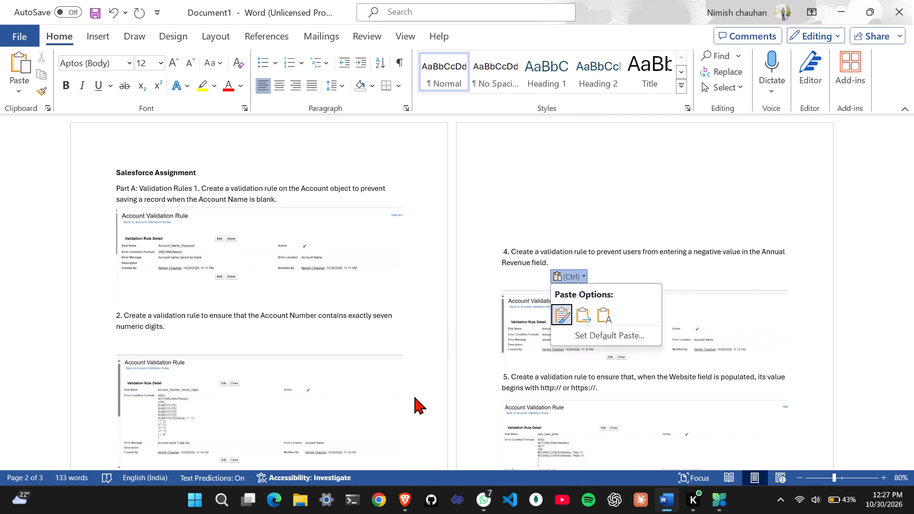
scroll(414, 396, down, 1)
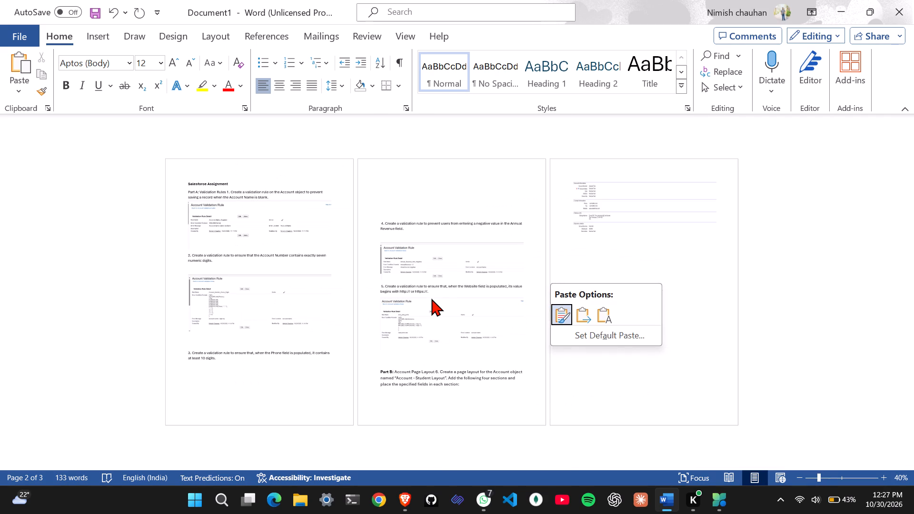
ctrl+scroll(431, 298, up, 4)
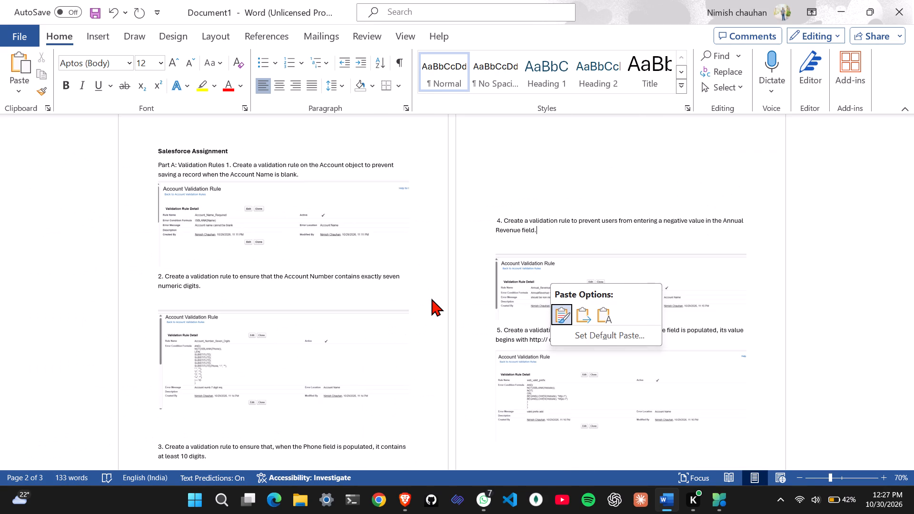
ctrl+scroll(431, 298, up, 3)
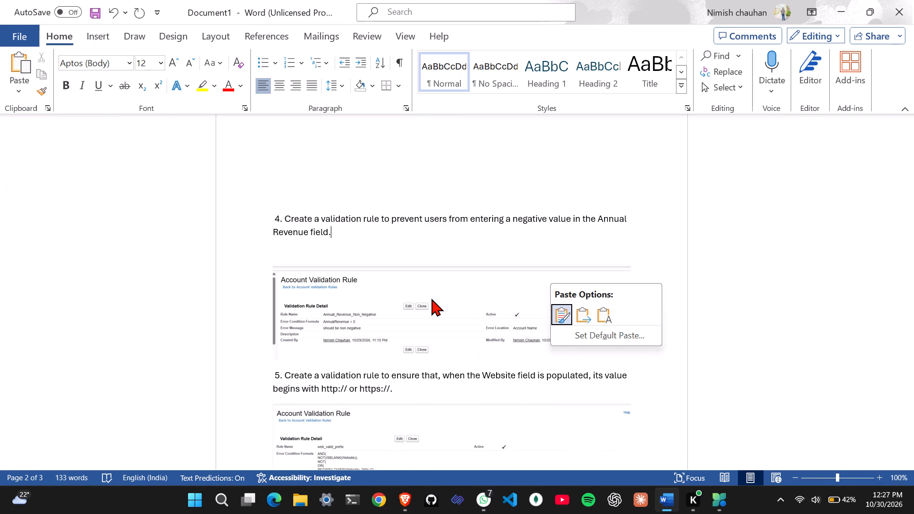
scroll(431, 298, up, 2)
click(647, 249)
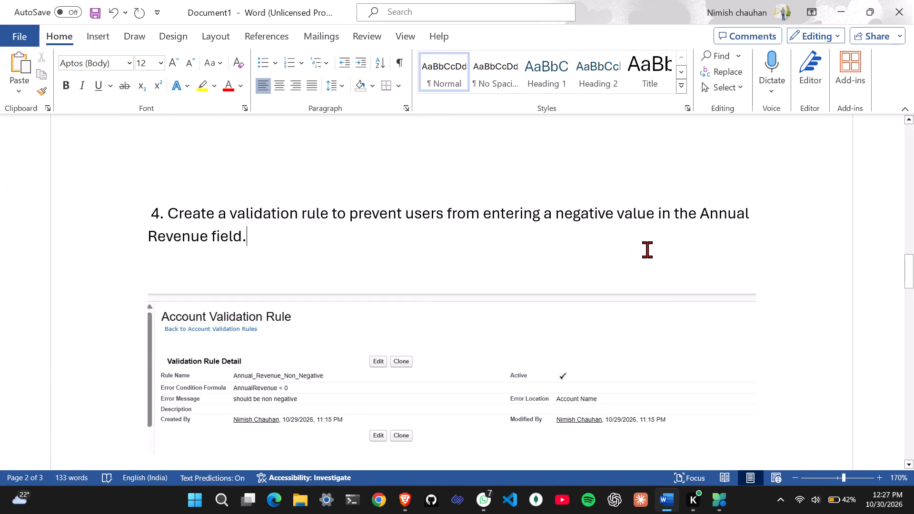
scroll(645, 307, up, 5)
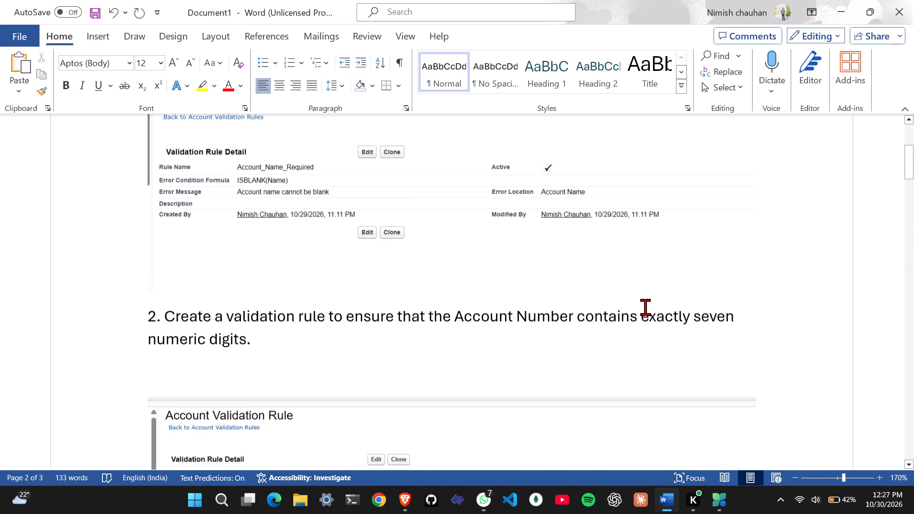
scroll(645, 307, up, 1)
scroll(645, 307, down, 5)
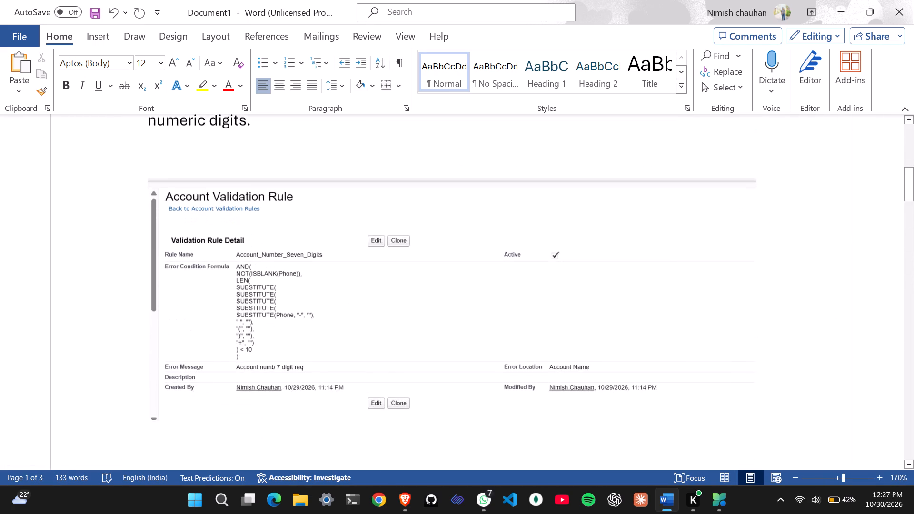
scroll(645, 307, down, 6)
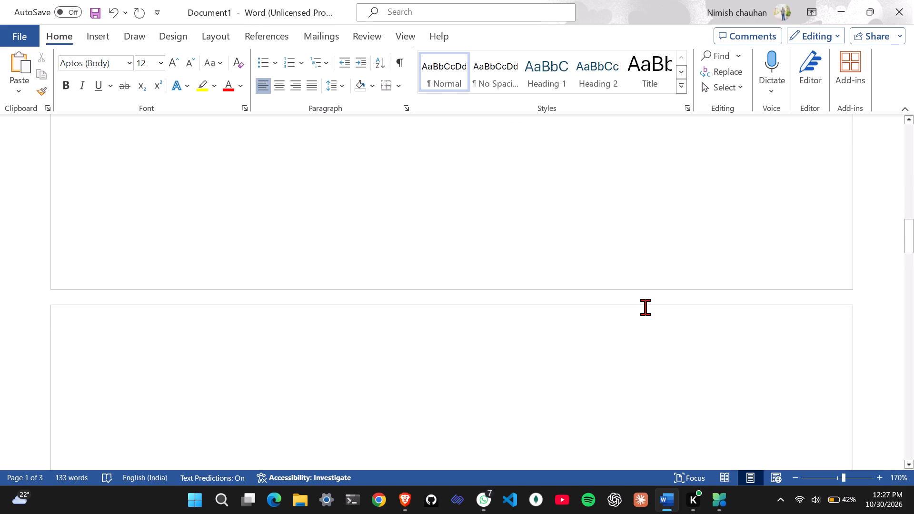
scroll(645, 307, down, 1)
scroll(645, 307, up, 2)
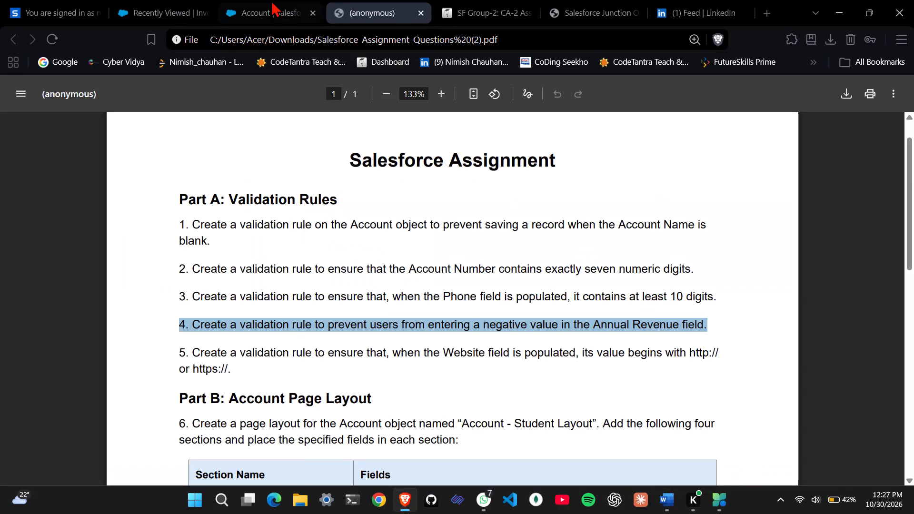
Switch to Brave, open the Account object's Validation Rules list in Salesforce Setup, and compare it with the assignment PDF's Part A questions.
click(271, 0)
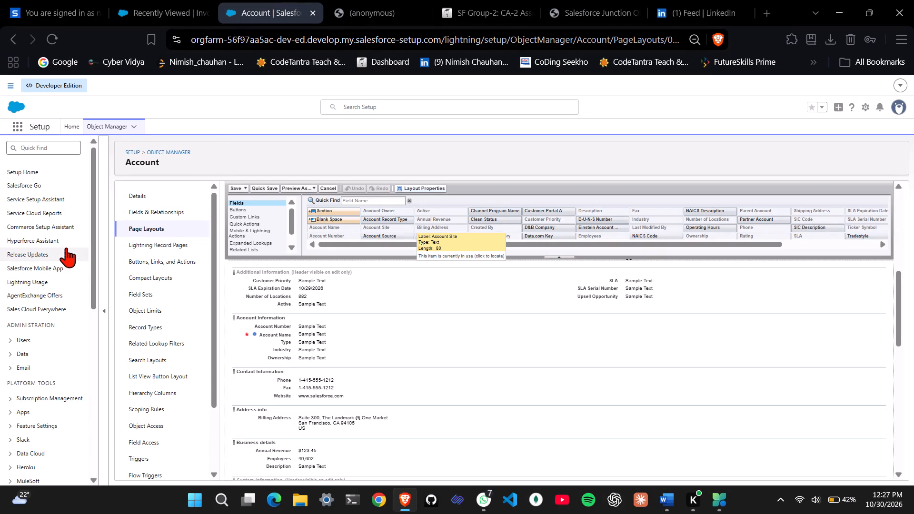
scroll(162, 416, down, 2)
click(164, 403)
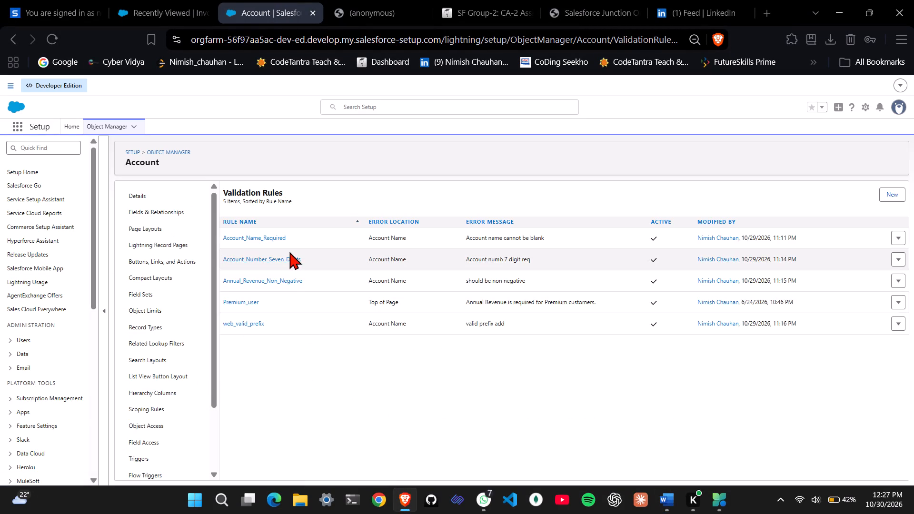
click(386, 6)
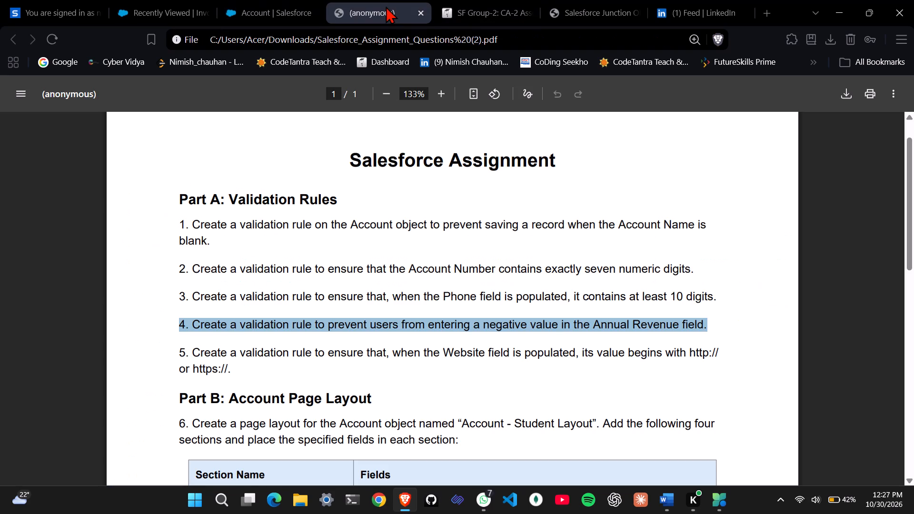
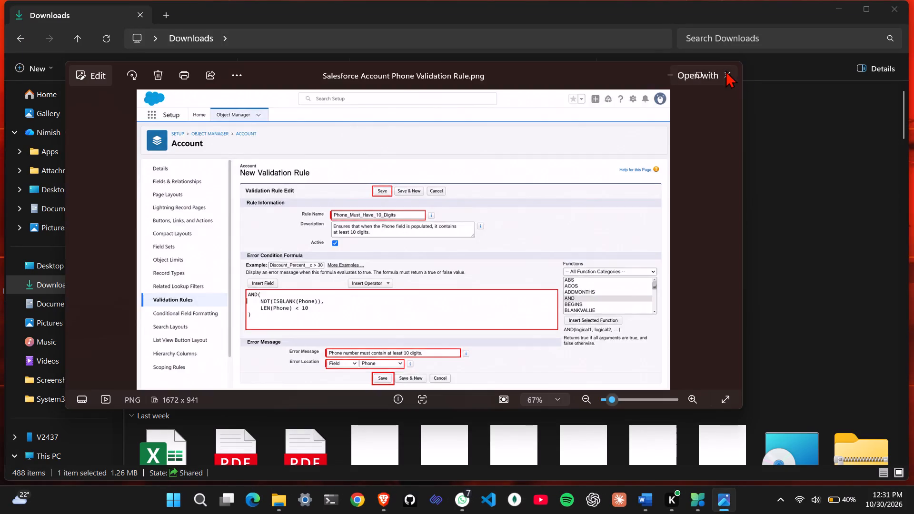
Copy the Salesforce Account Phone Validation Rule image from Downloads and paste it beneath question 3 in the Word document.
right_click(171, 138)
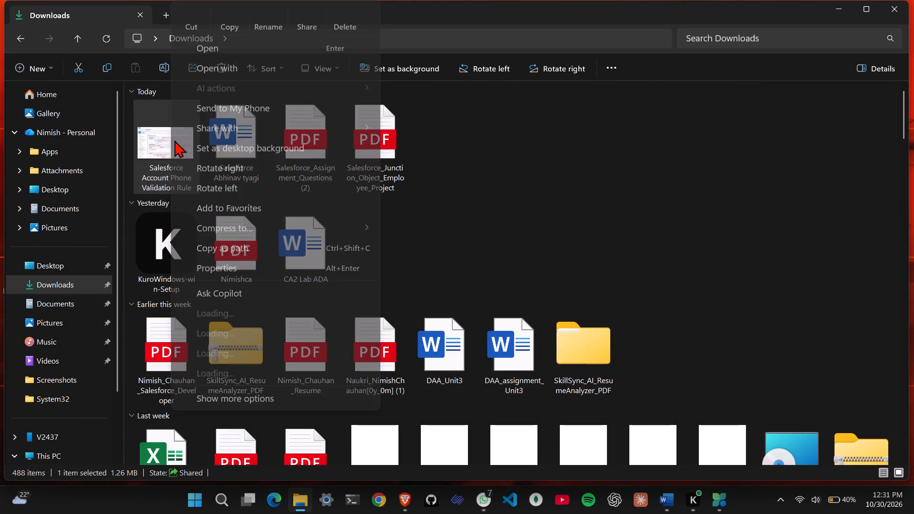
click(230, 20)
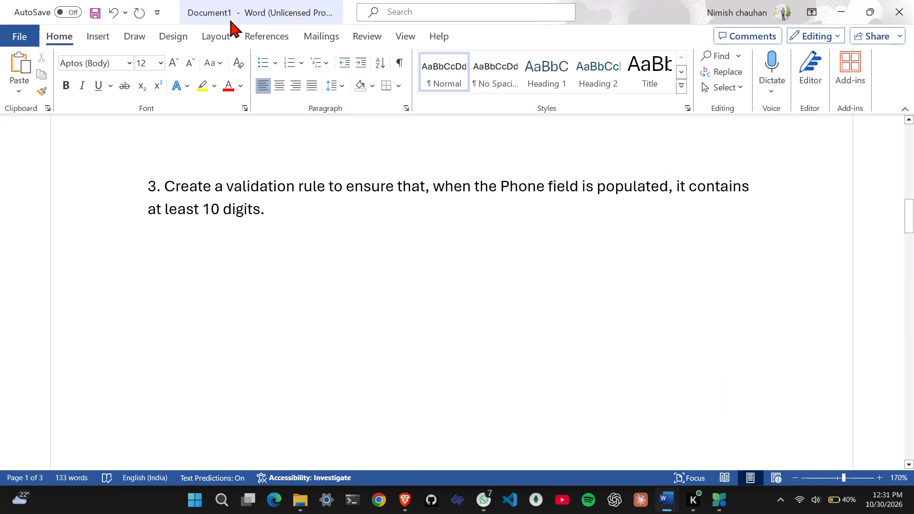
scroll(232, 175, up, 1)
scroll(232, 175, down, 1)
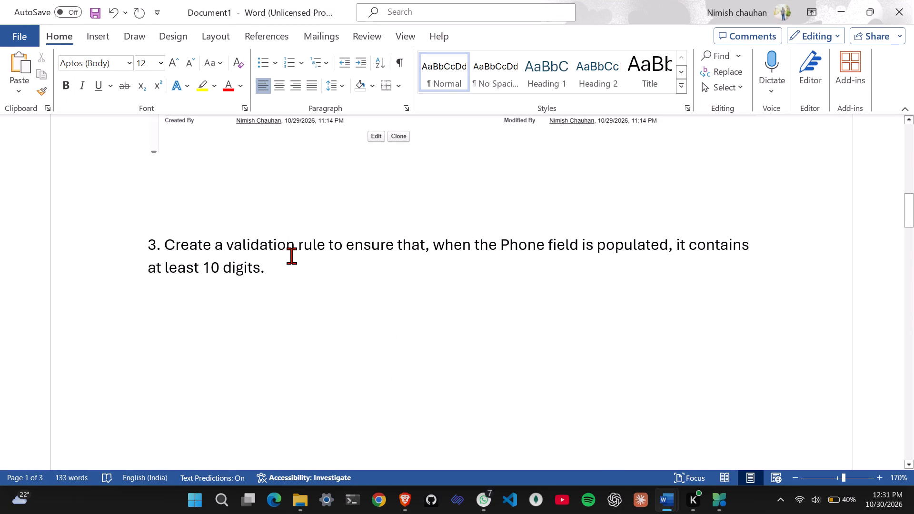
click(291, 256)
click(284, 265)
key(Return)
key(ctrl+v)
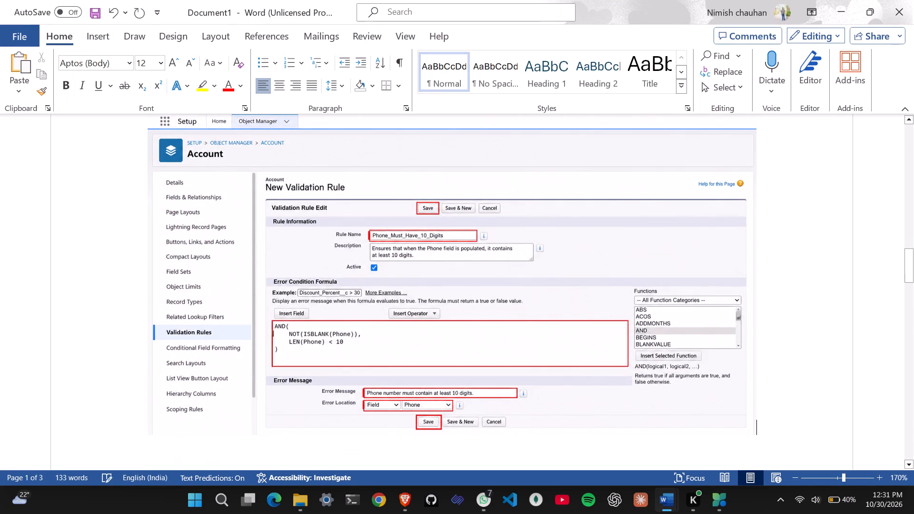
click(828, 295)
Review the whole Word document from question 1 to Part B, checking each question's screenshot and placement.
scroll(828, 295, up, 5)
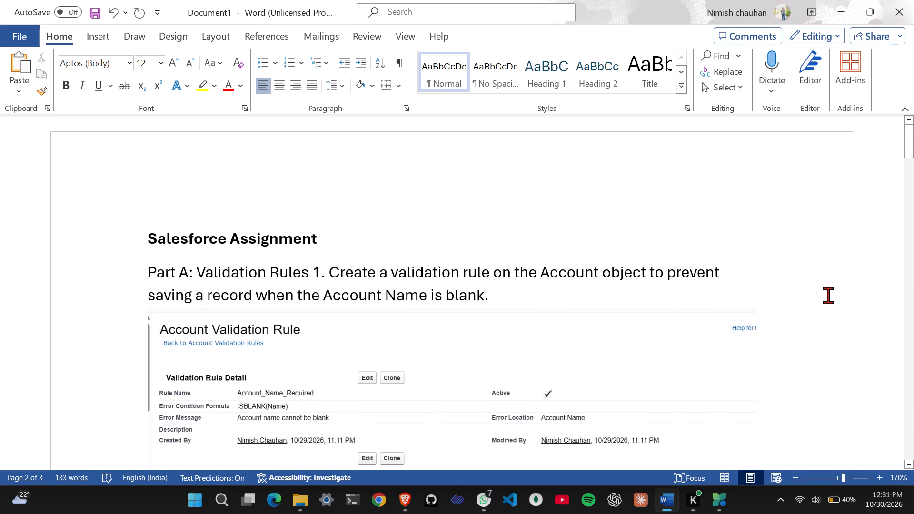
scroll(828, 295, up, 1)
scroll(828, 295, down, 3)
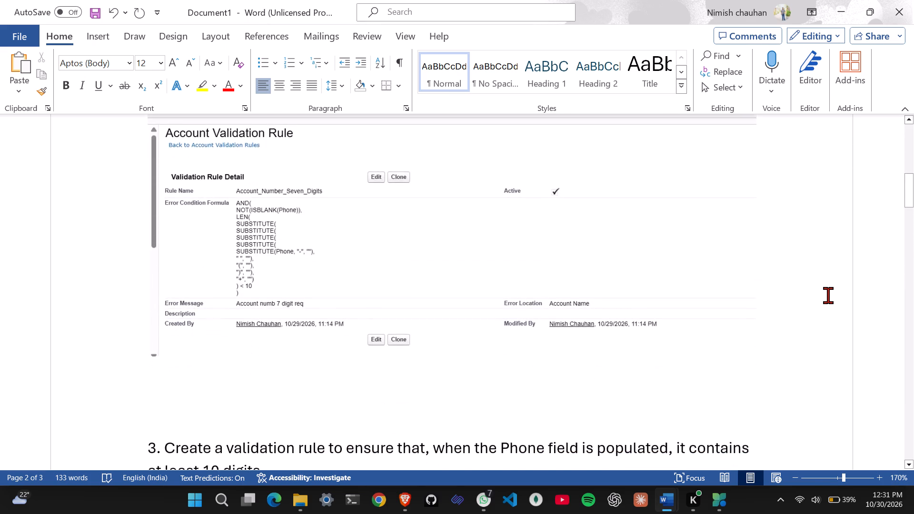
scroll(828, 295, down, 5)
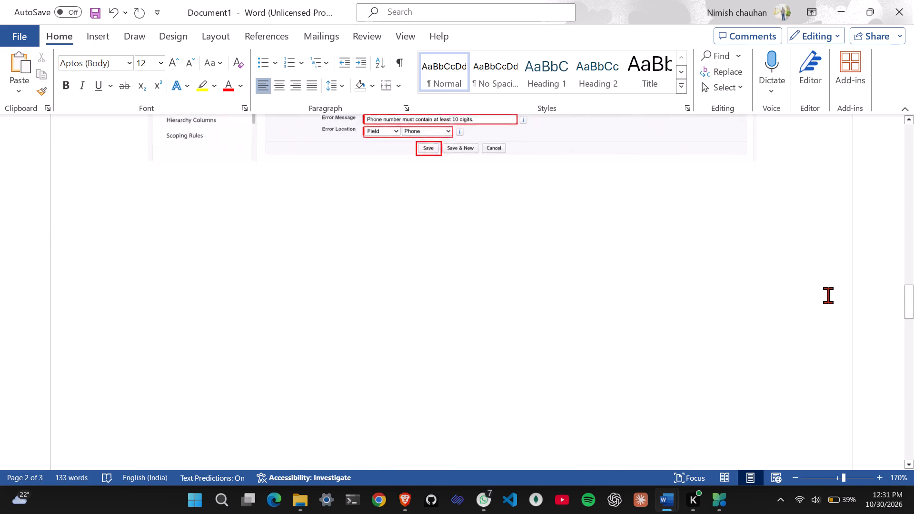
scroll(828, 295, down, 4)
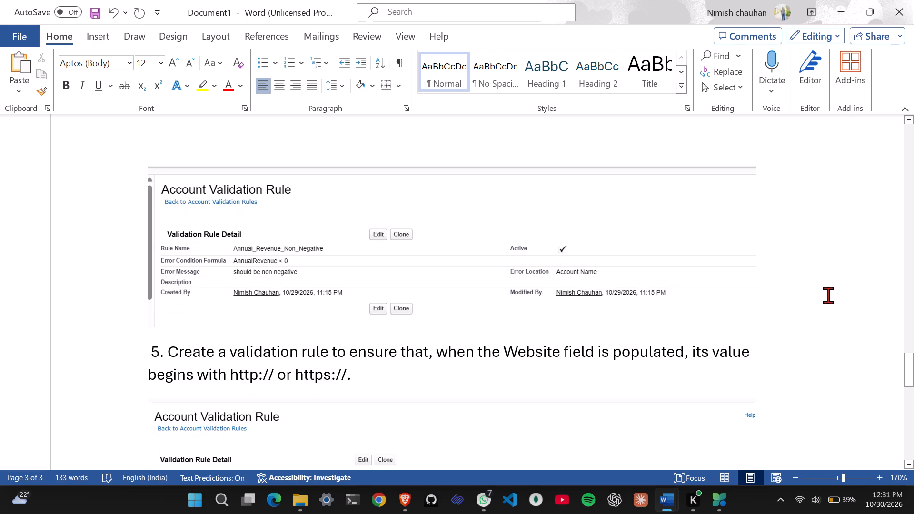
scroll(828, 295, up, 2)
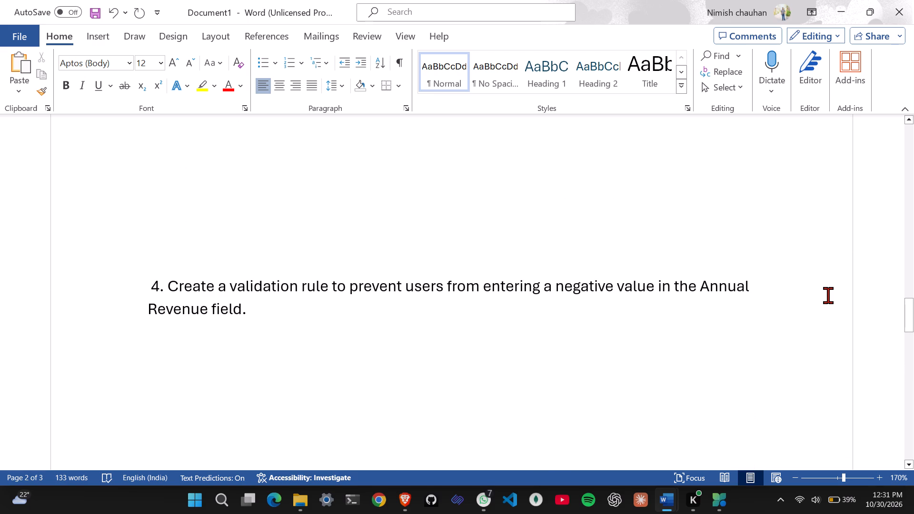
scroll(828, 295, down, 4)
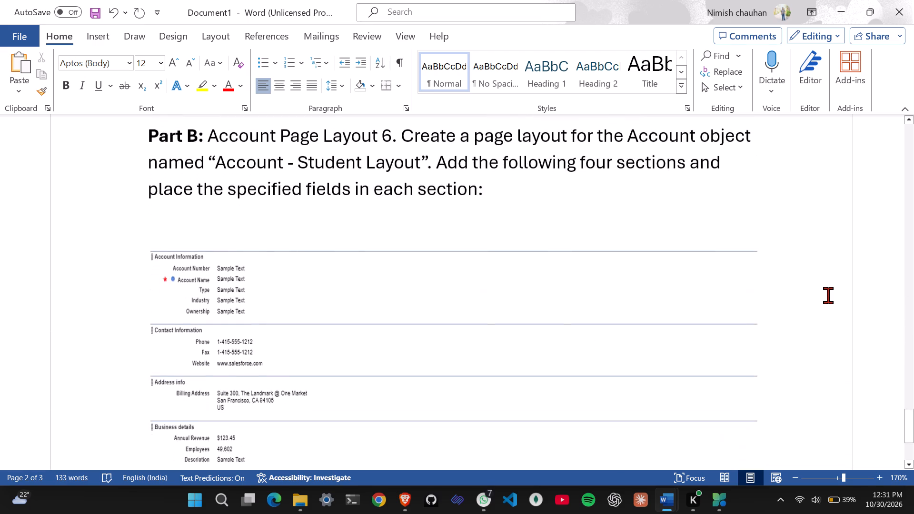
scroll(828, 295, down, 4)
scroll(828, 295, up, 20)
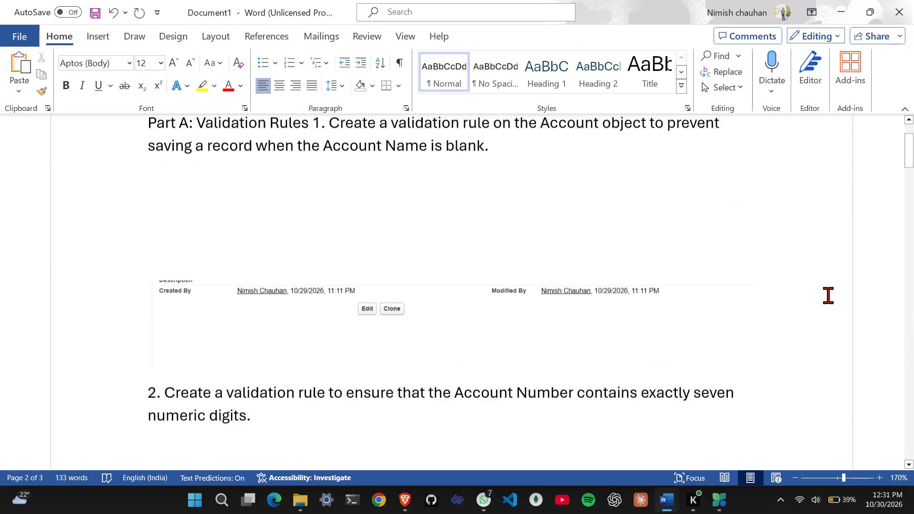
scroll(828, 295, up, 1)
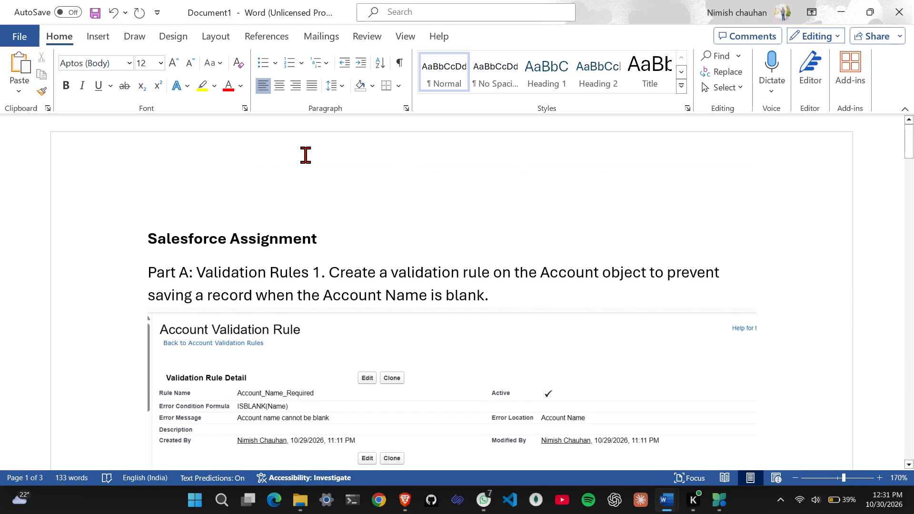
Save the document as a Word file named "Salesforce Assignment Nimish" in the Downloads folder.
click(17, 36)
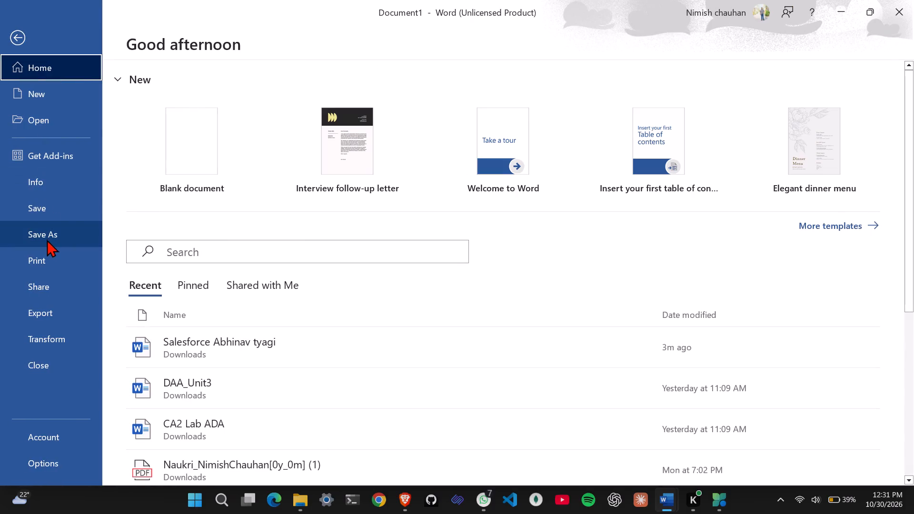
click(47, 238)
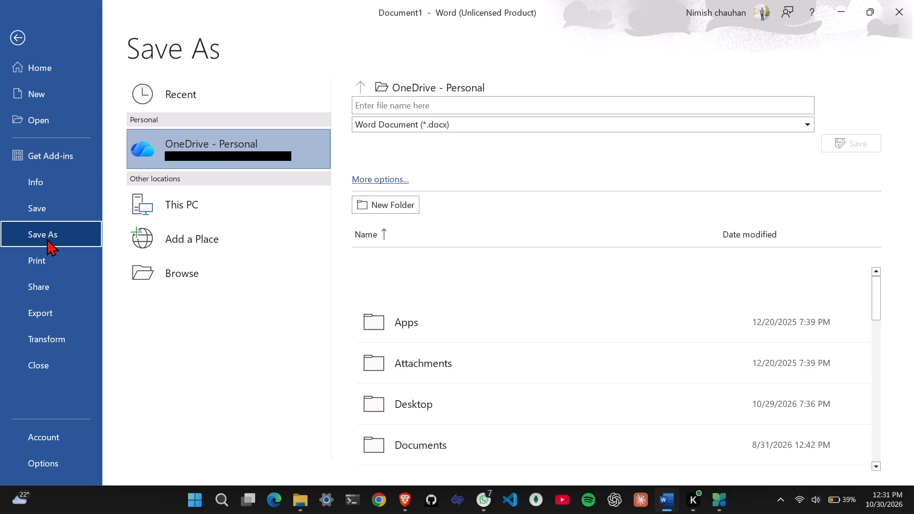
click(67, 231)
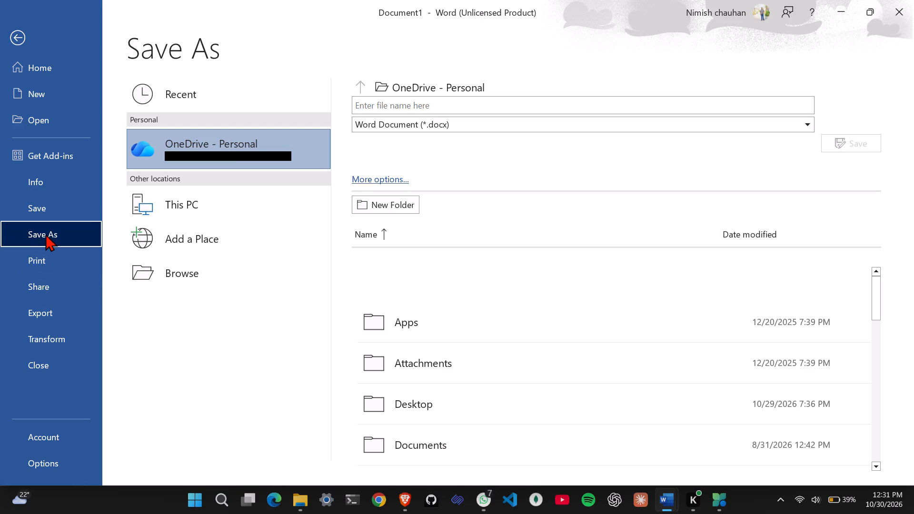
click(46, 234)
click(182, 261)
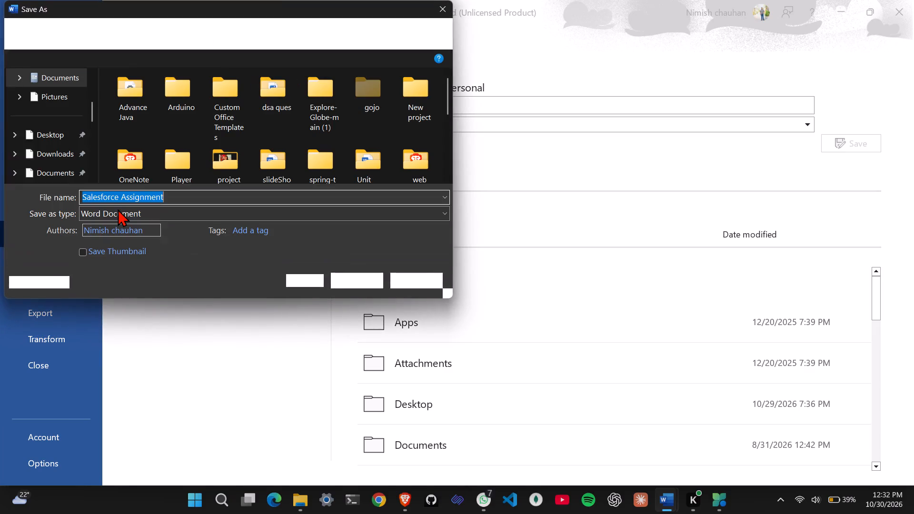
click(173, 200)
key(space)
text(Nimish)
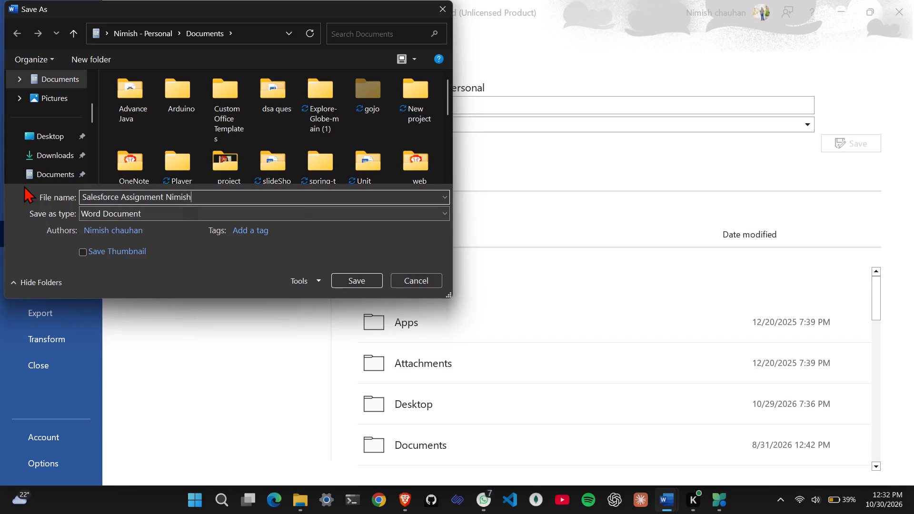
click(45, 157)
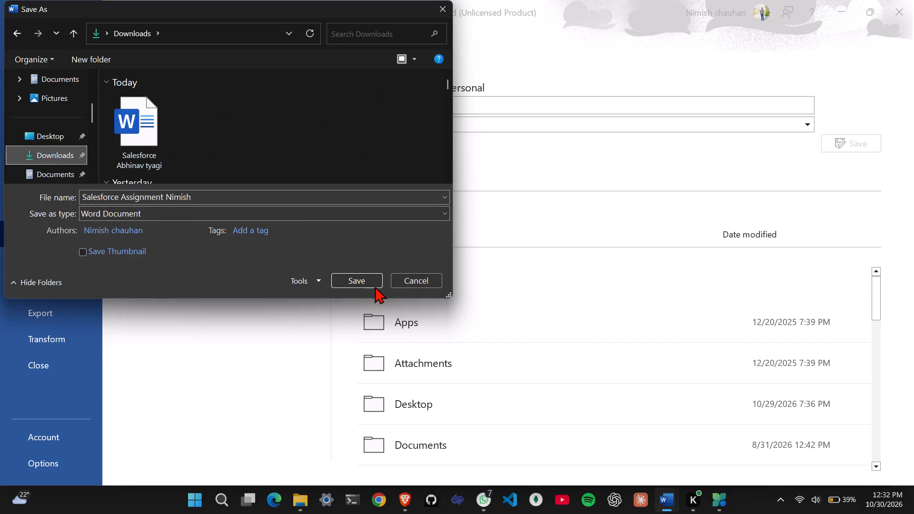
click(363, 283)
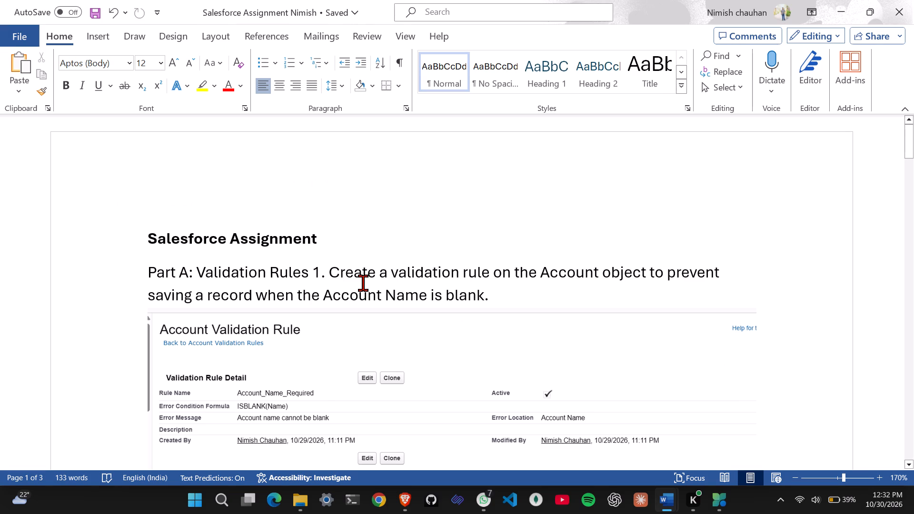
Open the saved Salesforce Assignment Nimish document from the Downloads folder and look through its pages.
click(311, 495)
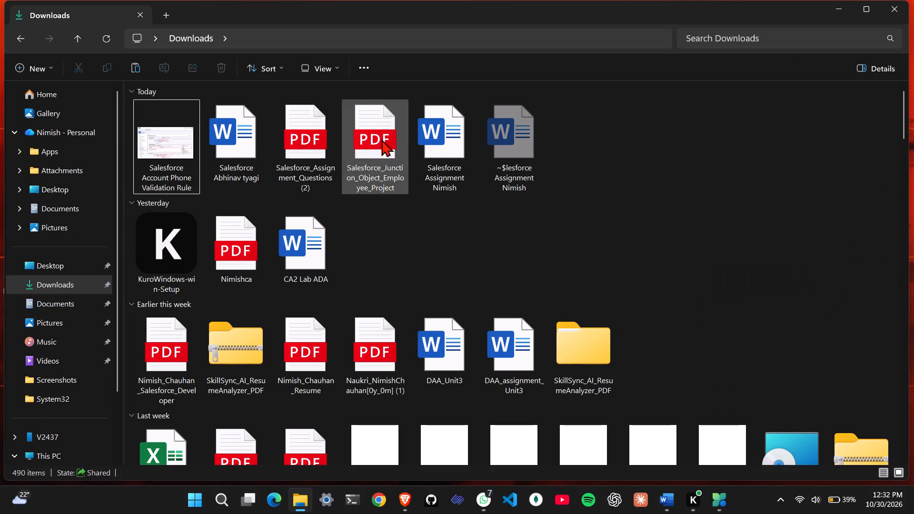
double_click(431, 143)
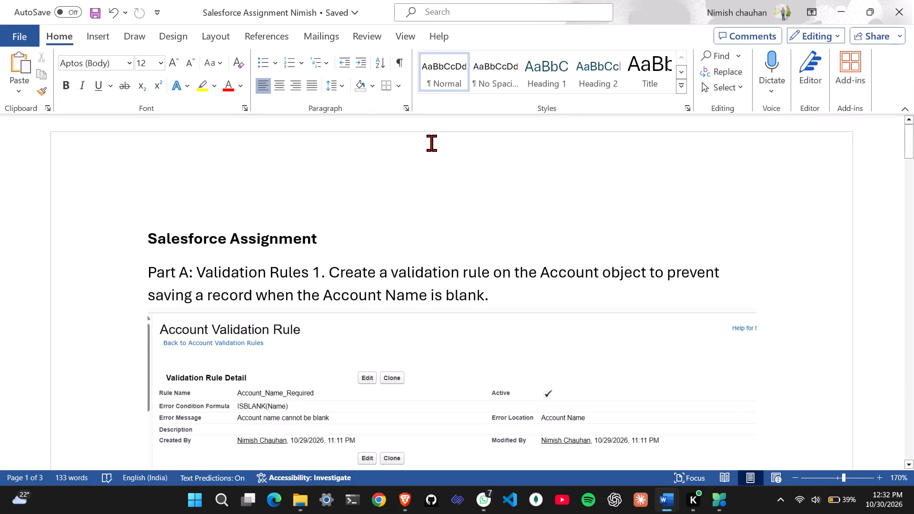
scroll(415, 252, down, 4)
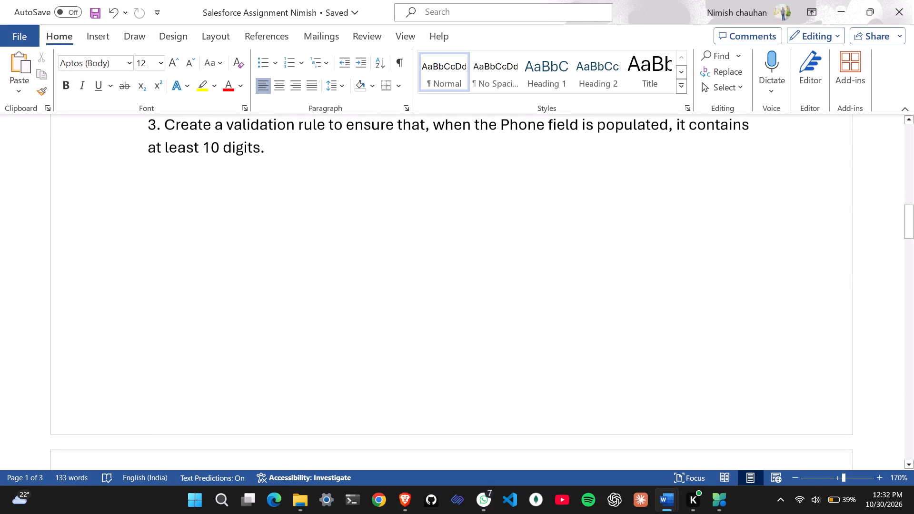
scroll(415, 252, down, 3)
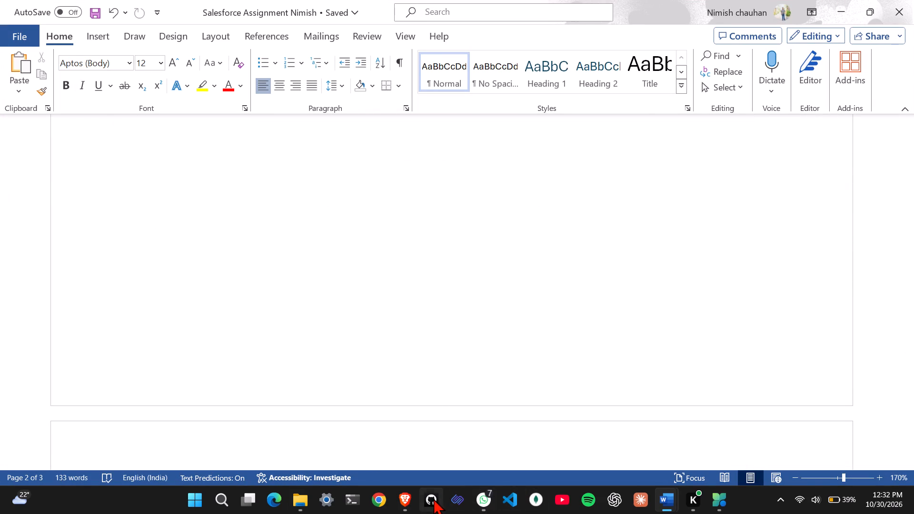
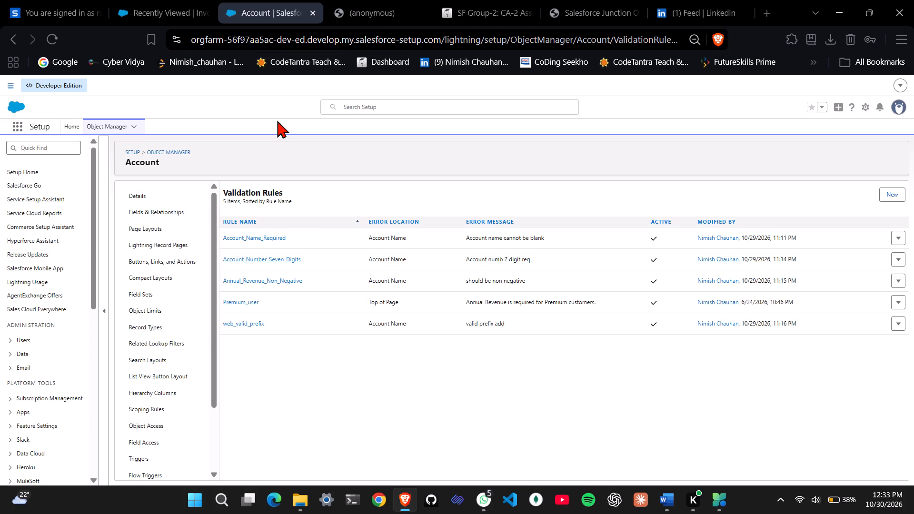
Search the Setup navigation for "Account" and go to the Setup home page.
click(175, 0)
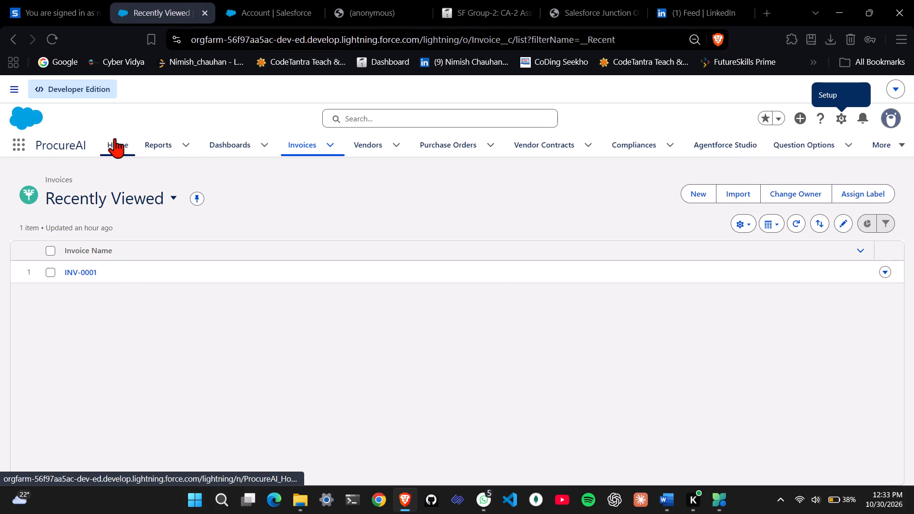
click(243, 10)
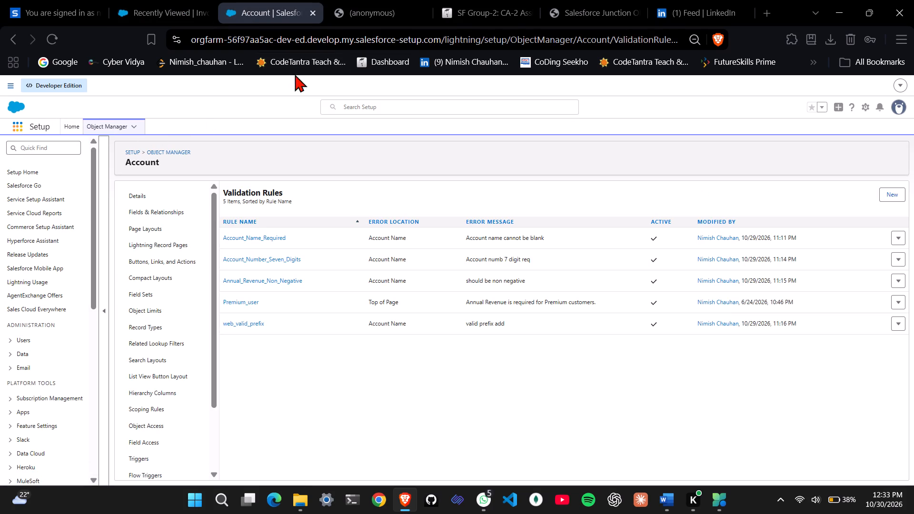
click(61, 144)
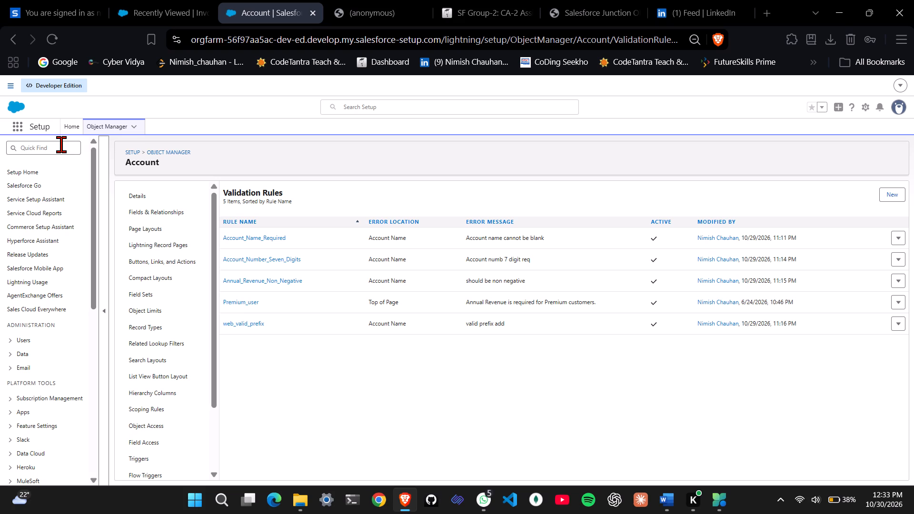
text(Acc)
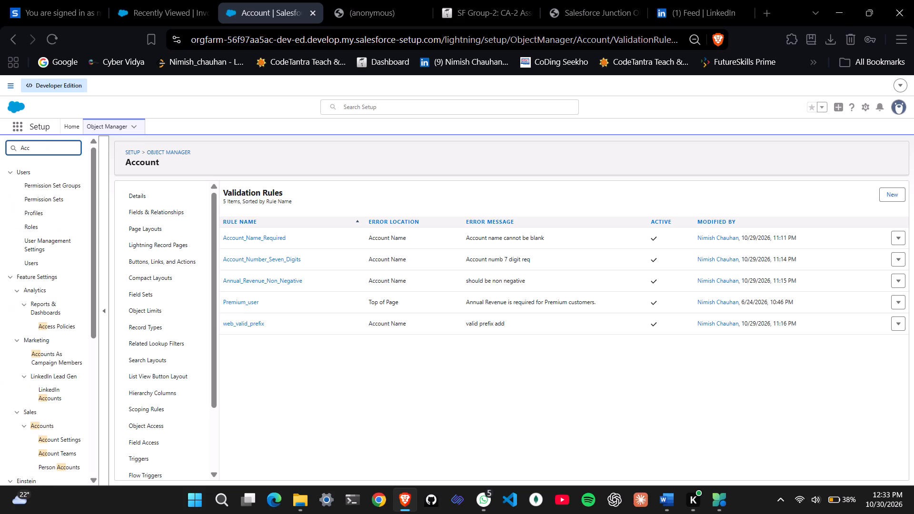
text(ount)
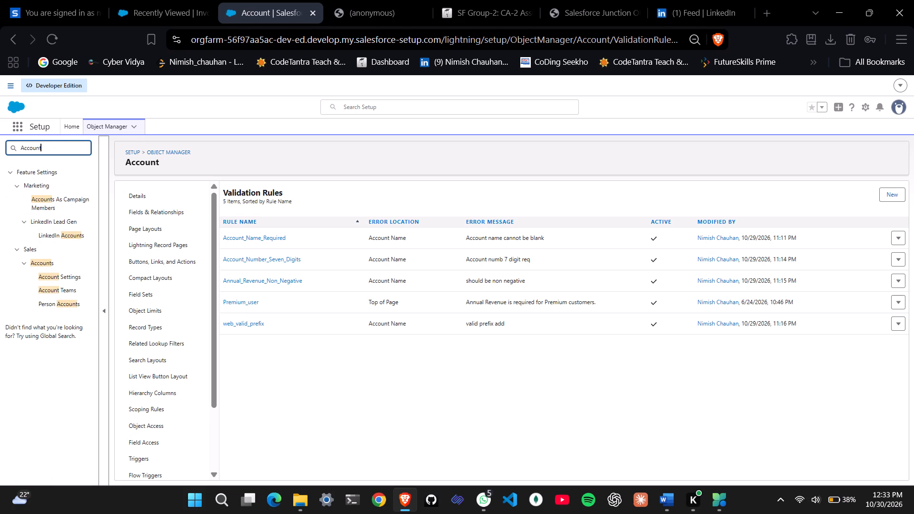
click(68, 127)
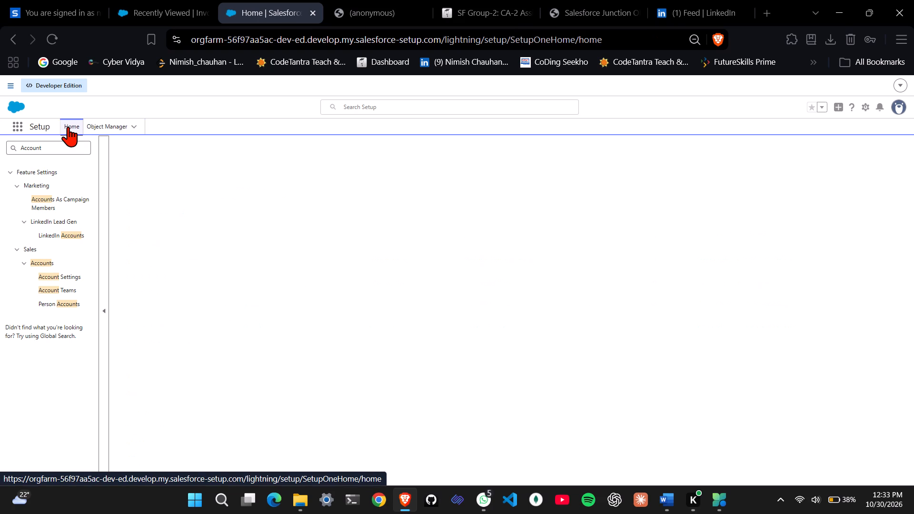
click(68, 127)
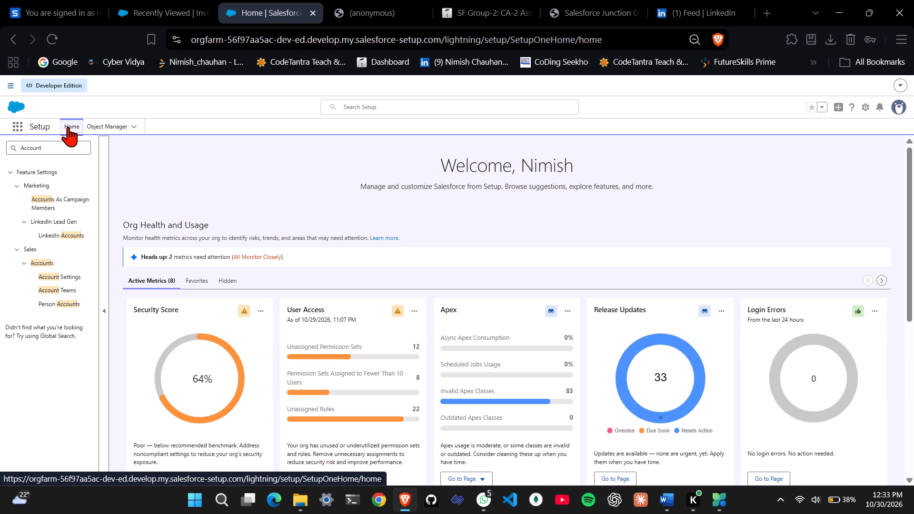
Open Accounts through the App Launcher and switch to the All Accounts list view.
key(ctrl+plus)
key(ctrl+plus)
key(ctrl+plus)
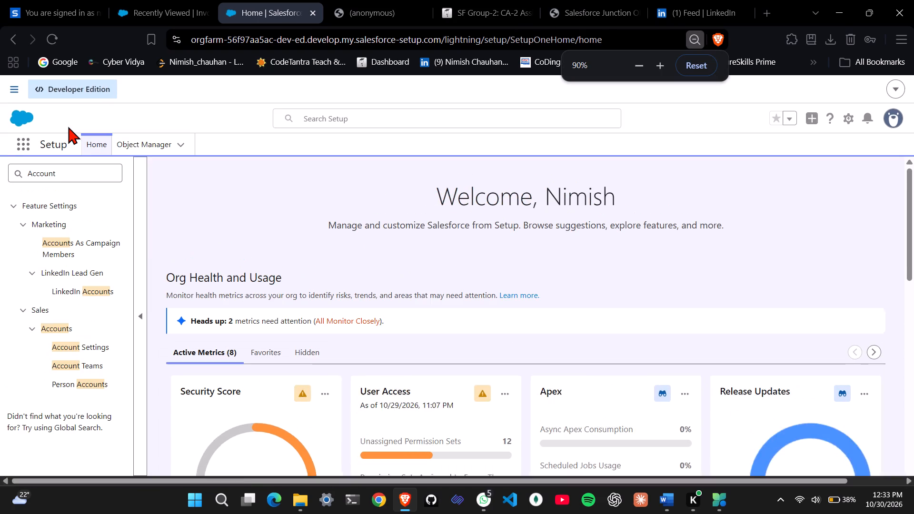
key(ctrl+plus)
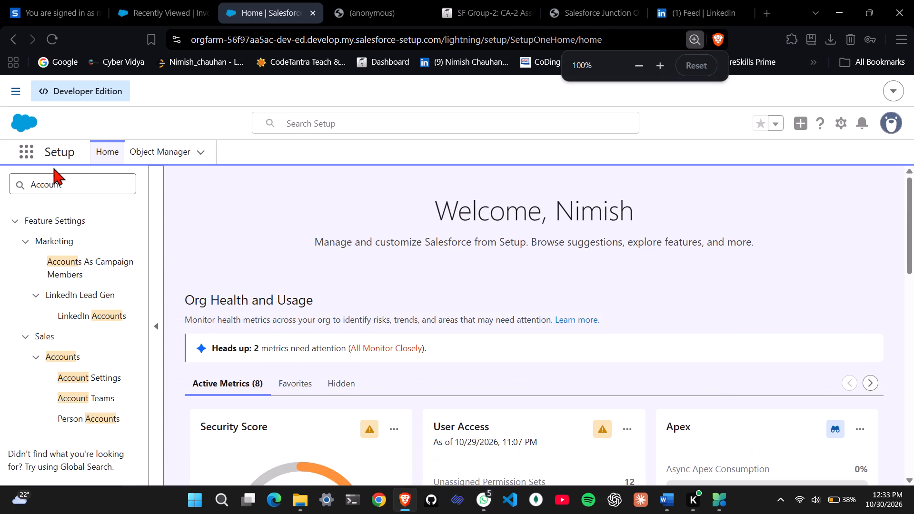
click(27, 153)
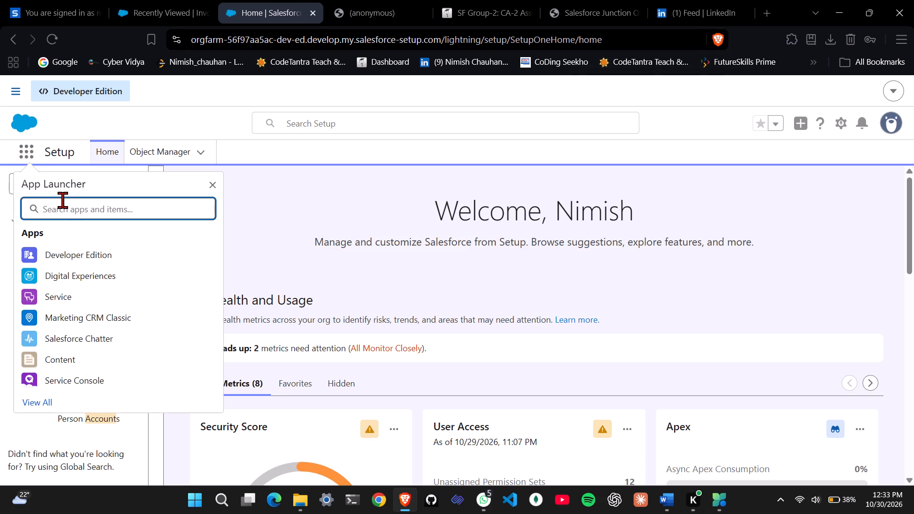
text(Acc)
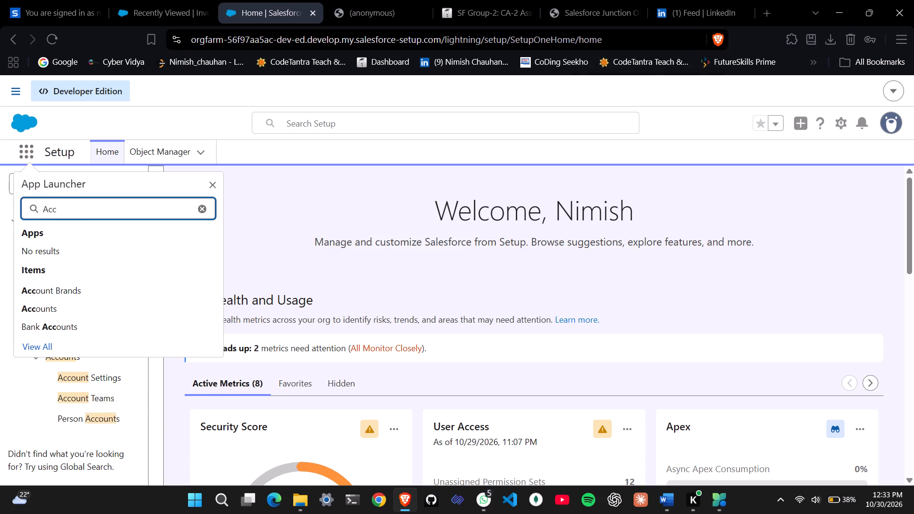
click(55, 311)
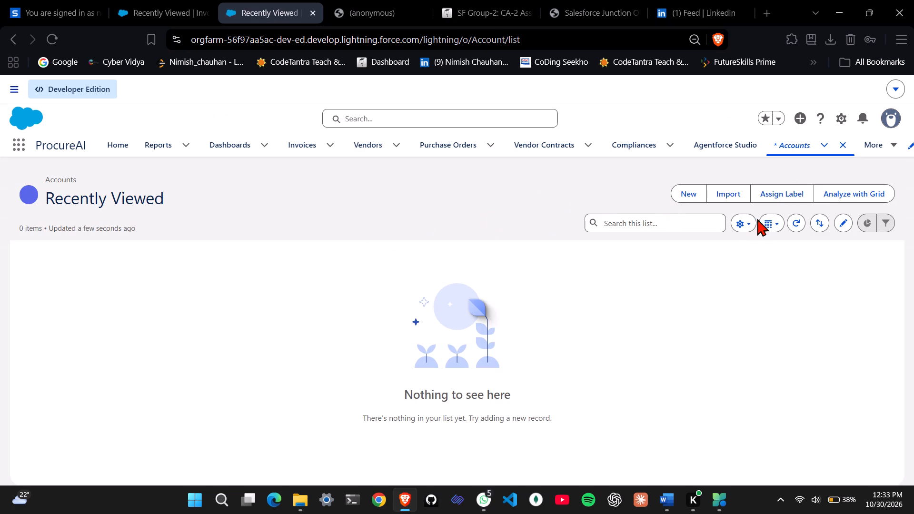
scroll(695, 306, down, 3)
scroll(695, 306, up, 4)
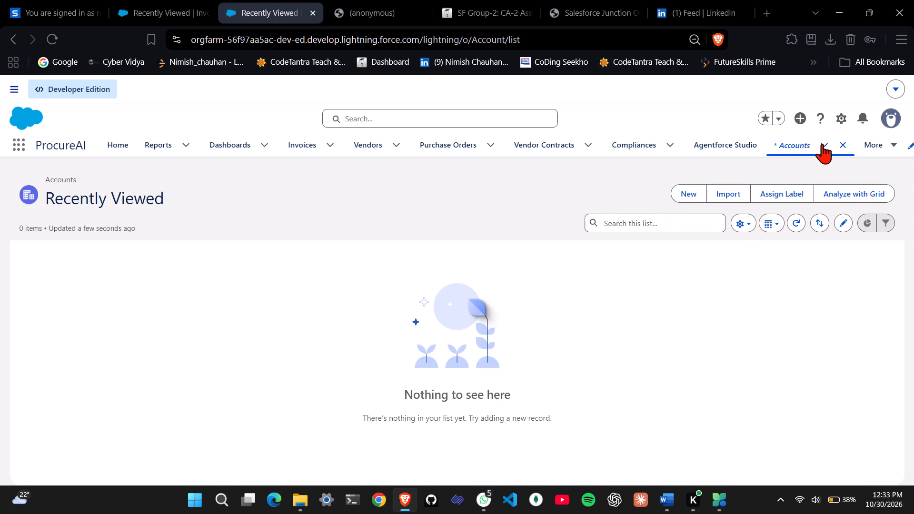
click(827, 147)
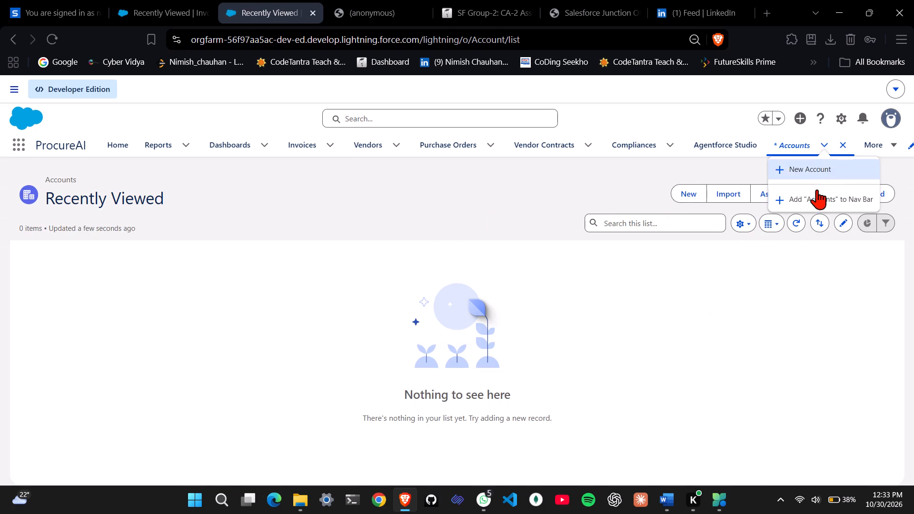
click(533, 379)
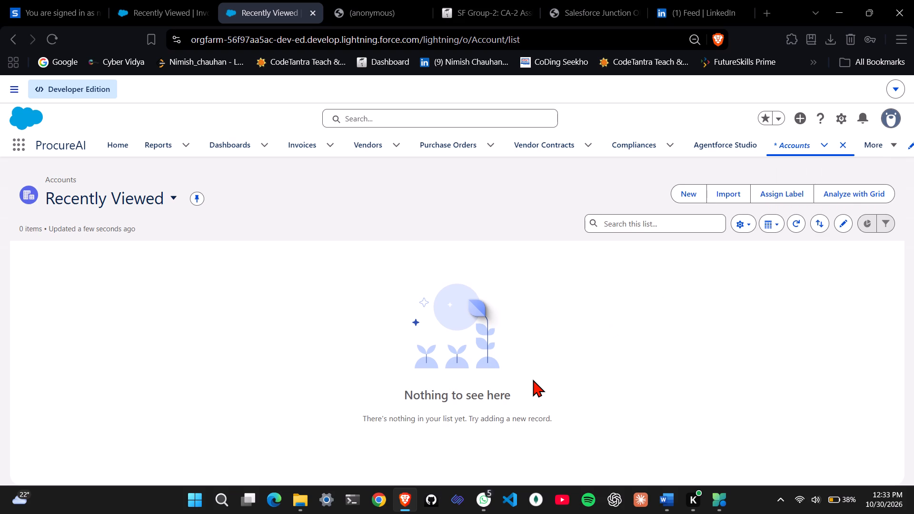
click(168, 199)
click(104, 309)
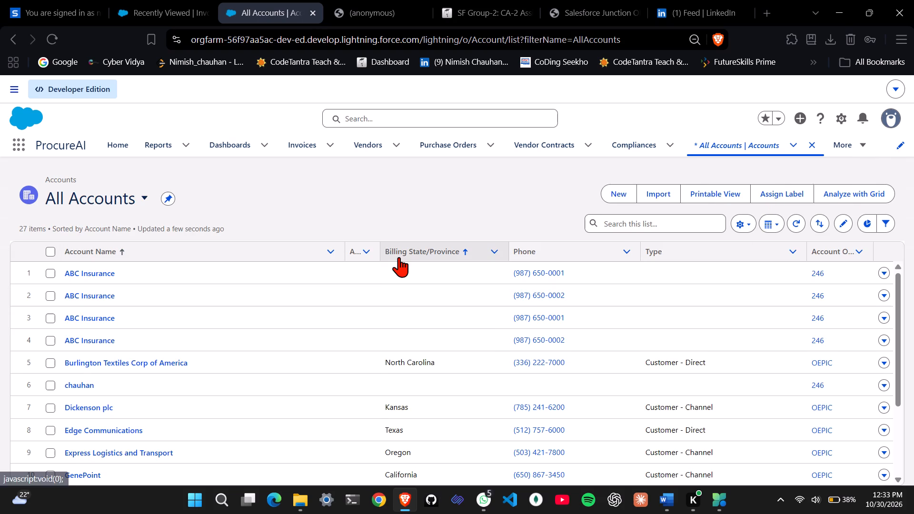
Open the first ABC Insurance account and examine its details through to the end of the record.
scroll(399, 257, down, 1)
scroll(399, 257, up, 2)
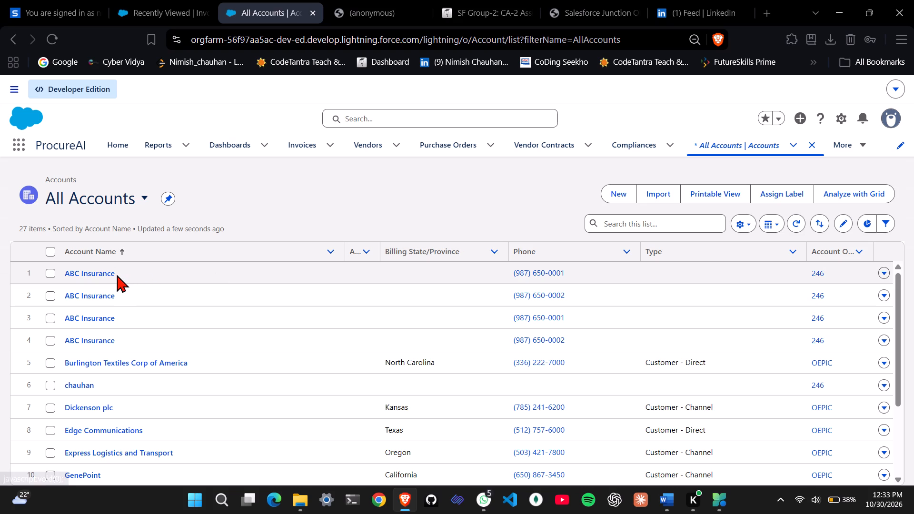
click(77, 277)
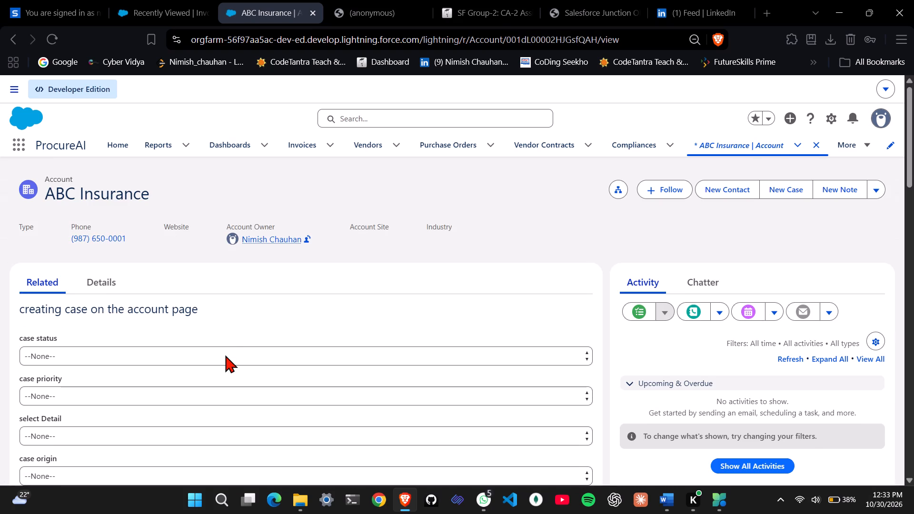
scroll(225, 355, down, 1)
click(99, 270)
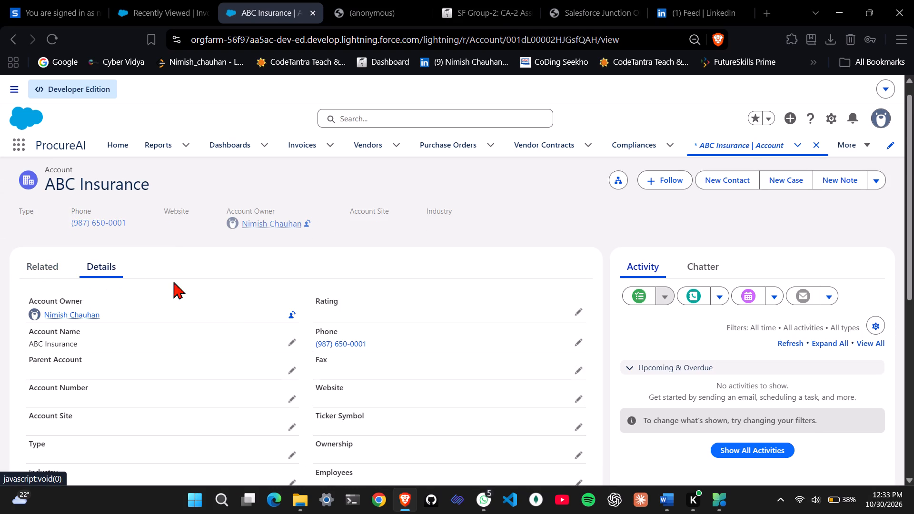
scroll(233, 328, down, 1)
scroll(233, 328, up, 4)
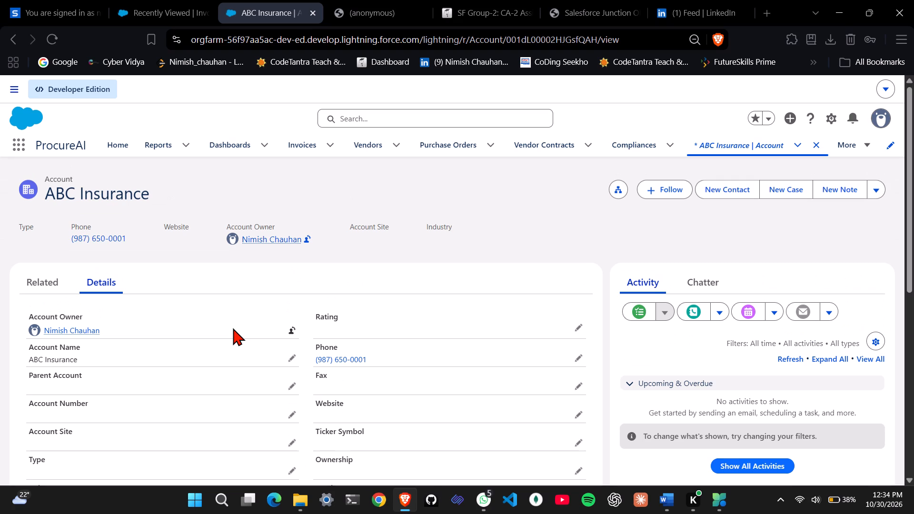
scroll(233, 328, down, 4)
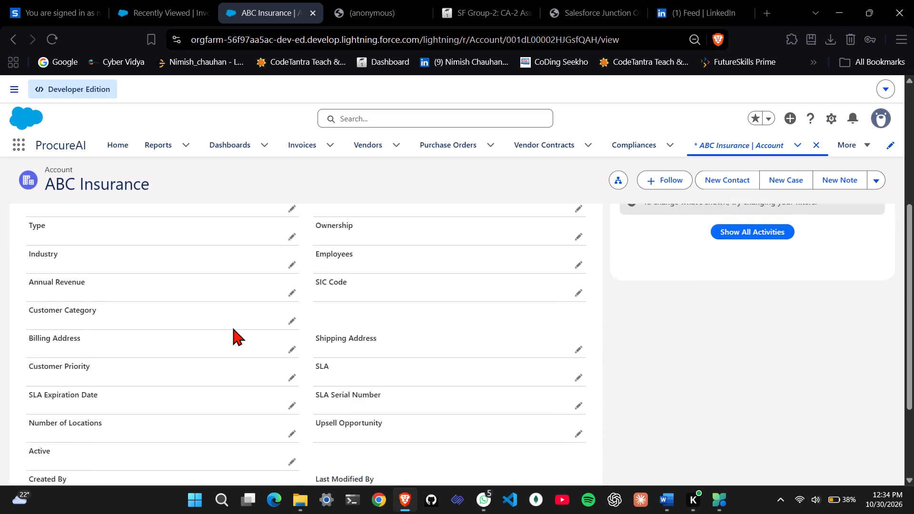
scroll(233, 328, down, 7)
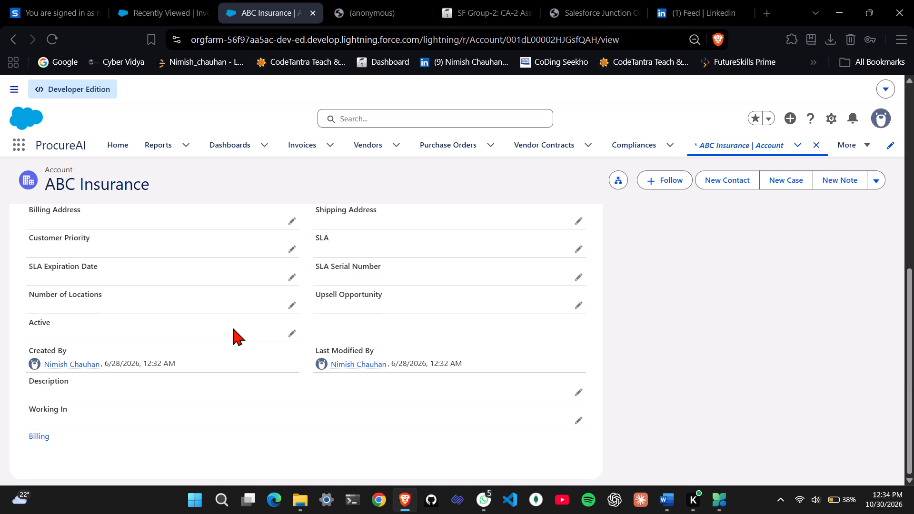
Open Setup in a new browser tab and go to the Account object's Buttons, Links, and Actions.
click(125, 1)
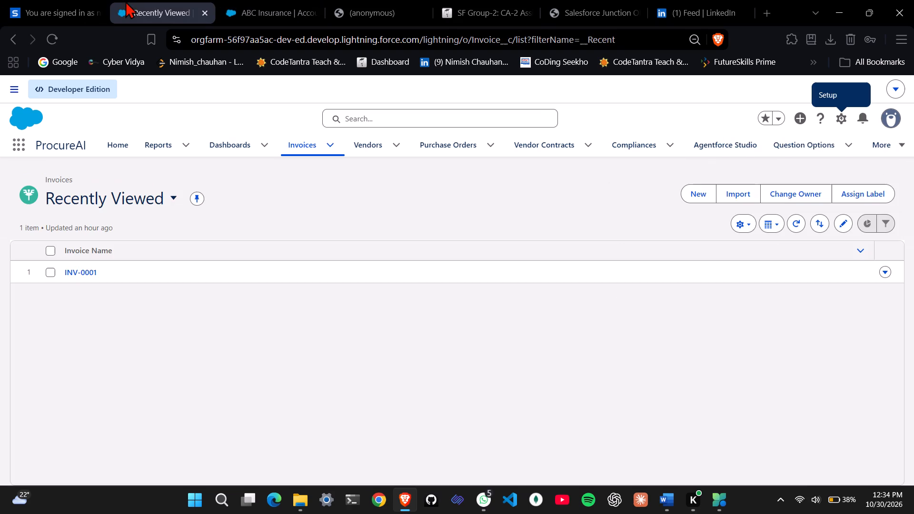
click(20, 151)
click(845, 120)
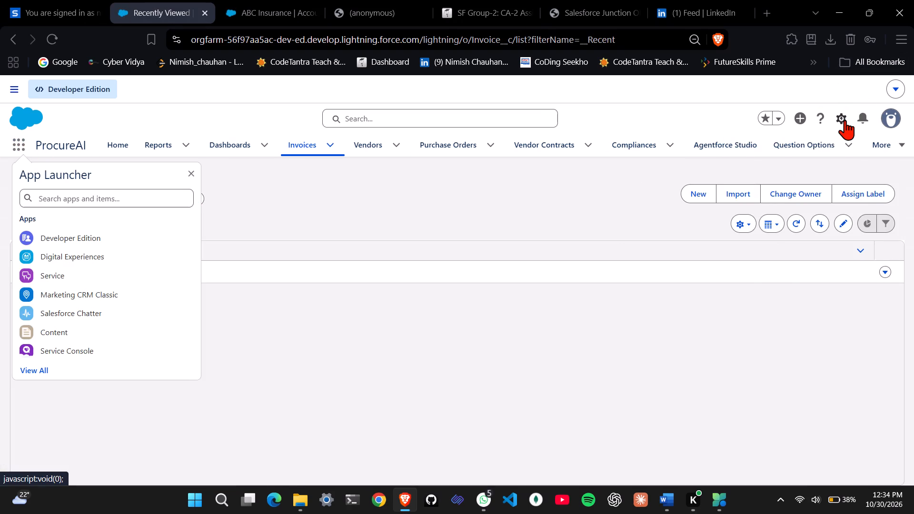
click(779, 177)
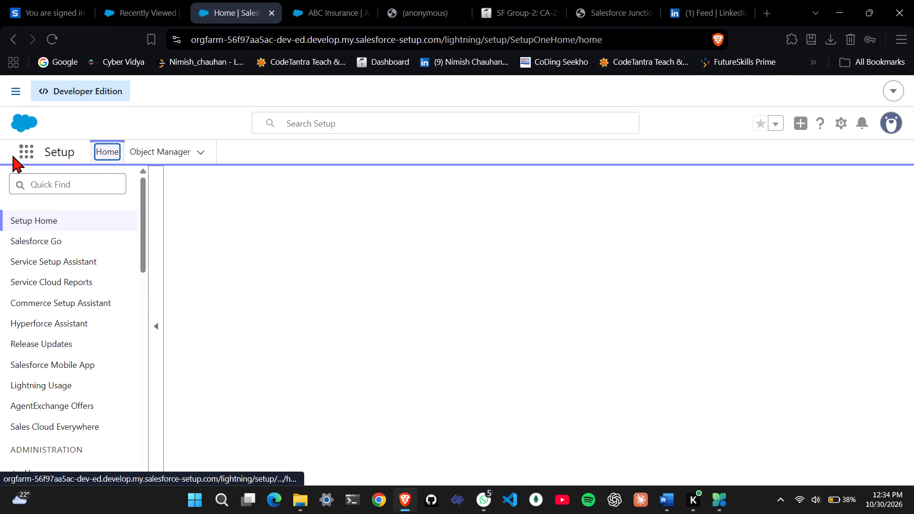
click(172, 154)
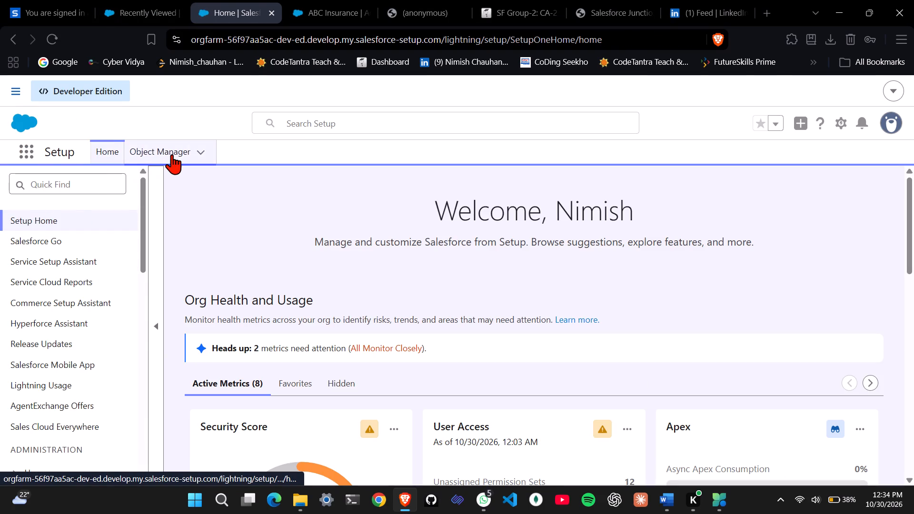
click(202, 277)
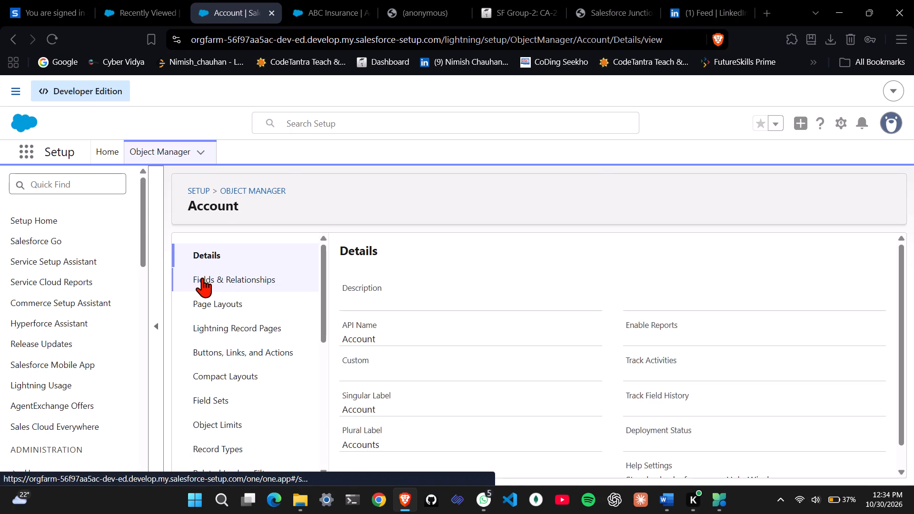
click(248, 343)
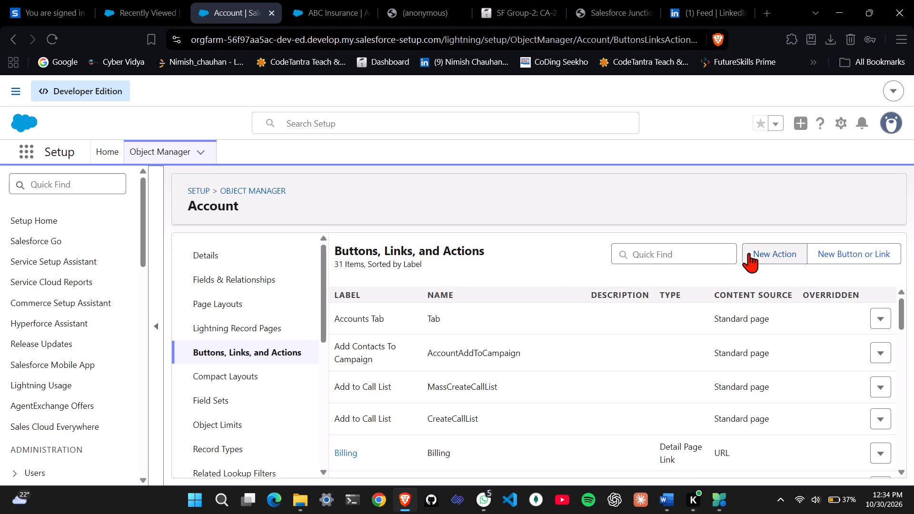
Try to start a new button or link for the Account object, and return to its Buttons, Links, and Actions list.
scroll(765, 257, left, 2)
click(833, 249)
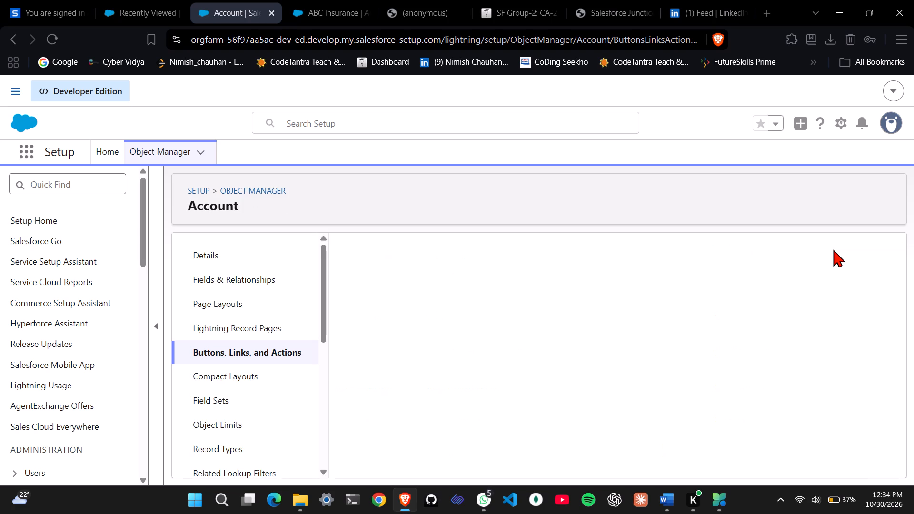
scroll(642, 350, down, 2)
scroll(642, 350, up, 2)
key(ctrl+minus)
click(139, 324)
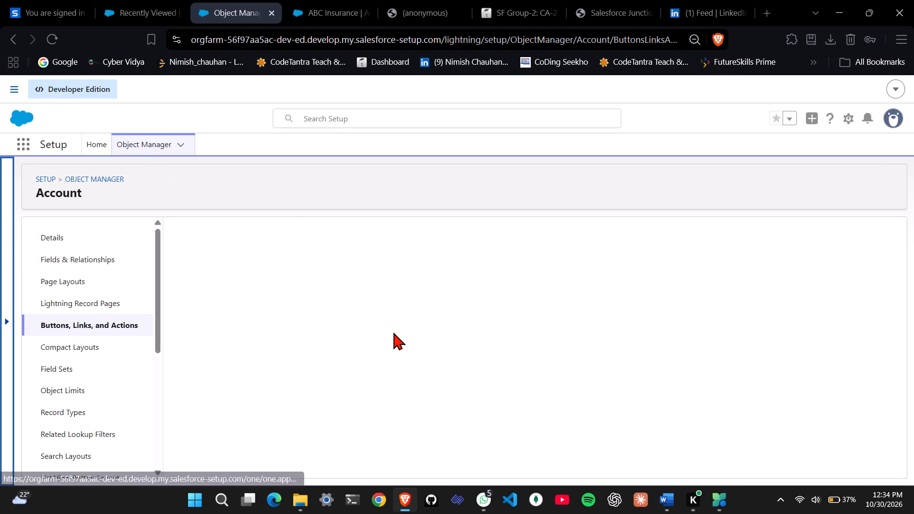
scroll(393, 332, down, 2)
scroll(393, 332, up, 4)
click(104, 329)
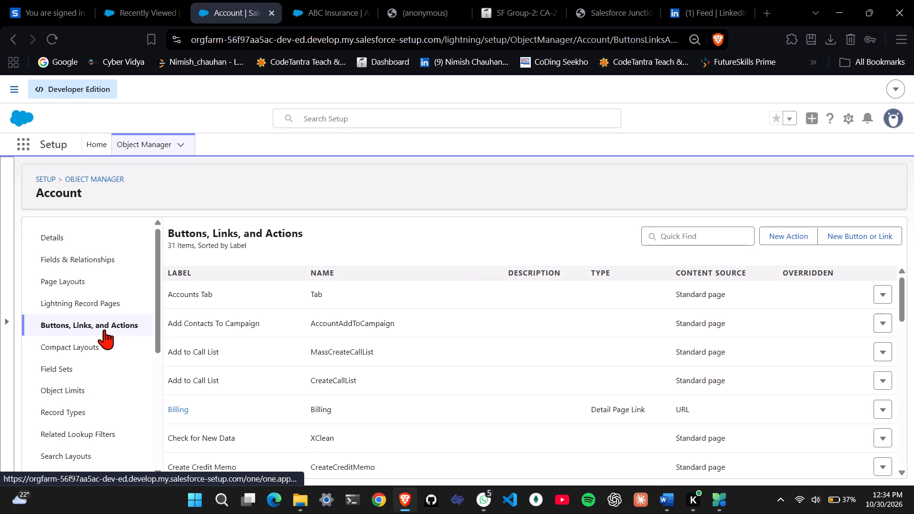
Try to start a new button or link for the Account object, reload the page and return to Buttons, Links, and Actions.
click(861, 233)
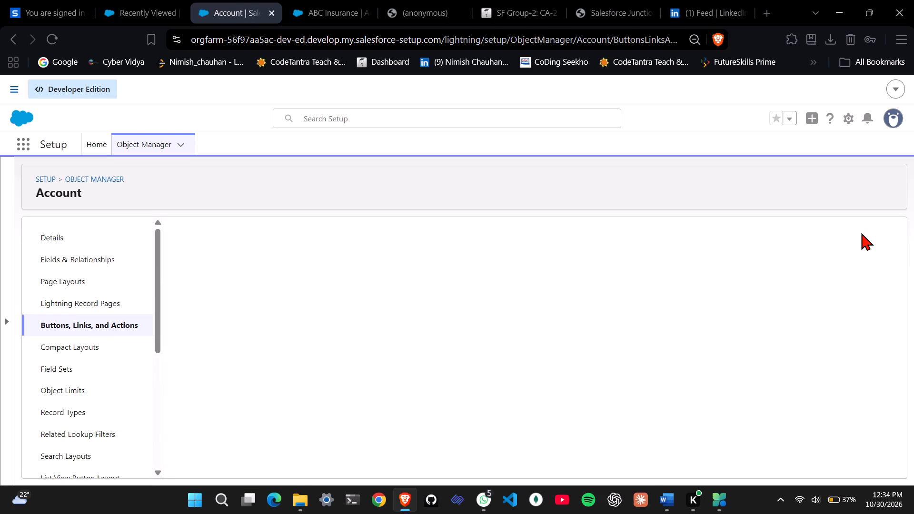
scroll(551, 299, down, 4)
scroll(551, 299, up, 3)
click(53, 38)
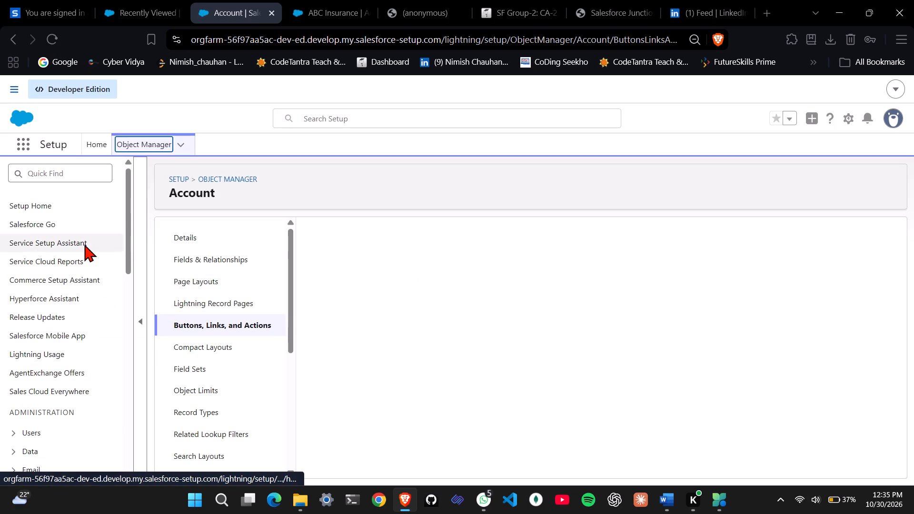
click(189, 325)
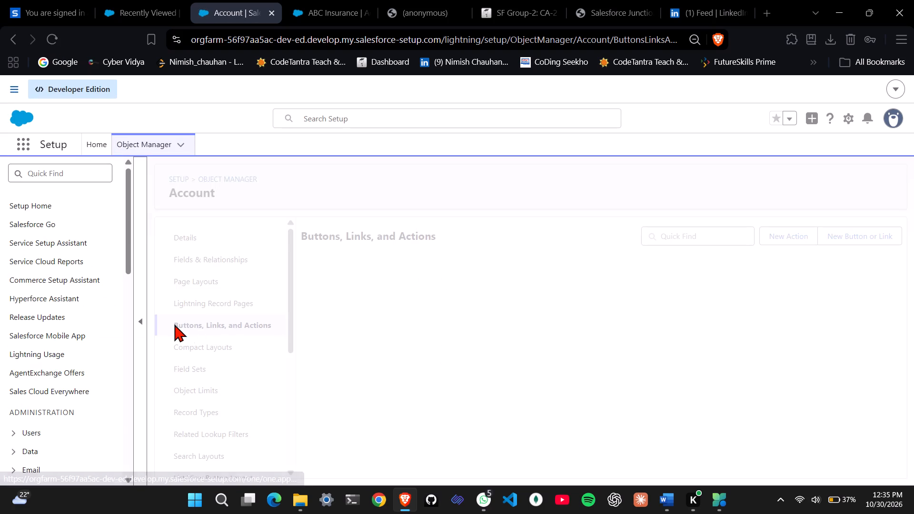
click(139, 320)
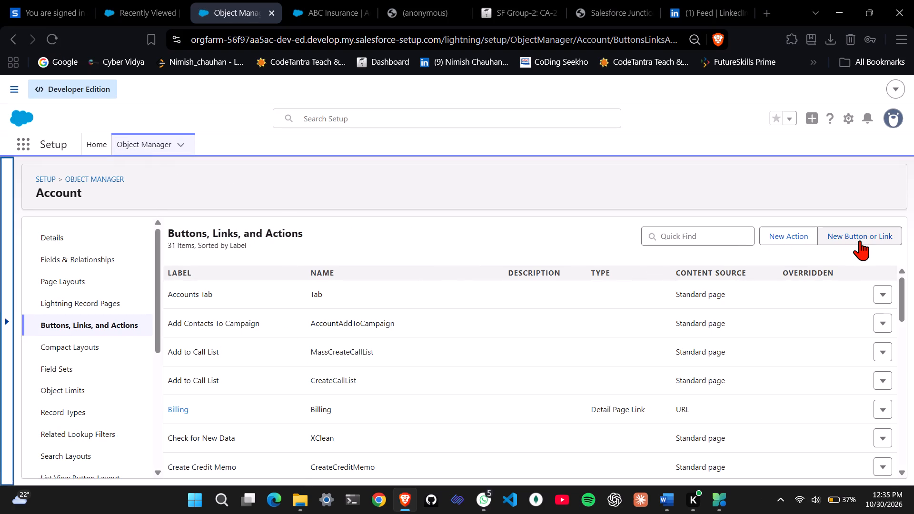
Start a new button or link for the Account object and label it "open Google".
click(860, 240)
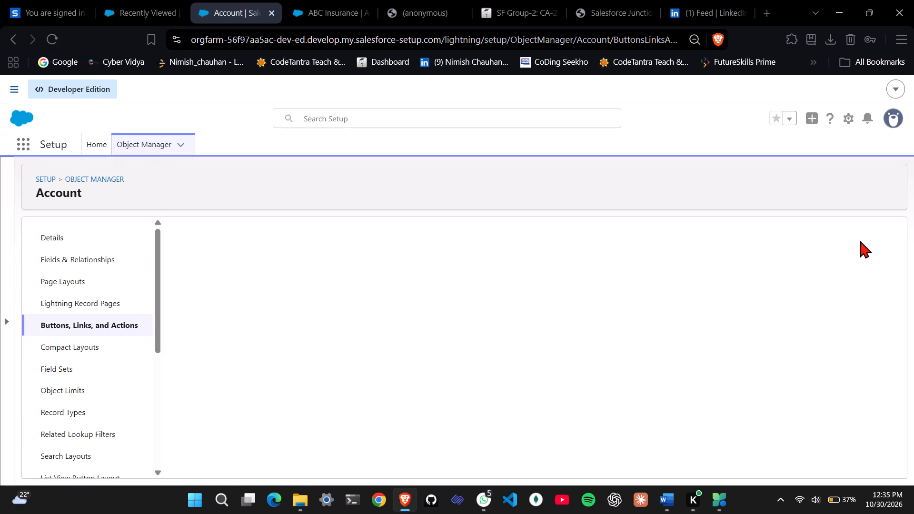
scroll(329, 344, down, 4)
scroll(329, 344, up, 3)
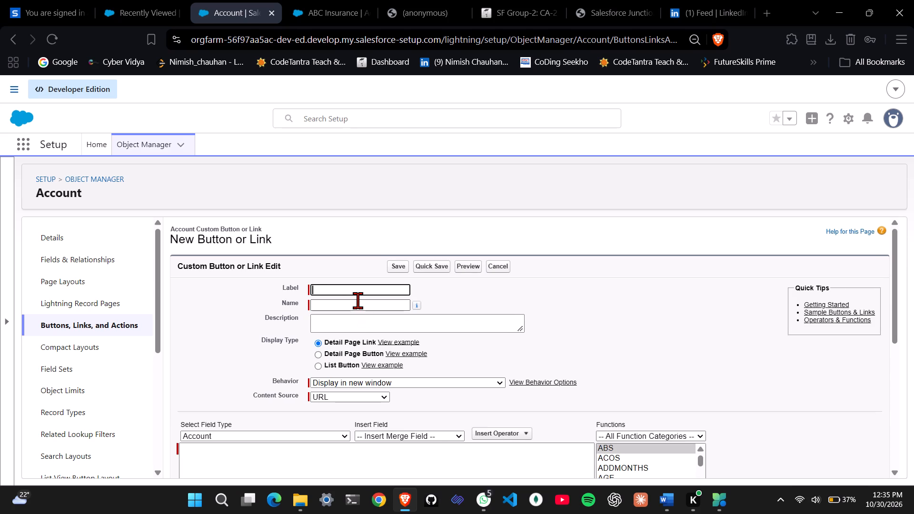
text(open)
key(space)
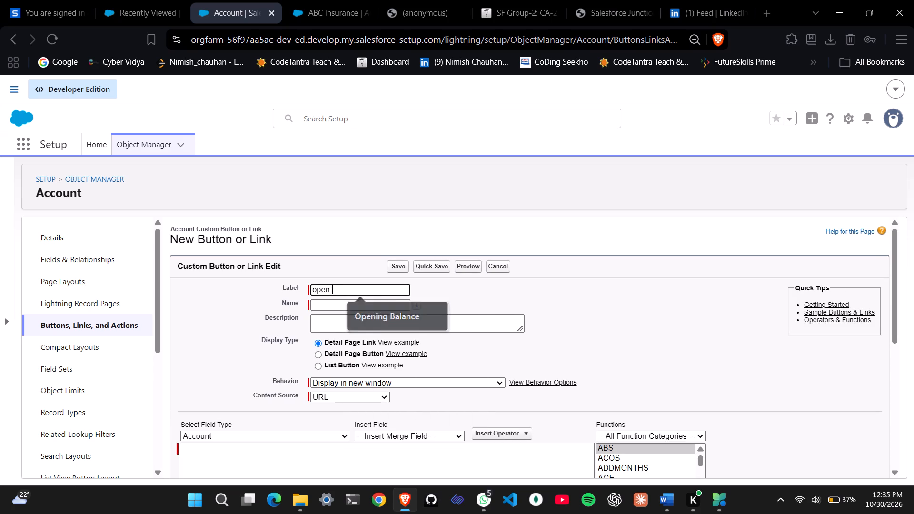
text(Google)
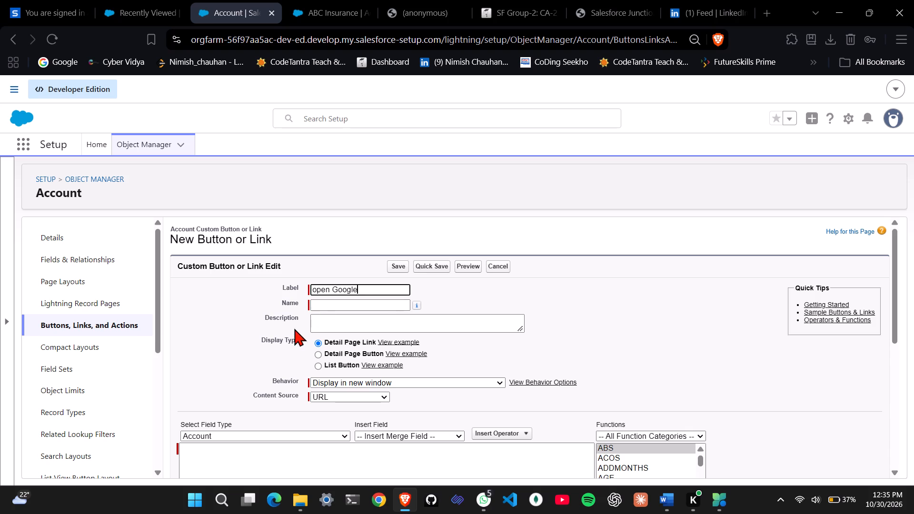
click(476, 303)
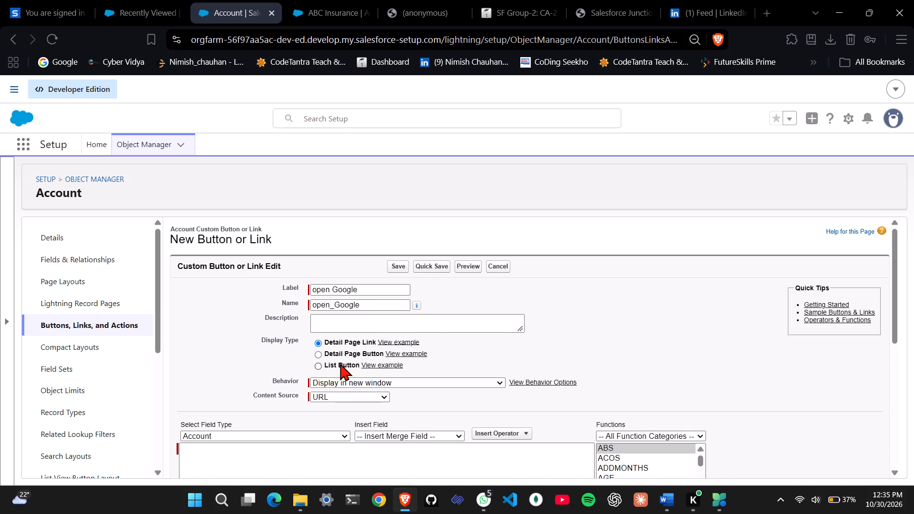
Set the open Google link's behavior to "Display in existing window without sidebar or header".
click(361, 383)
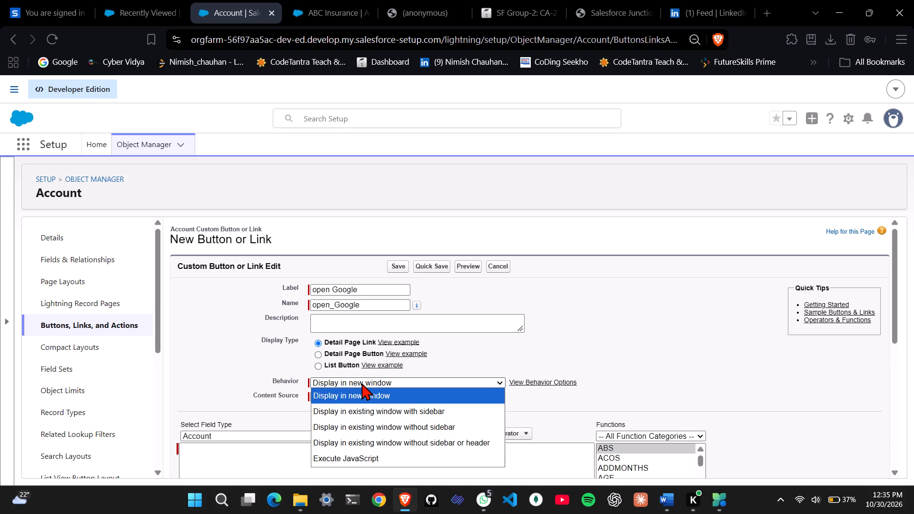
click(370, 396)
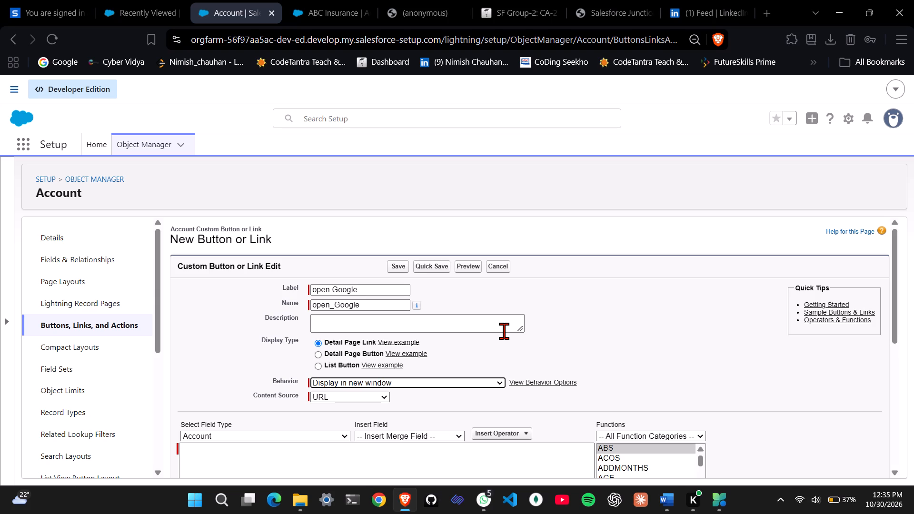
click(415, 383)
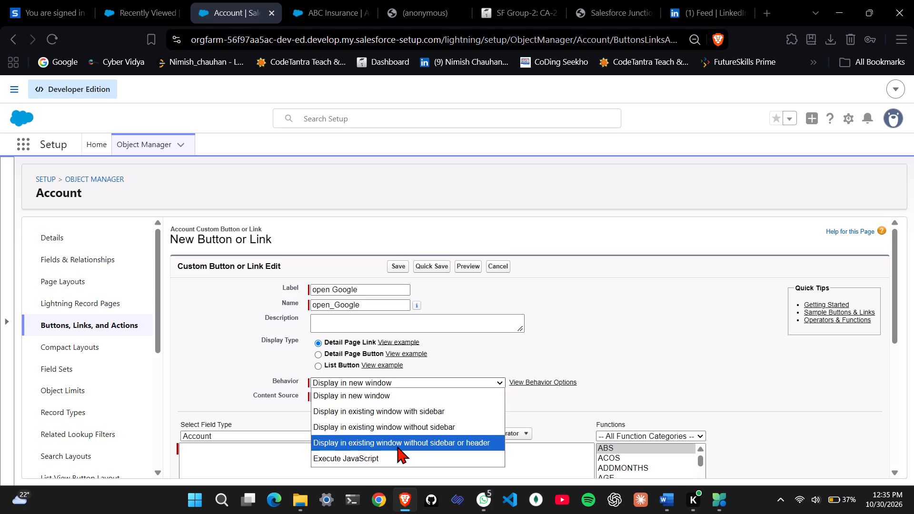
click(397, 446)
click(590, 345)
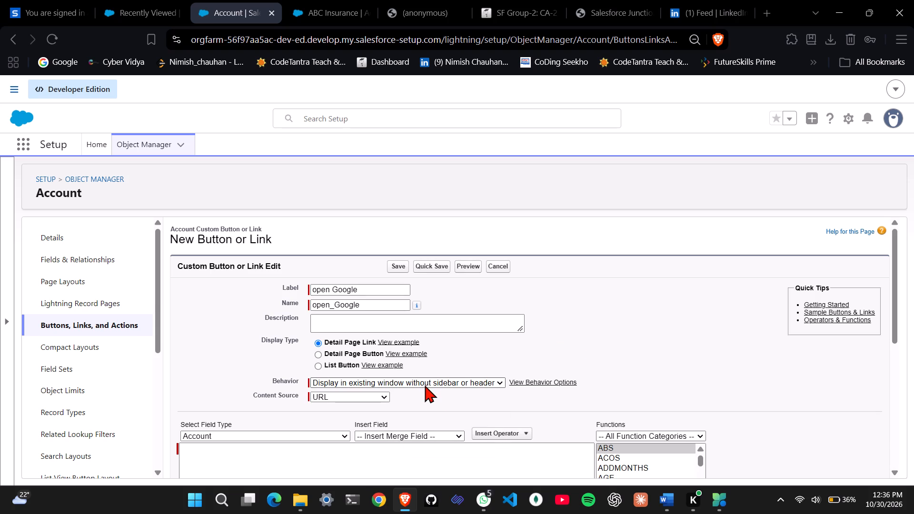
View the example for the Detail Page Link display type and close it.
click(409, 342)
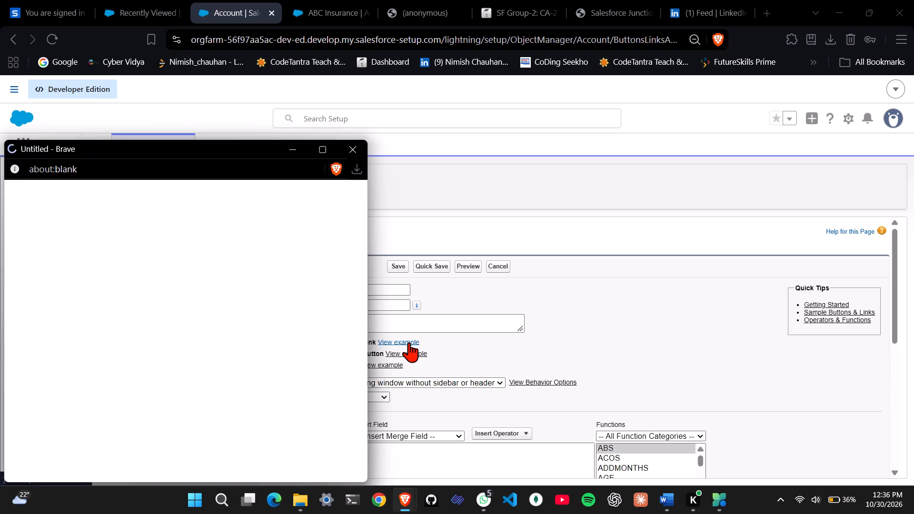
click(356, 155)
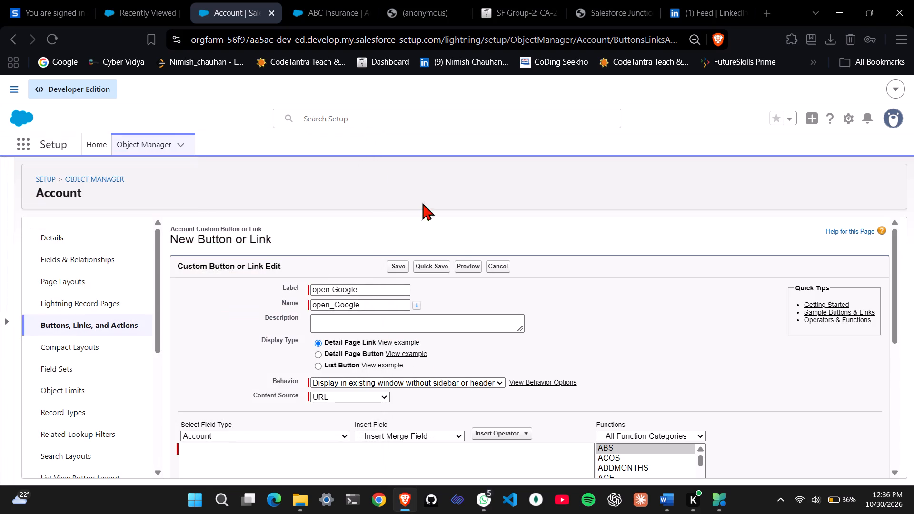
Review the link's content settings and open the Content Source choices.
scroll(346, 381, down, 2)
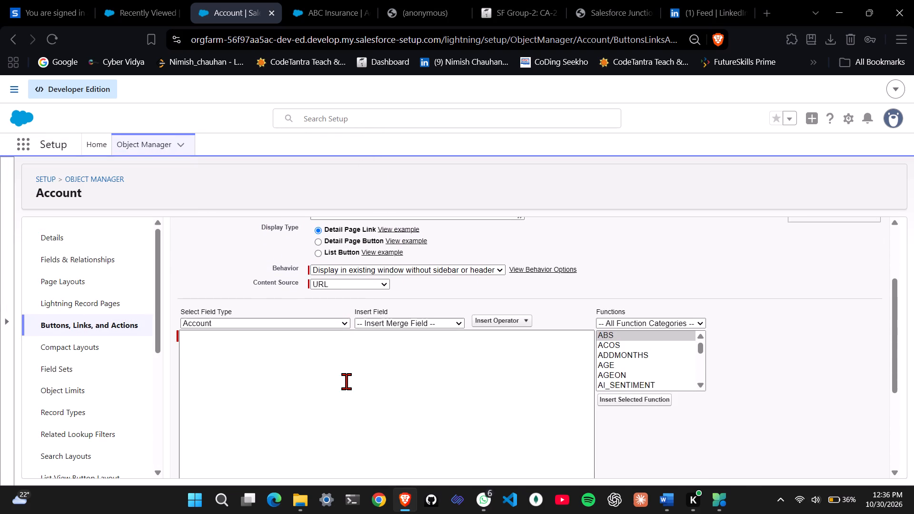
scroll(346, 381, down, 1)
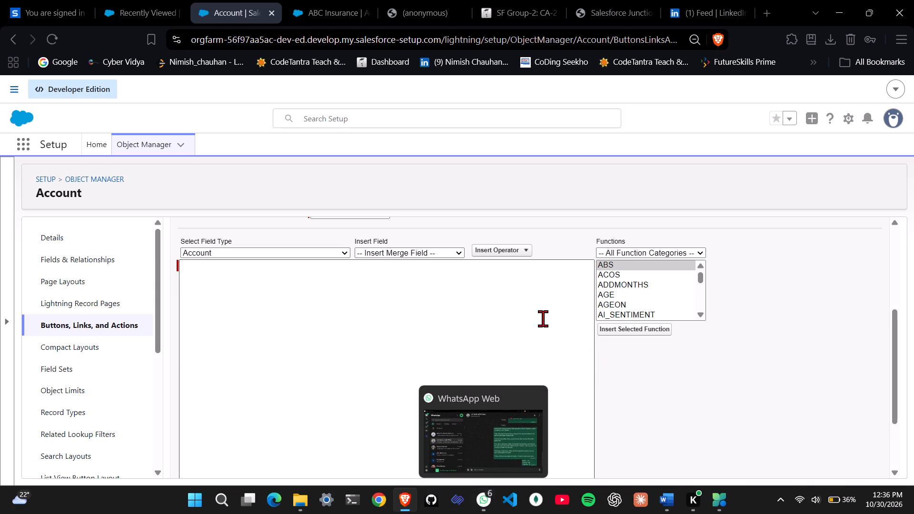
scroll(541, 317, up, 2)
click(369, 306)
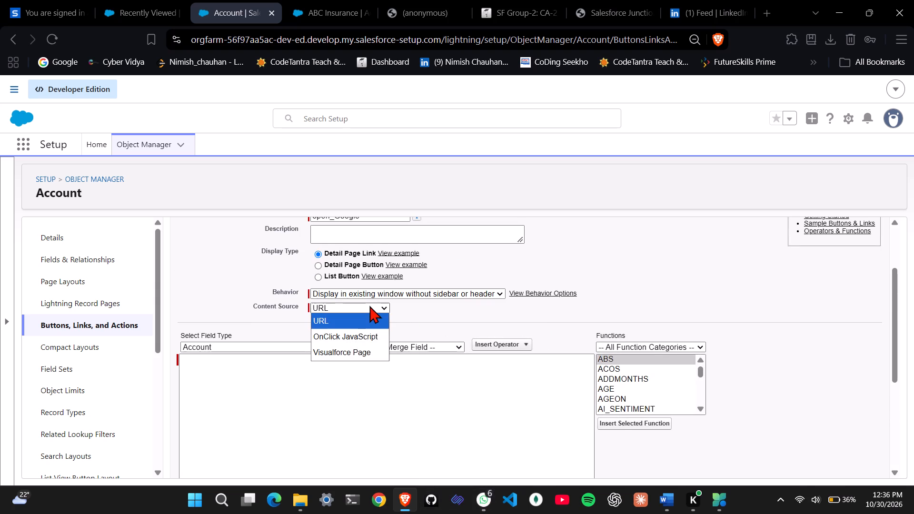
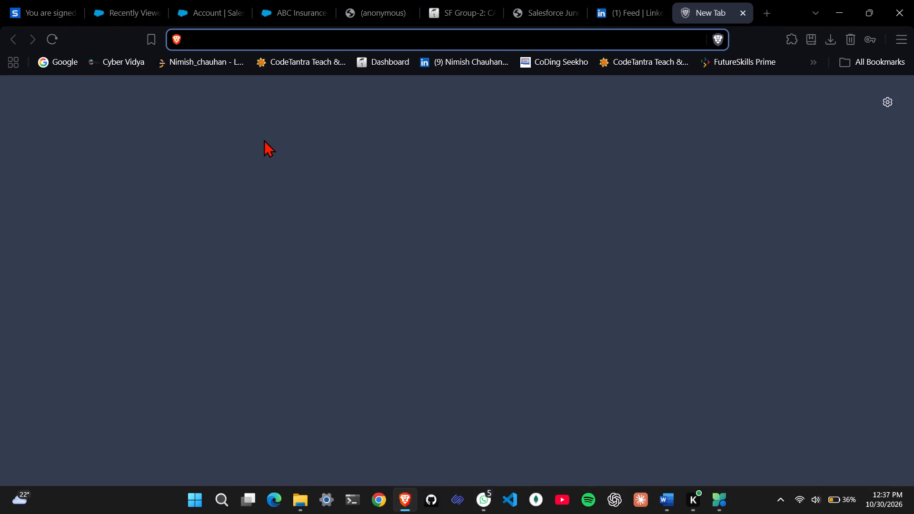
Open the Google homepage in the new browser tab and copy its full web address.
click(501, 110)
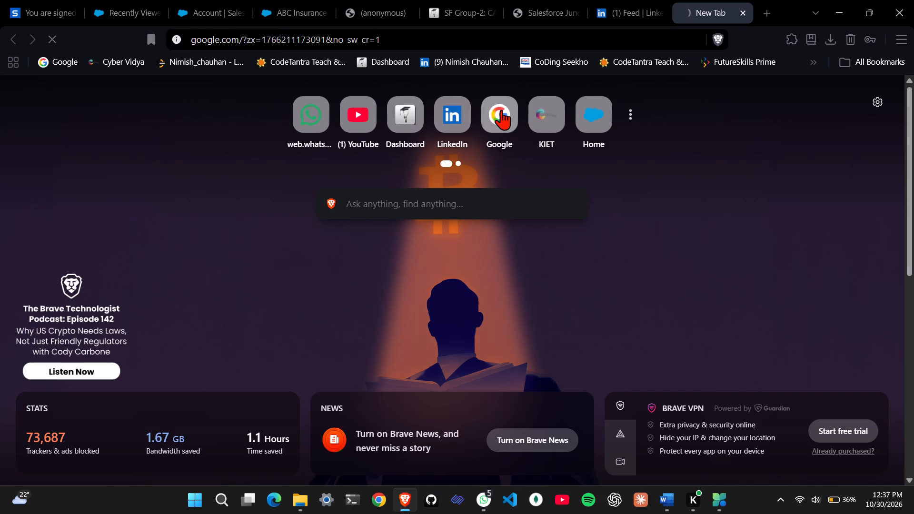
click(430, 30)
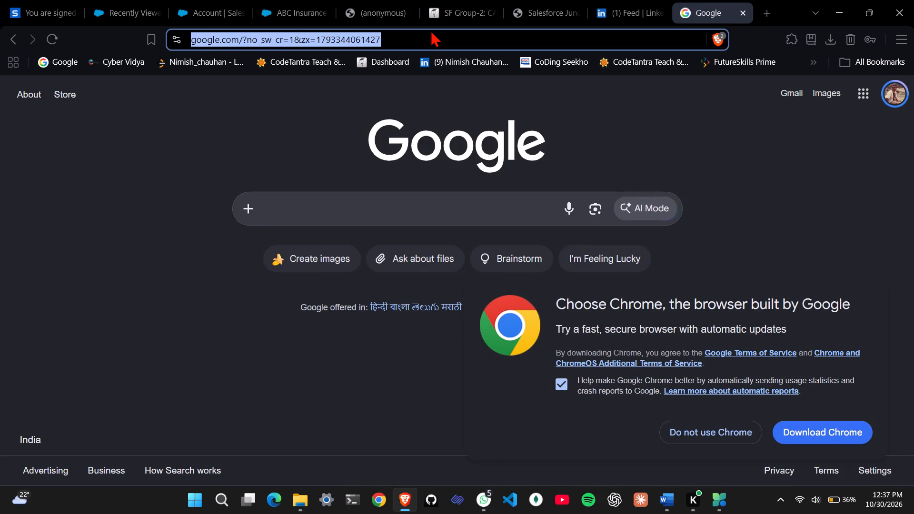
double_click(430, 30)
click(462, 36)
drag(462, 36, 345, 36)
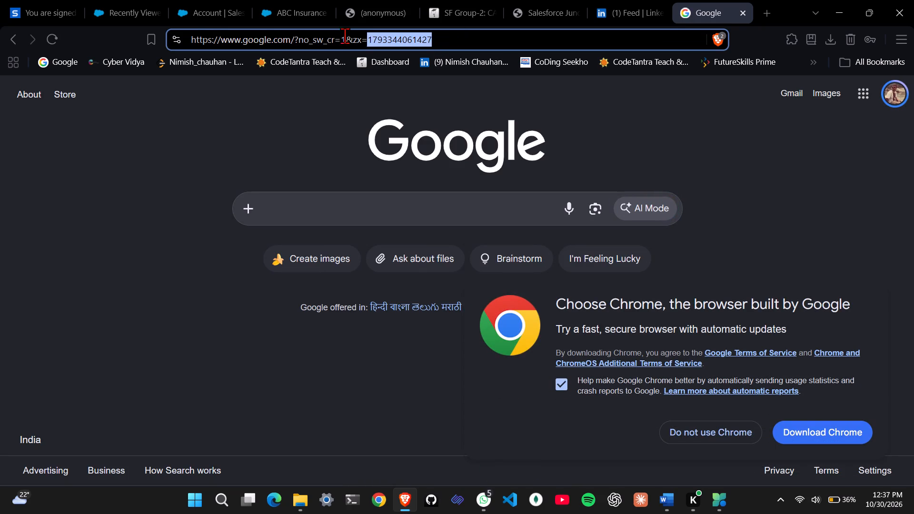
drag(345, 36, 123, 57)
key(ctrl+c)
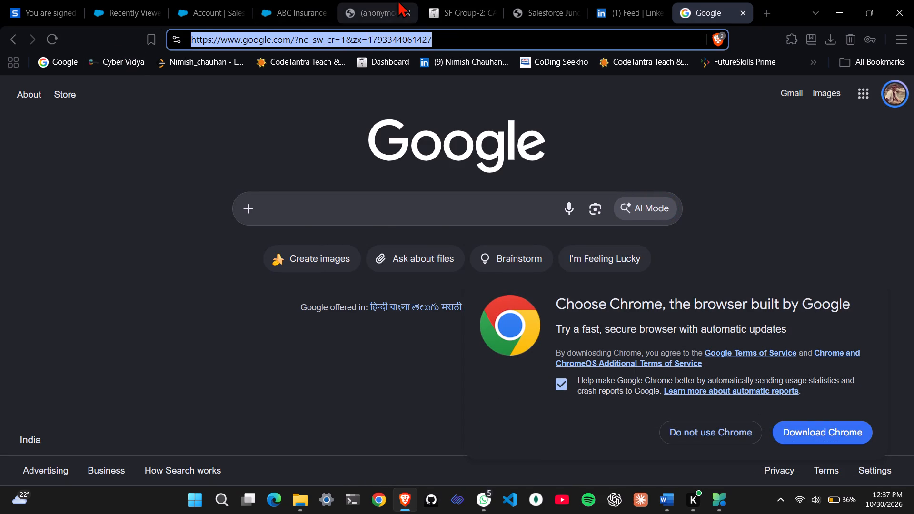
Paste the copied Google address as the URL content of the open_Google link on the Salesforce Account object.
click(274, 0)
click(223, 0)
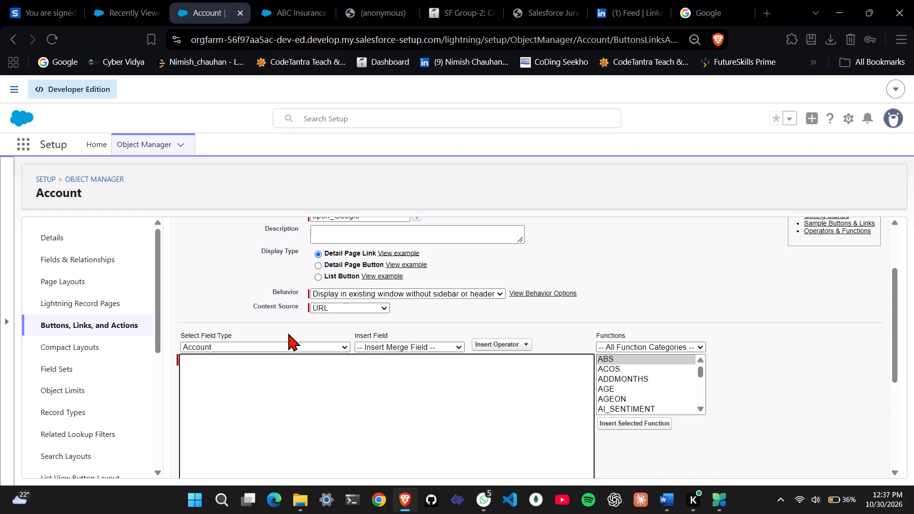
key(ctrl+v)
click(598, 296)
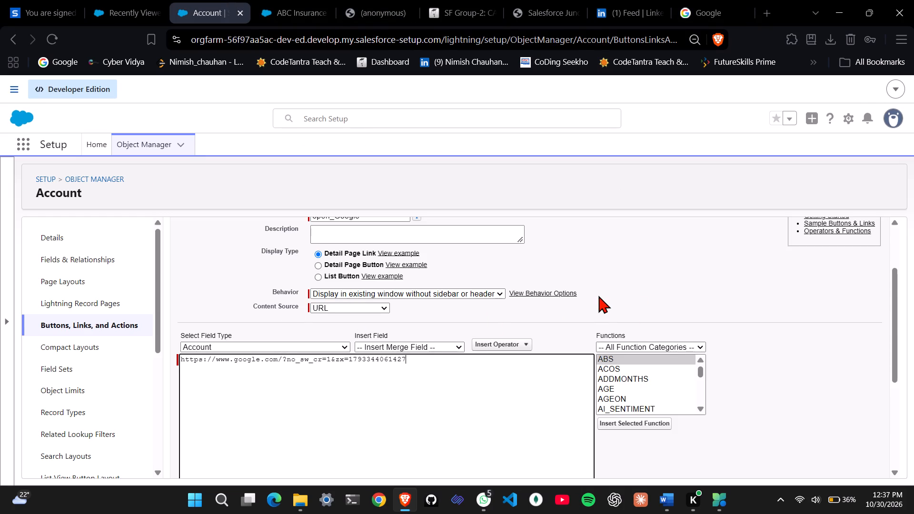
Check the syntax of the link's URL content and save the open Google custom link.
scroll(598, 296, down, 2)
click(197, 462)
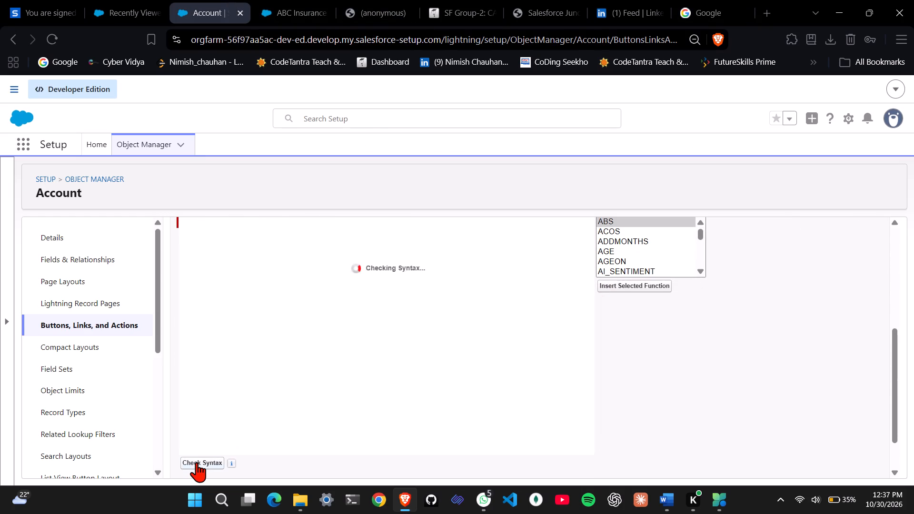
scroll(641, 351, up, 1)
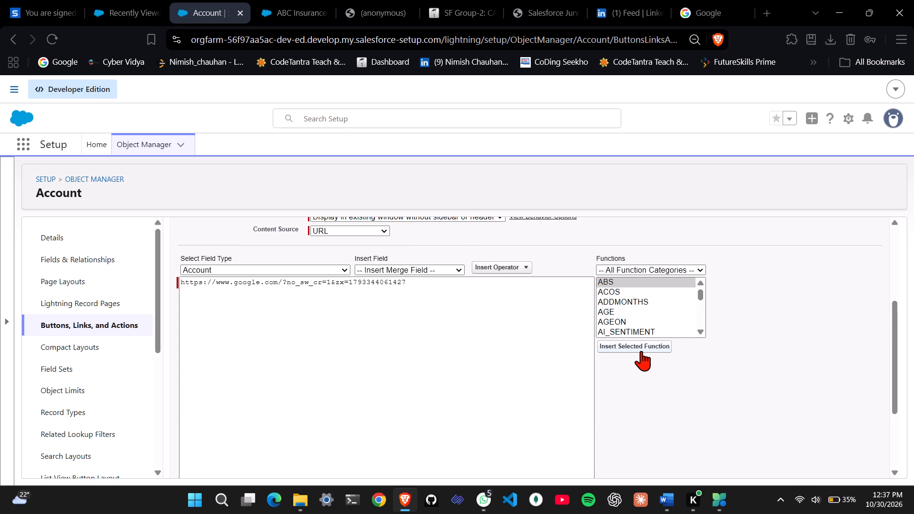
scroll(641, 351, down, 2)
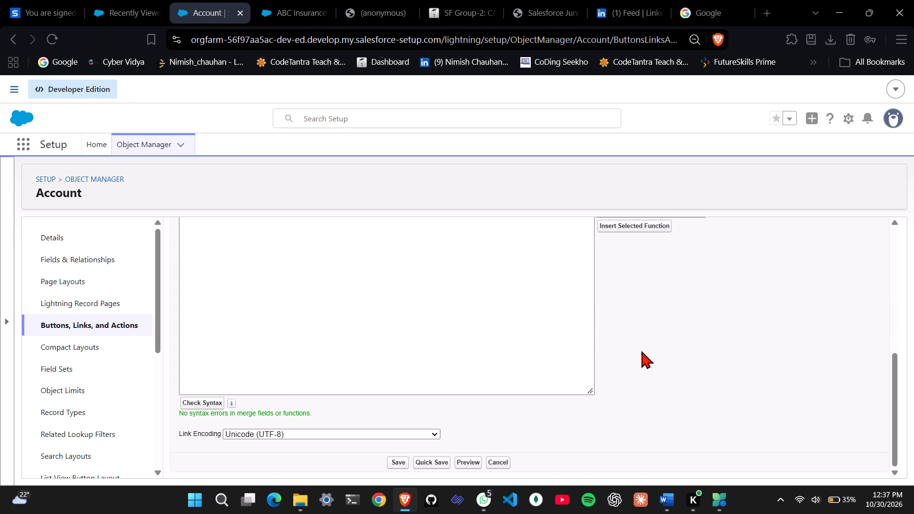
click(406, 461)
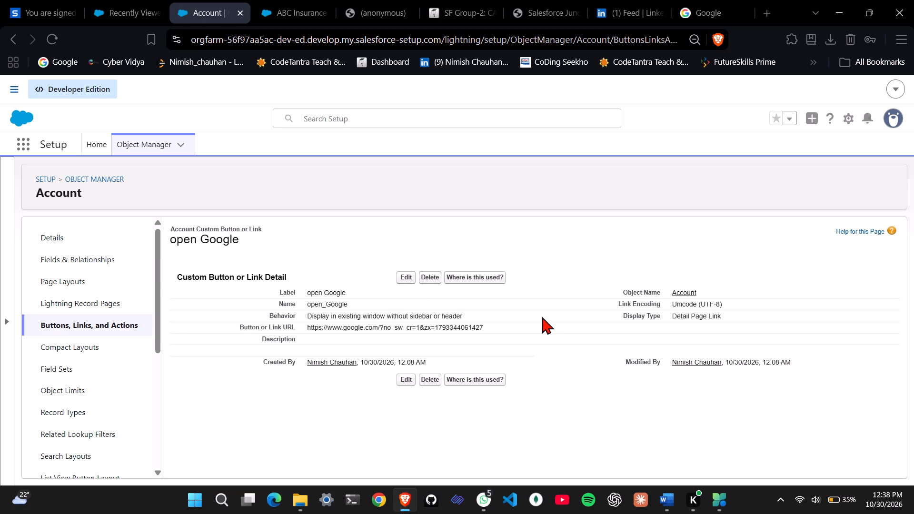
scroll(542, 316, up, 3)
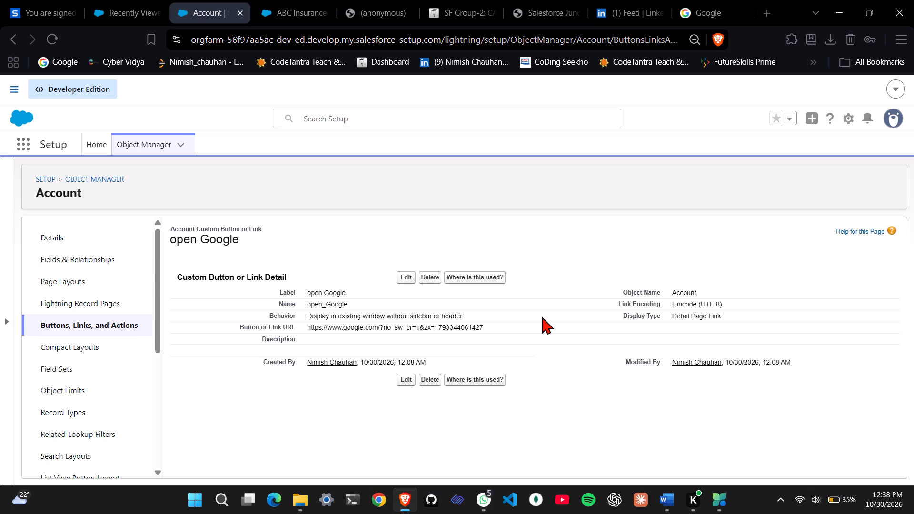
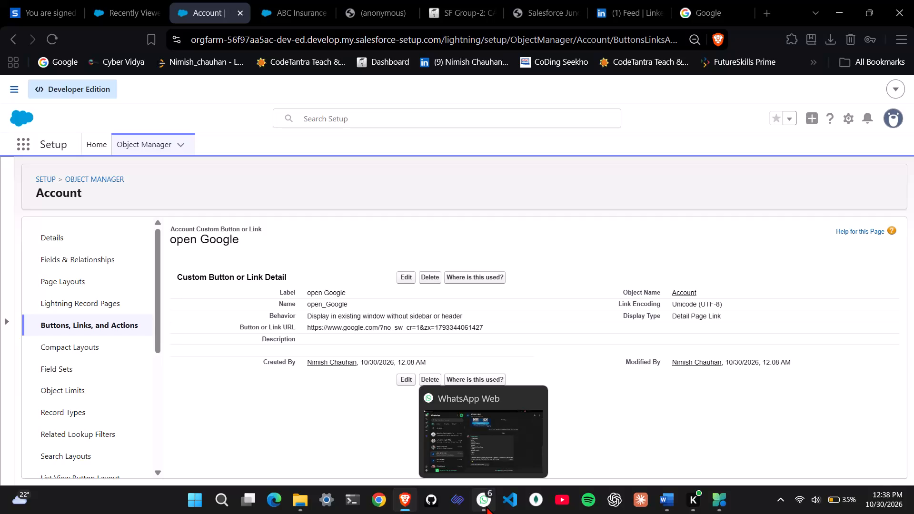
Switch to the Downloads folder in File Explorer.
click(302, 498)
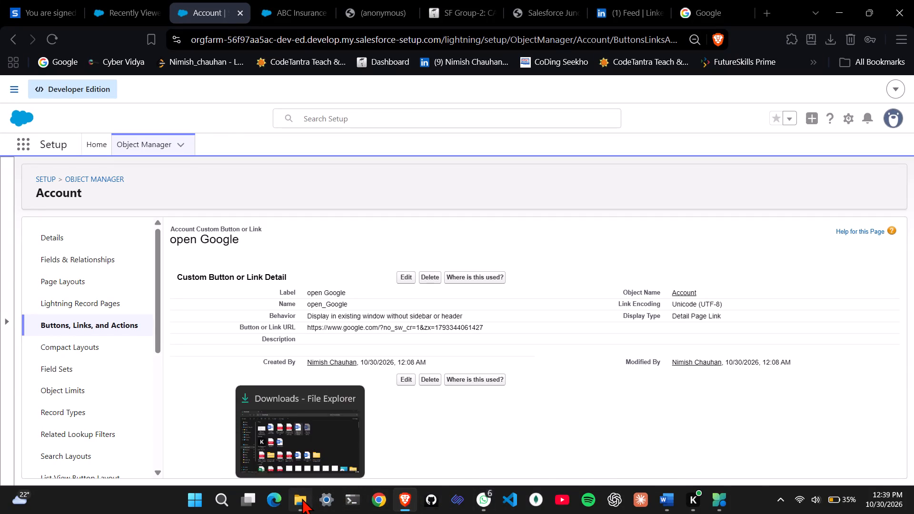
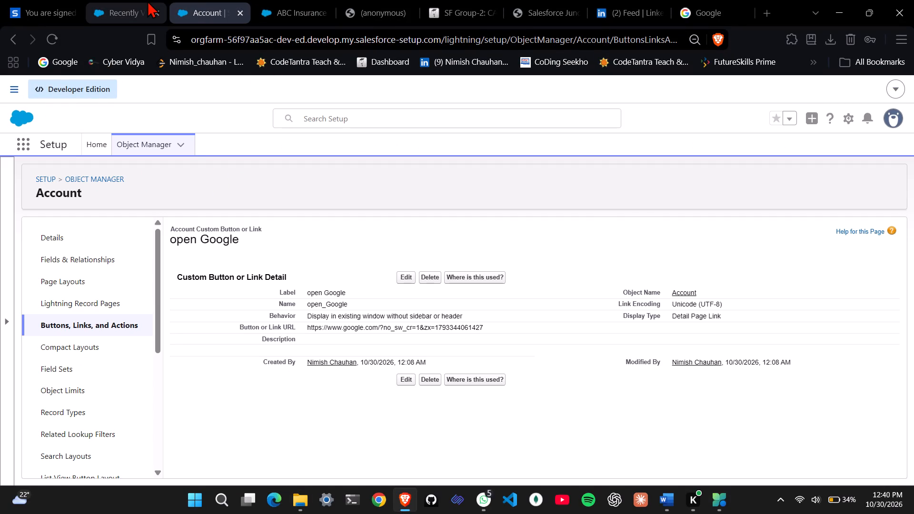
Add the open Google custom link below Billing in the Custom Links section of the Account Layout page layout and save it.
click(97, 273)
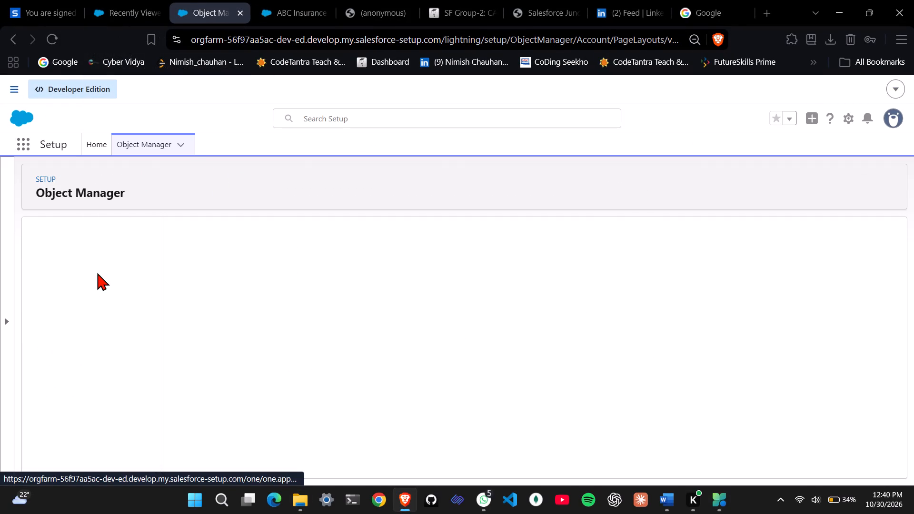
scroll(241, 384, down, 1)
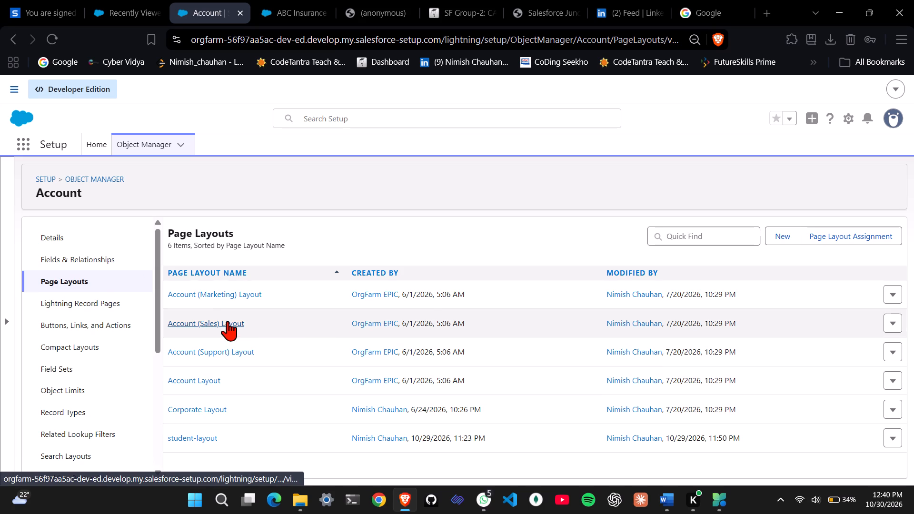
click(189, 383)
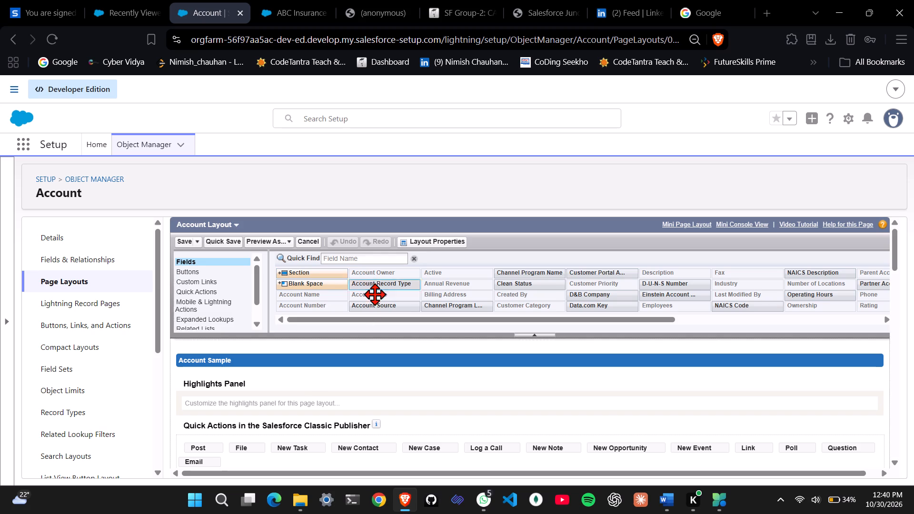
click(209, 286)
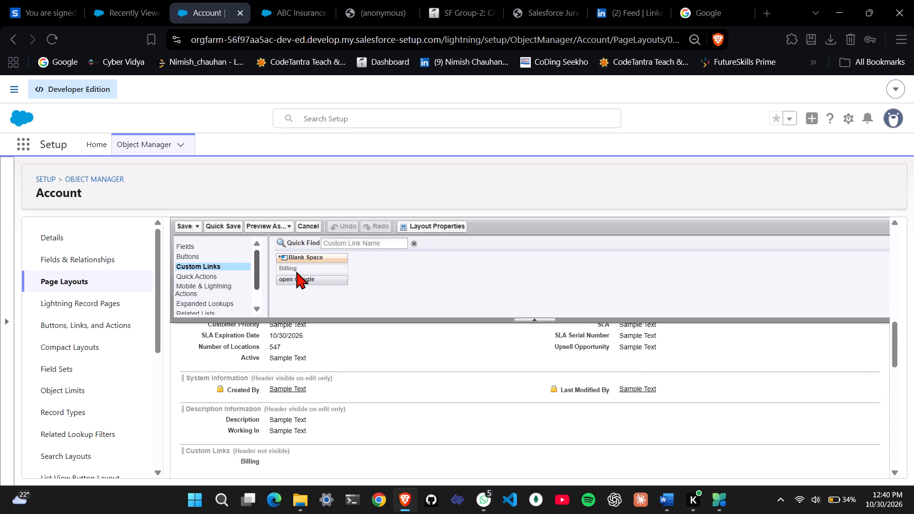
drag(301, 280, 288, 451)
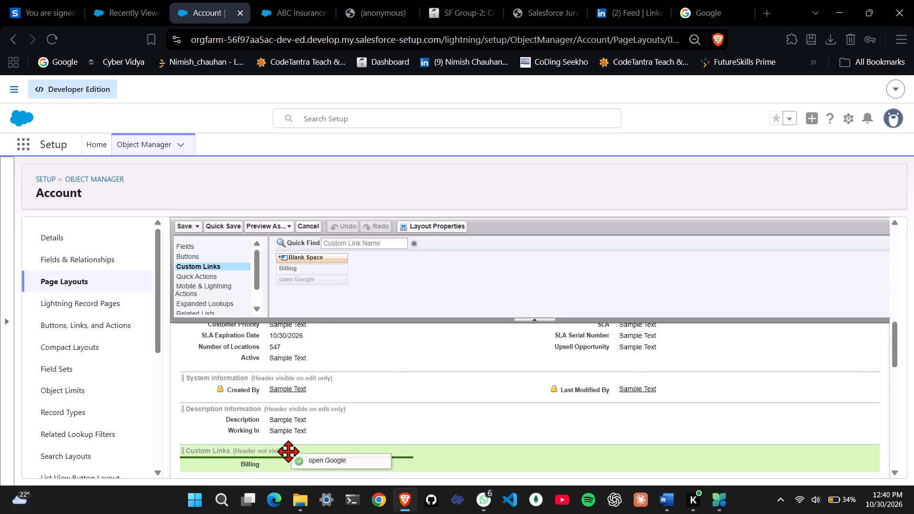
drag(288, 451, 262, 422)
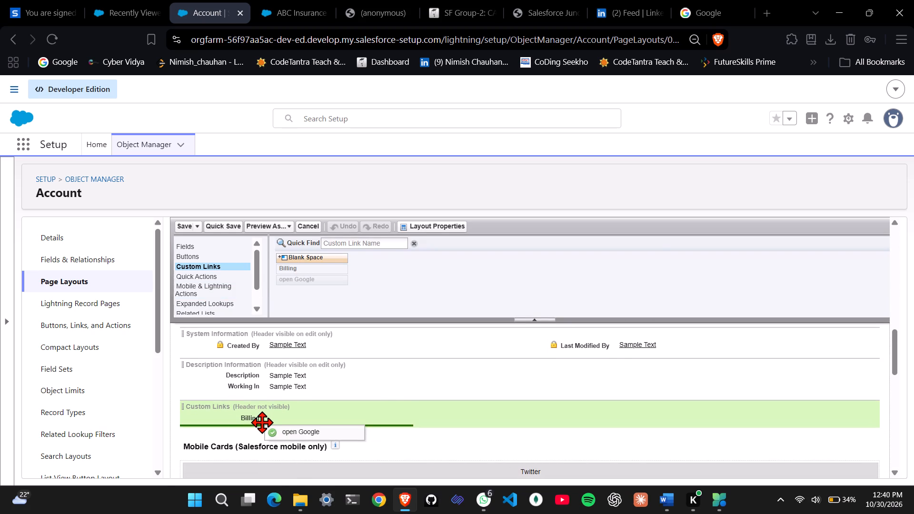
drag(262, 422, 262, 423)
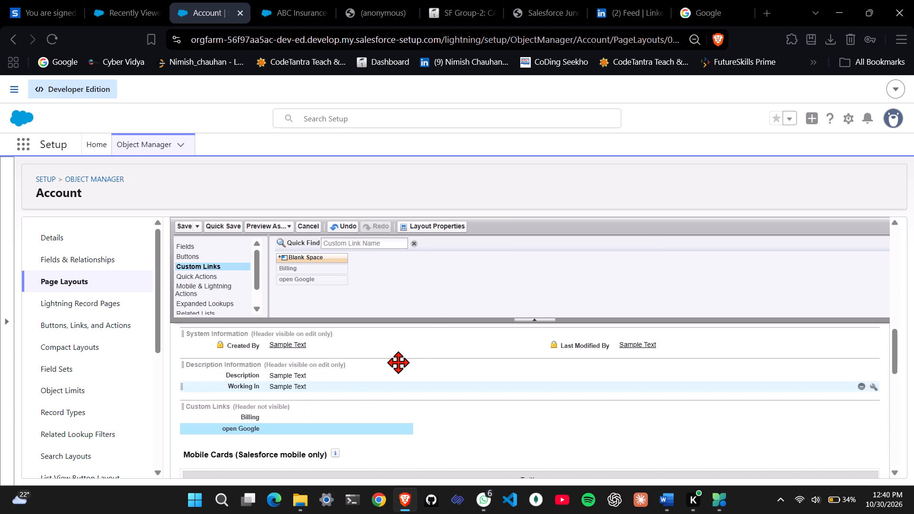
click(183, 225)
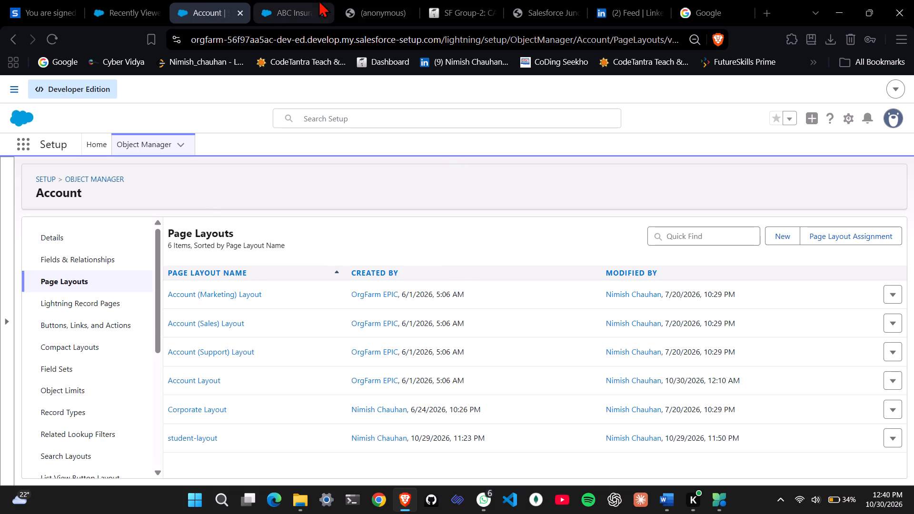
Reload the ABC Insurance account record and check the bottom of its details for the open Google link.
click(278, 0)
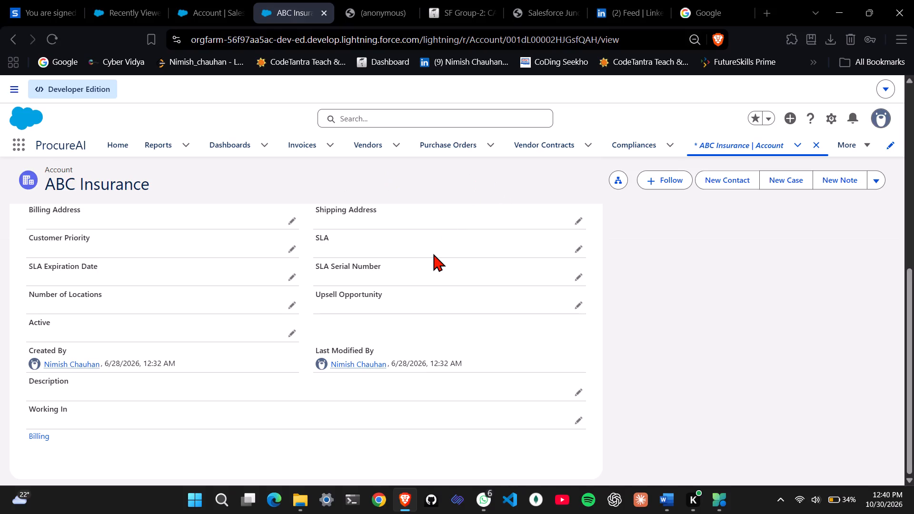
right_click(285, 186)
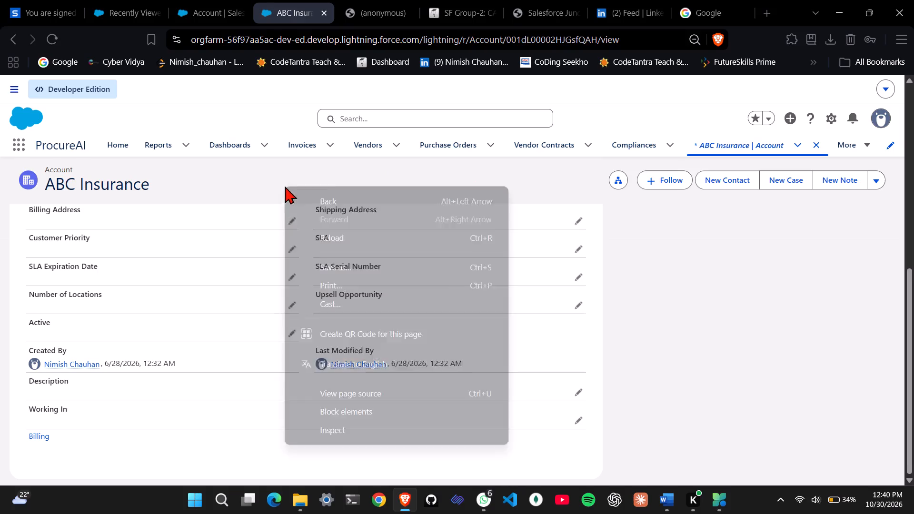
click(324, 237)
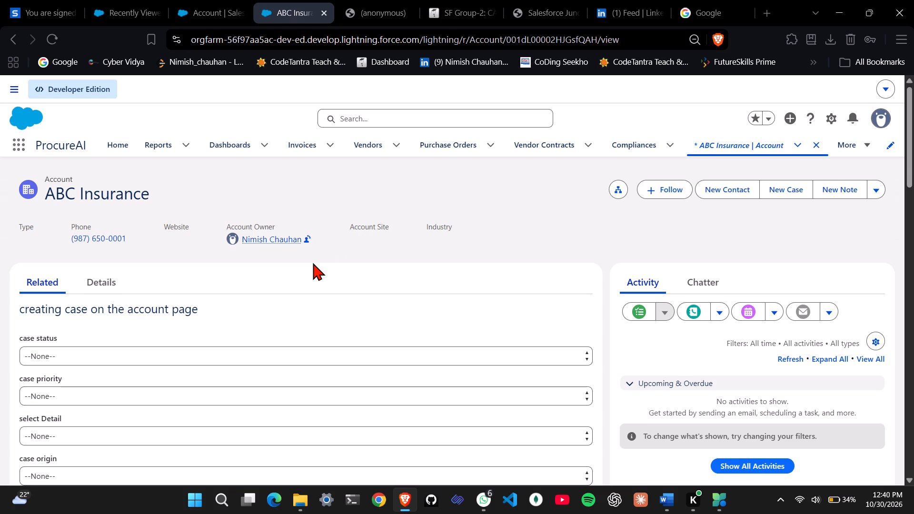
scroll(313, 263, down, 1)
scroll(225, 306, up, 3)
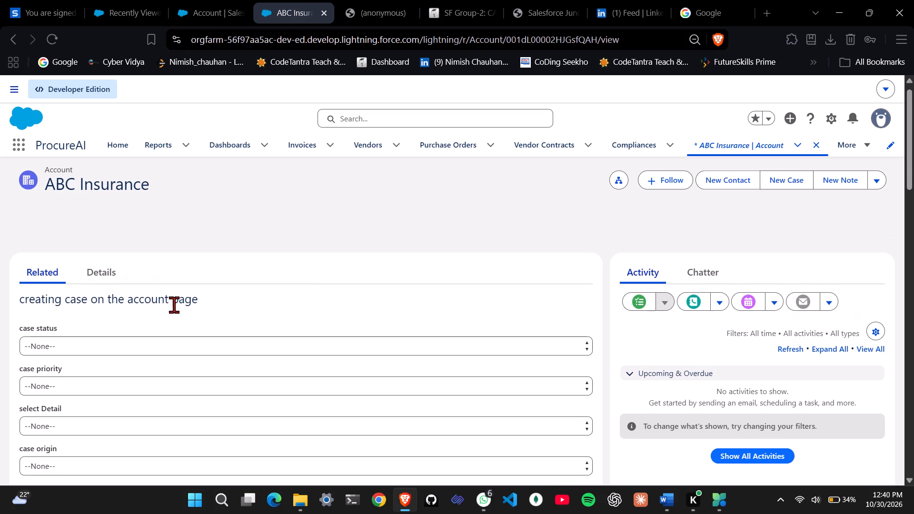
click(103, 288)
scroll(207, 312, down, 2)
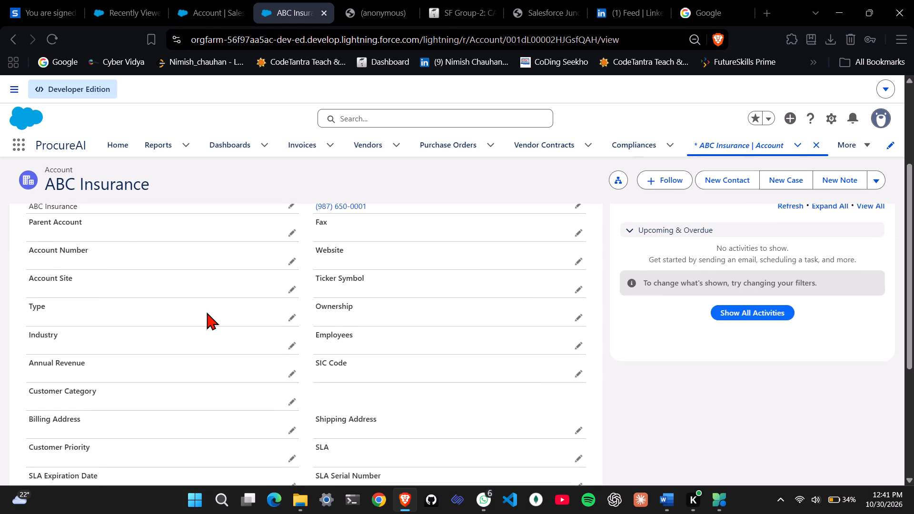
scroll(207, 312, down, 2)
Hard-reload the ABC Insurance record with the browser developer tools open, and close the developer tools.
right_click(710, 322)
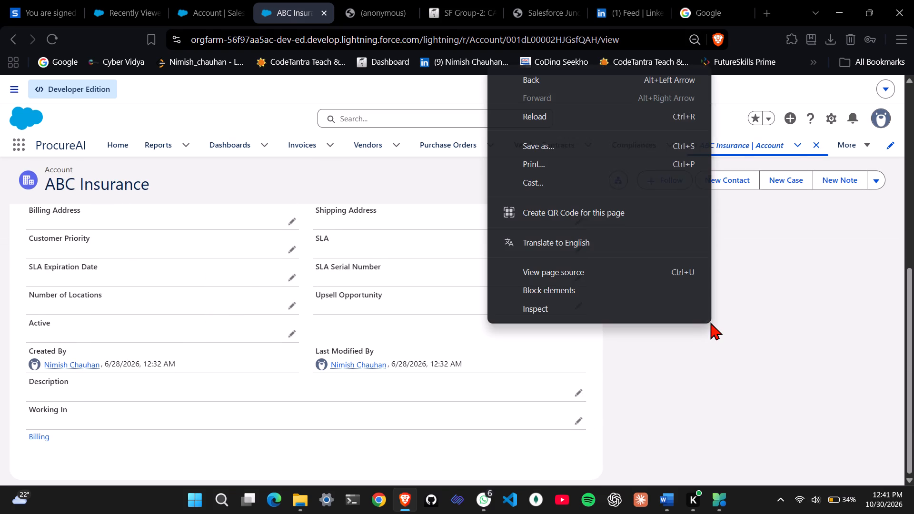
click(643, 305)
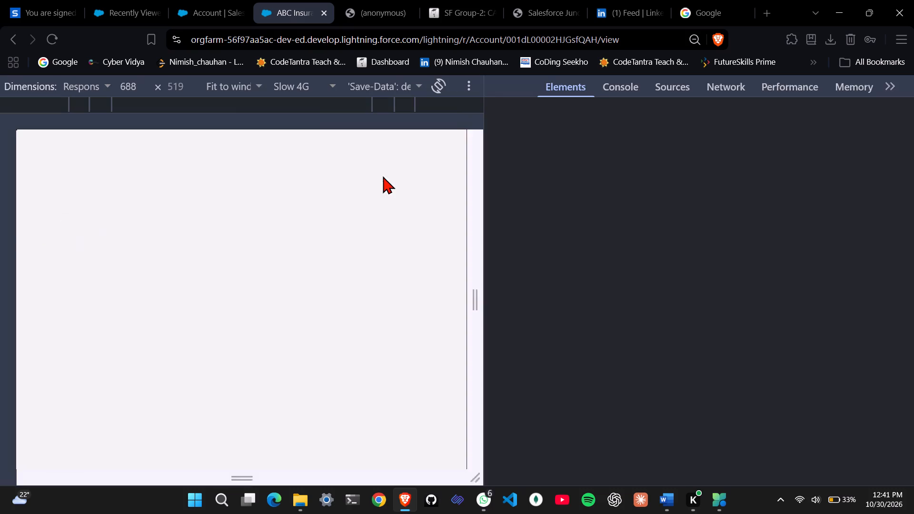
right_click(50, 39)
click(71, 75)
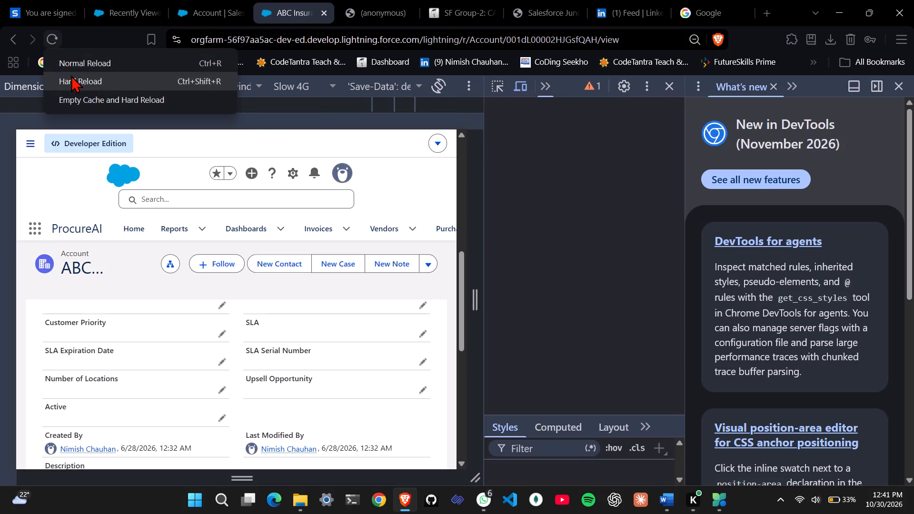
click(901, 85)
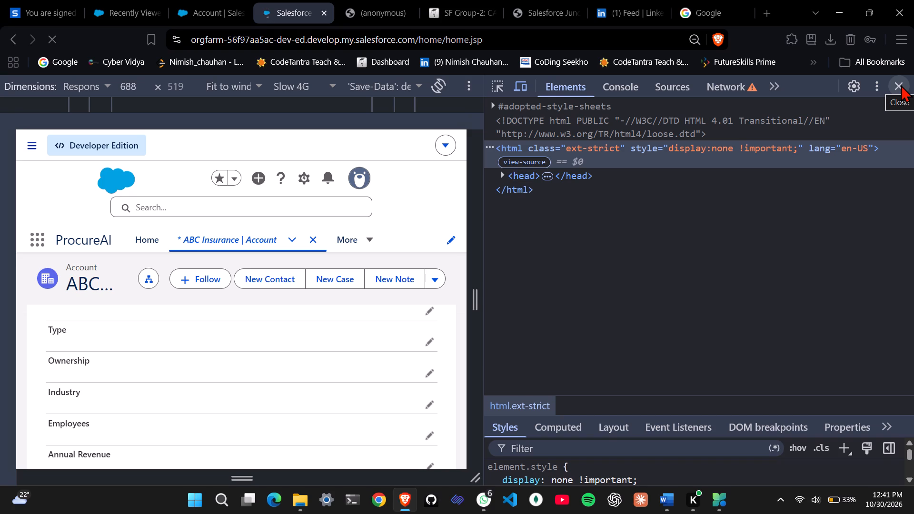
scroll(397, 237, down, 4)
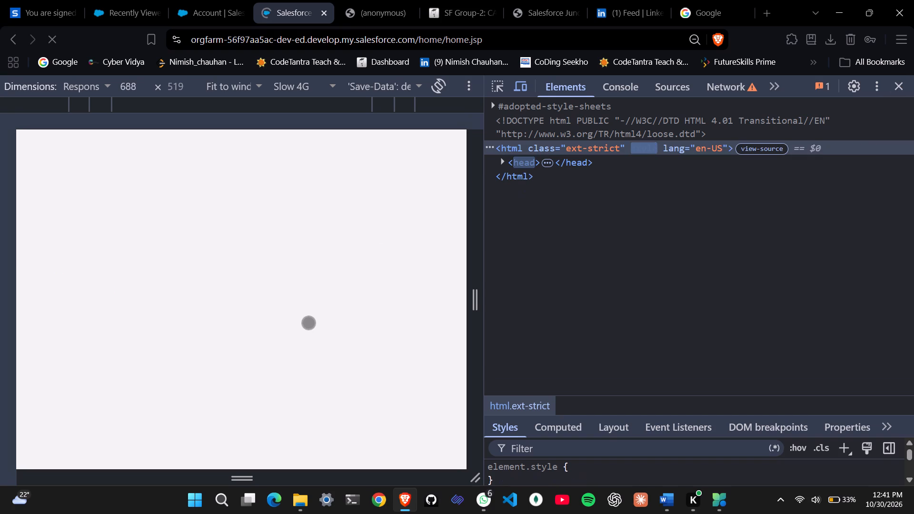
click(894, 90)
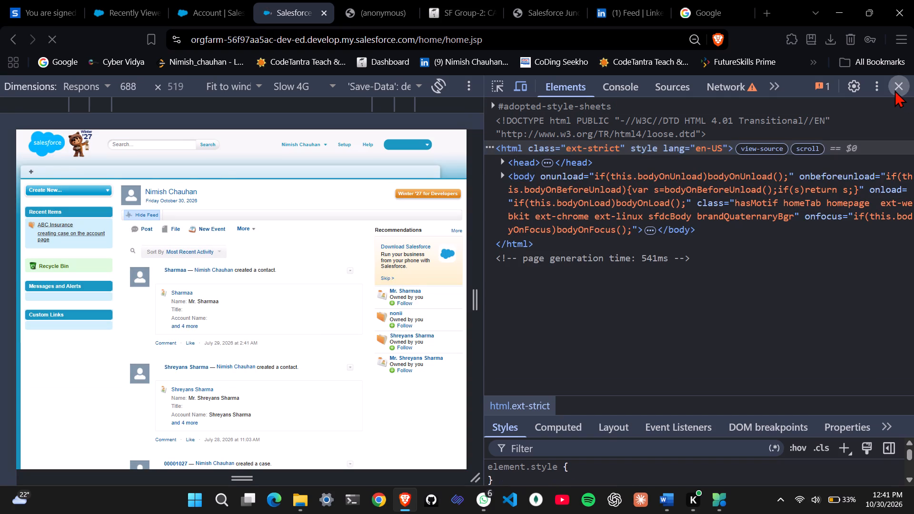
scroll(535, 241, right, 6)
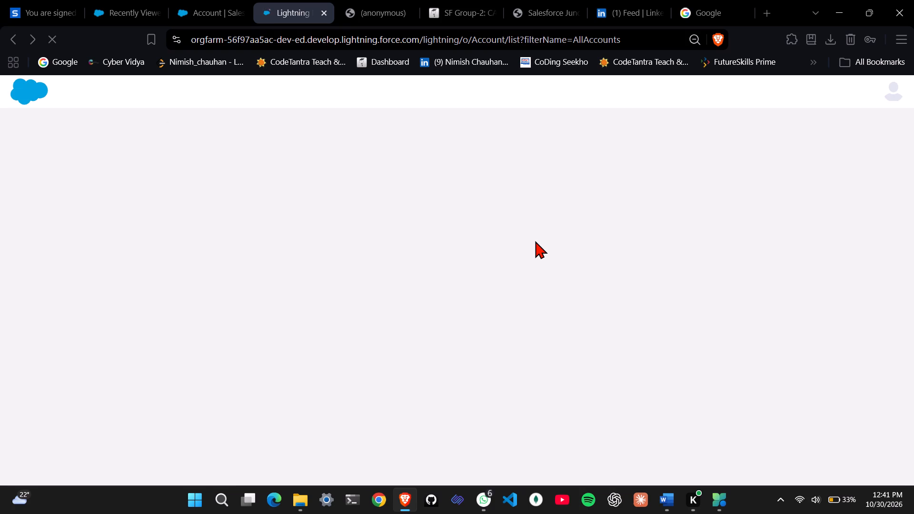
Open the first ABC Insurance record in All Accounts and check its details and additional record actions for the open Google link.
scroll(535, 241, down, 3)
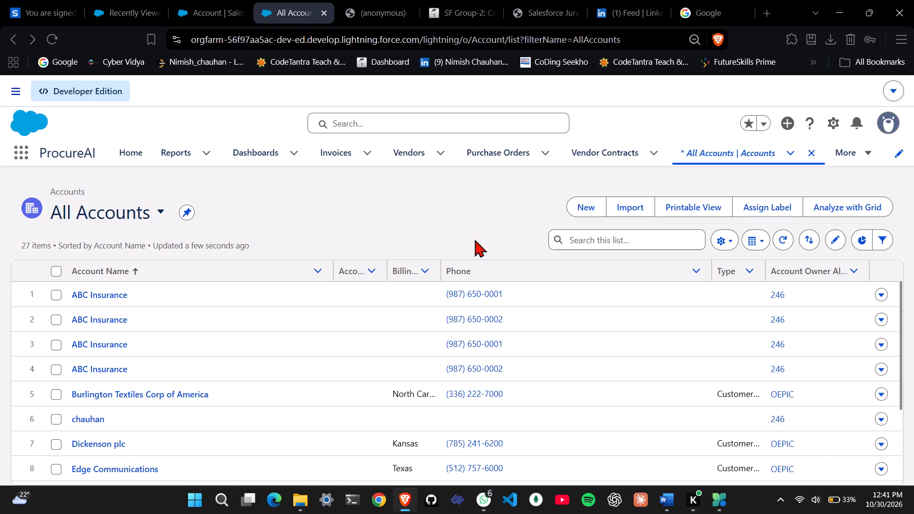
click(106, 294)
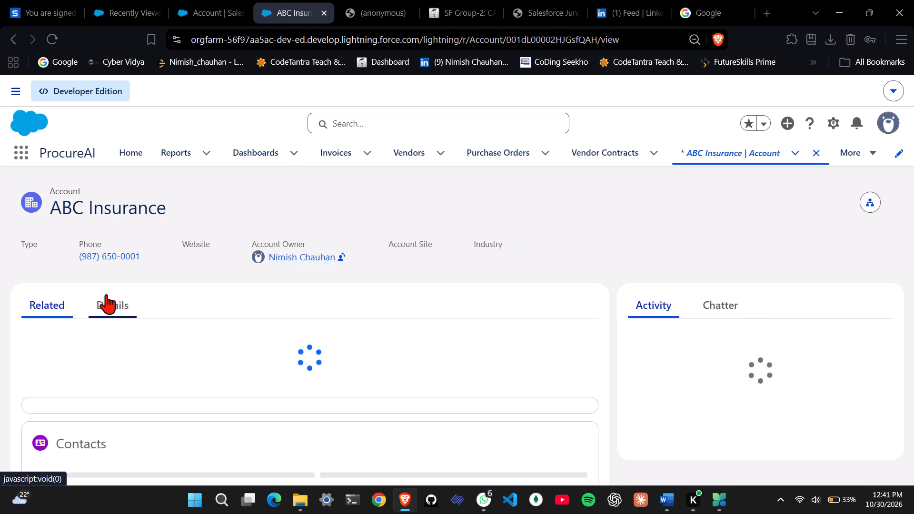
click(119, 307)
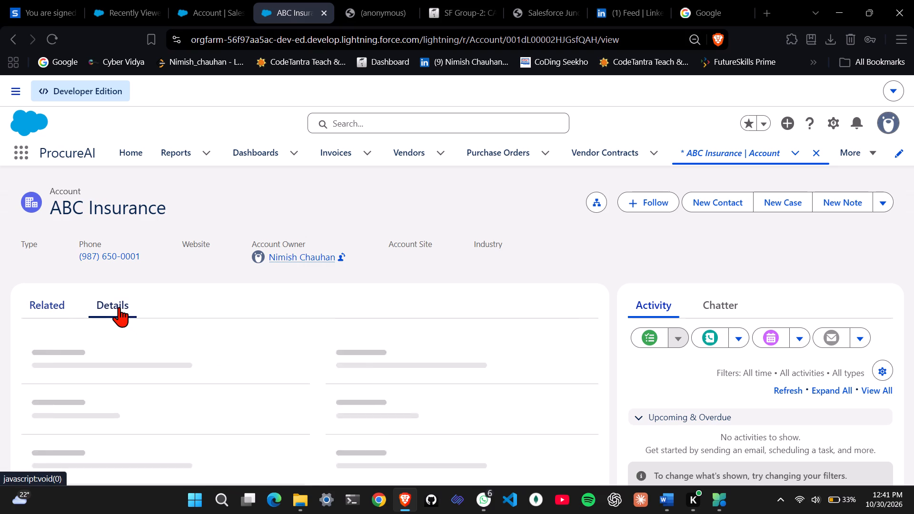
scroll(119, 307, down, 7)
scroll(103, 444, down, 2)
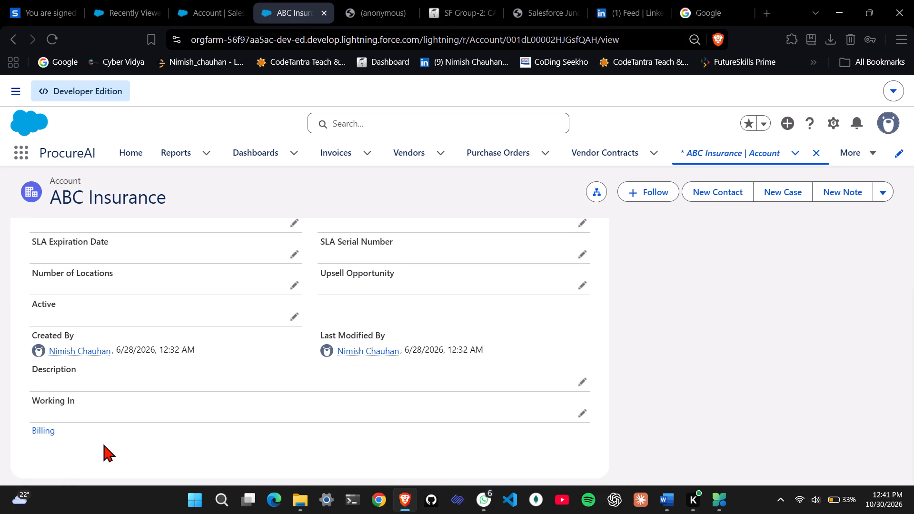
scroll(103, 444, down, 3)
click(882, 192)
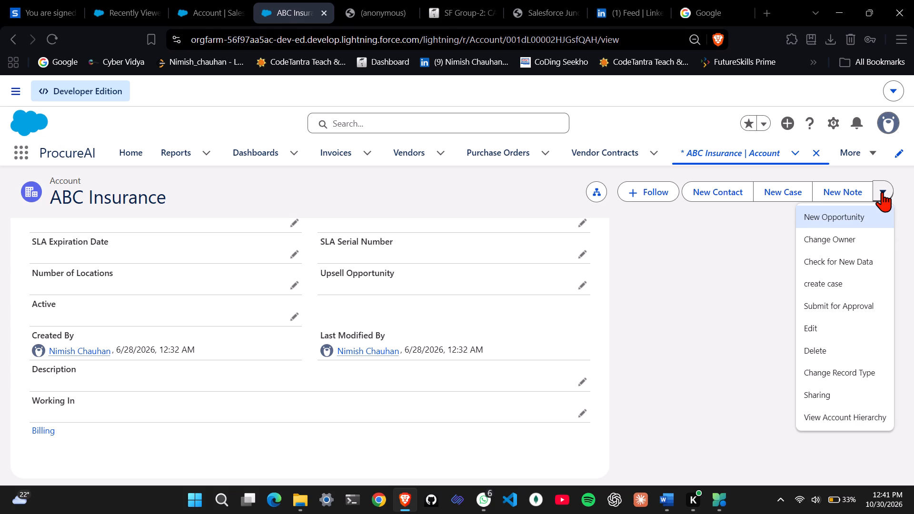
click(882, 192)
scroll(505, 338, up, 1)
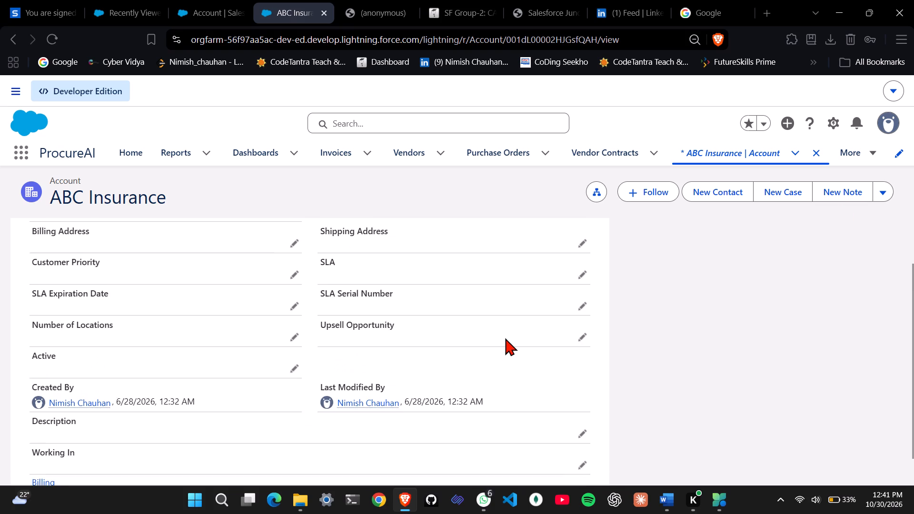
scroll(505, 338, down, 1)
scroll(231, 380, up, 4)
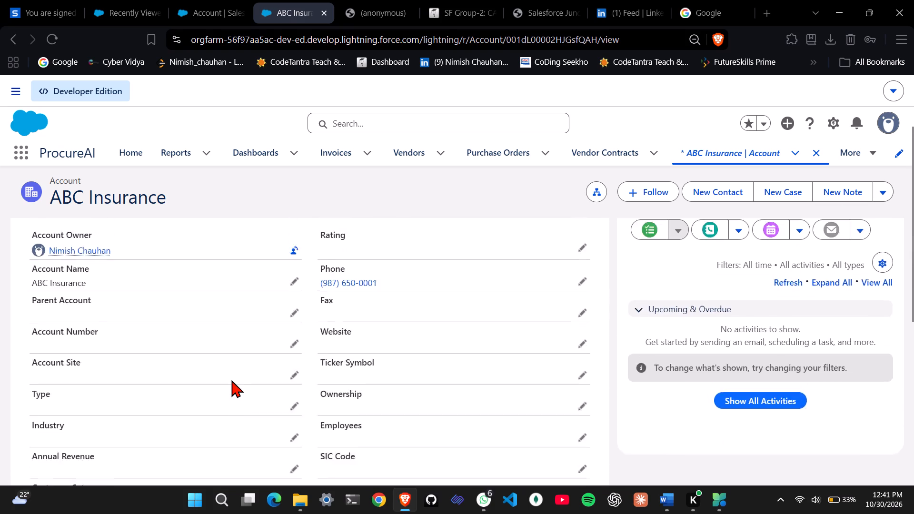
scroll(231, 380, up, 3)
scroll(231, 380, down, 1)
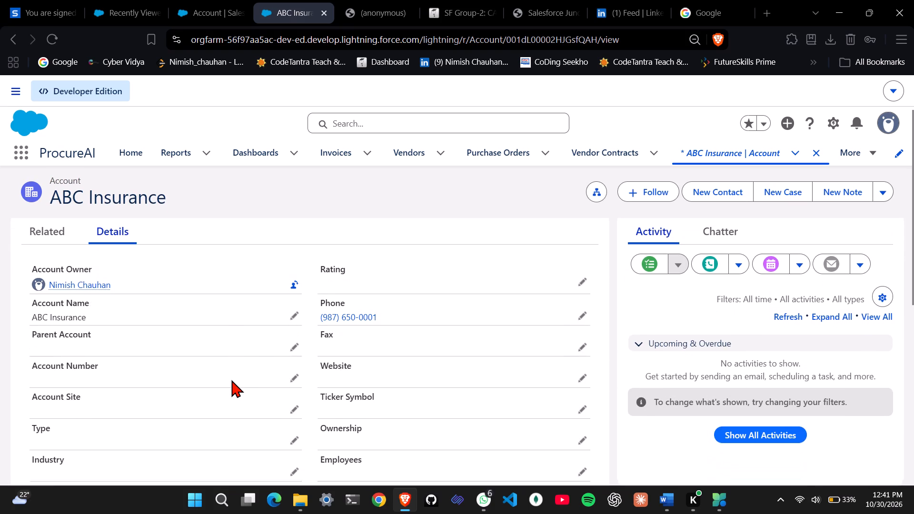
Return to the Account object's page layouts, reopen Account Layout and check which links its Custom Links section contains.
click(194, 1)
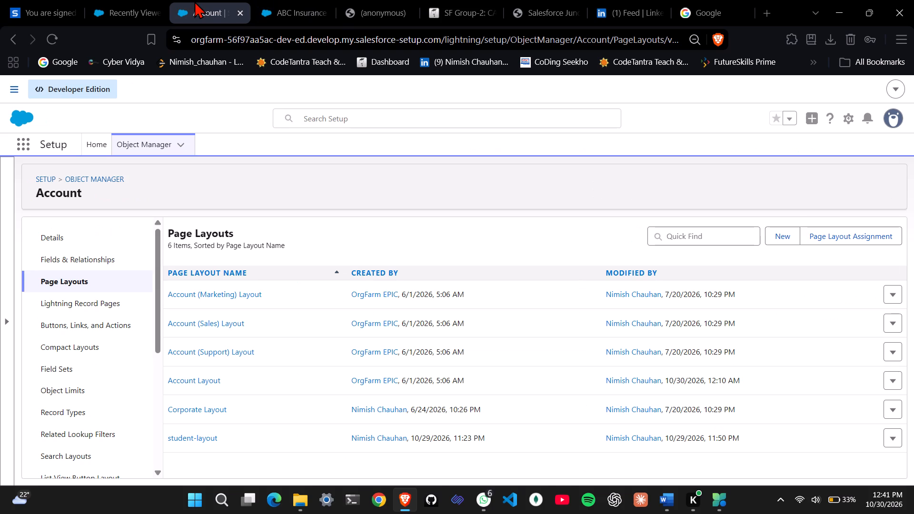
click(137, 0)
click(198, 8)
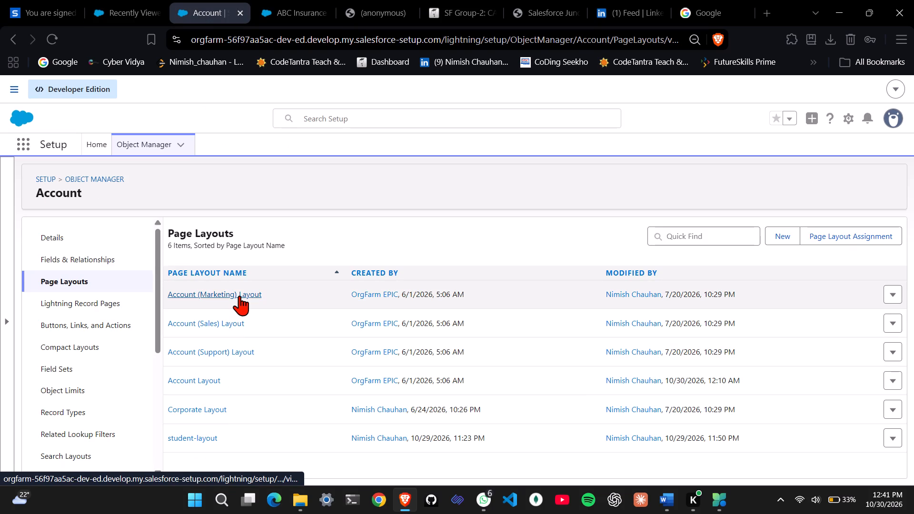
click(211, 382)
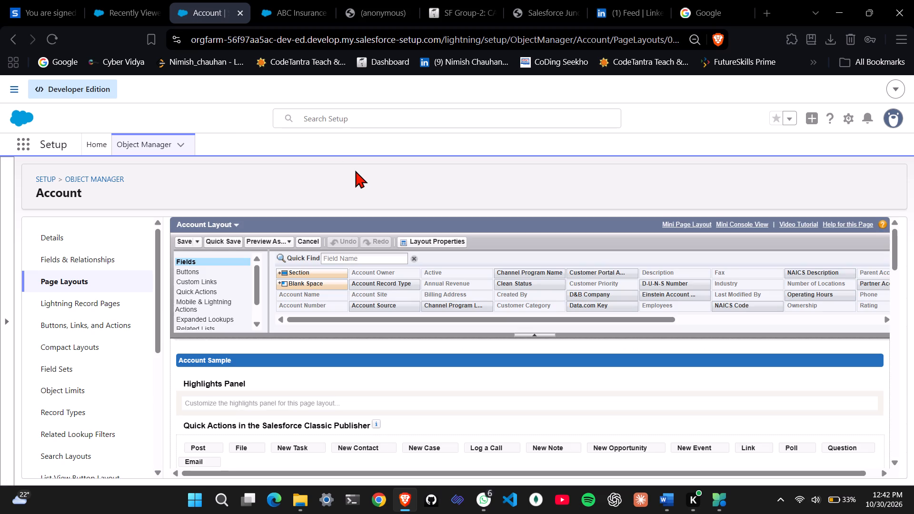
scroll(335, 373, down, 4)
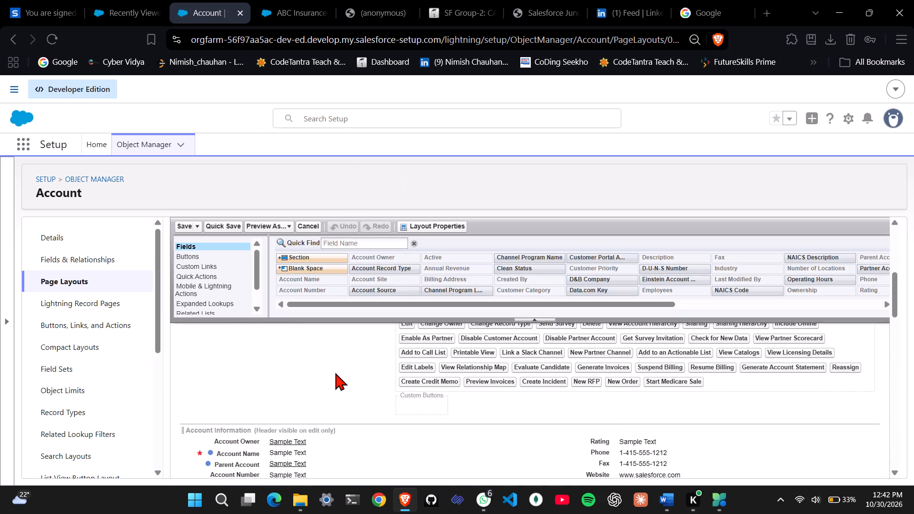
scroll(335, 373, down, 4)
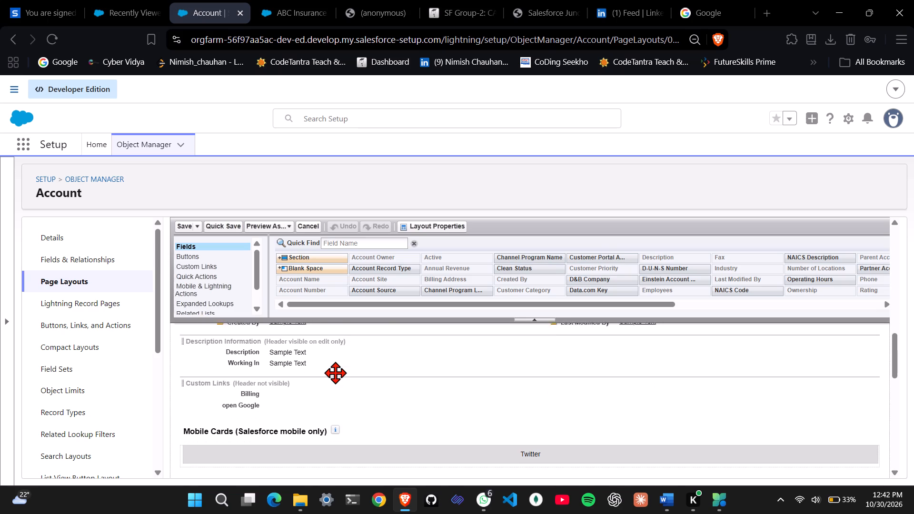
scroll(335, 373, down, 1)
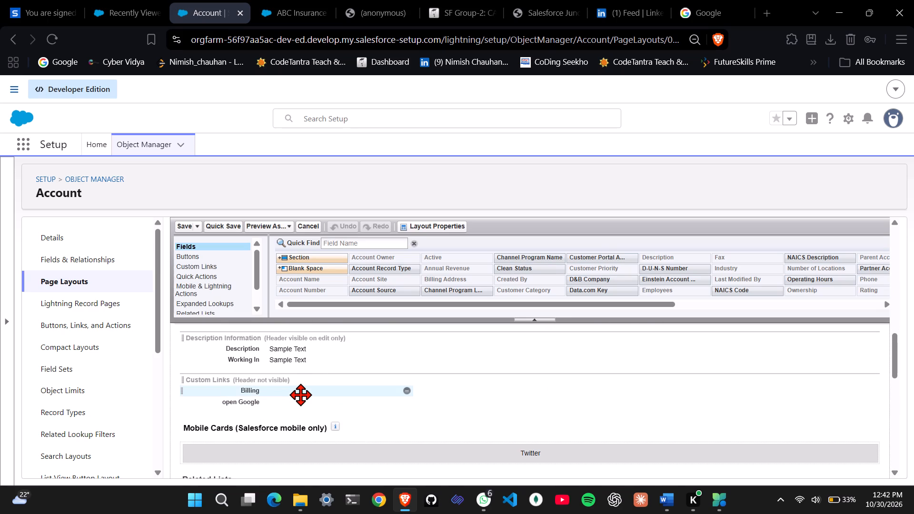
Remove the Billing link from Account Layout's Custom Links section and save the layout as Copy of Account Layout.
click(409, 391)
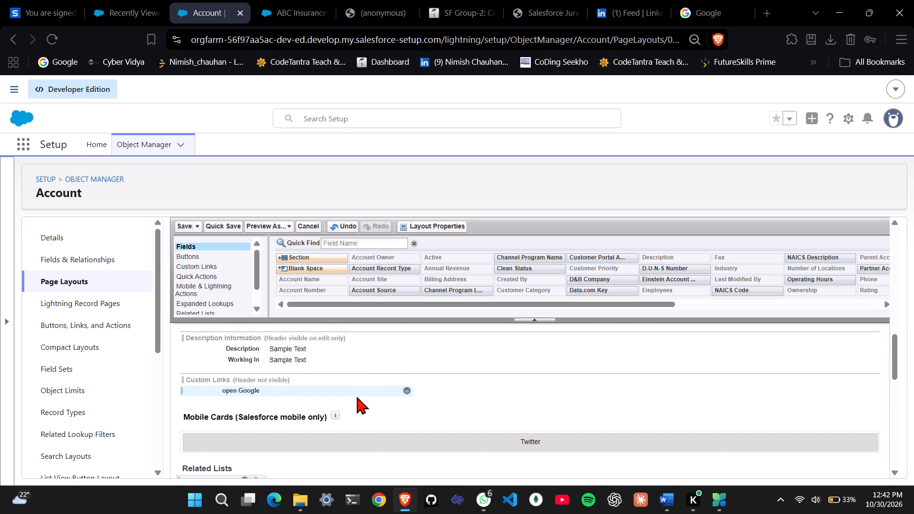
click(200, 226)
click(200, 238)
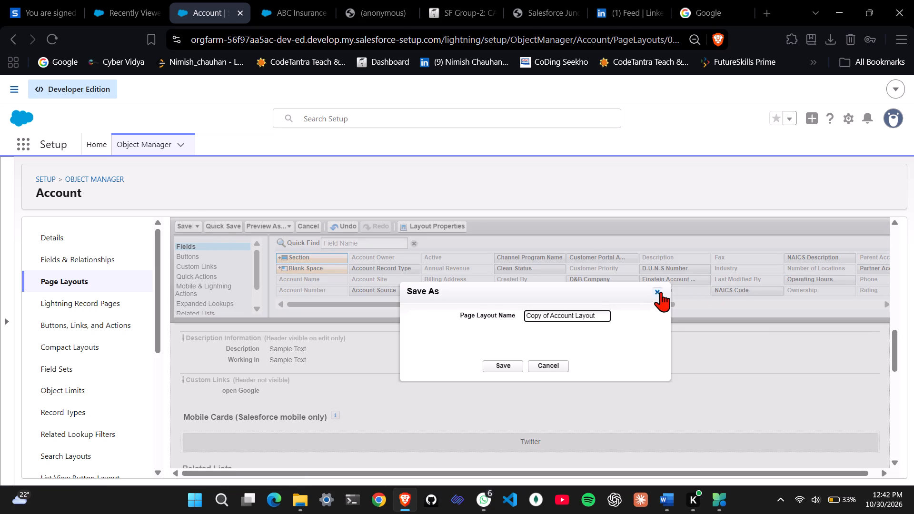
click(502, 369)
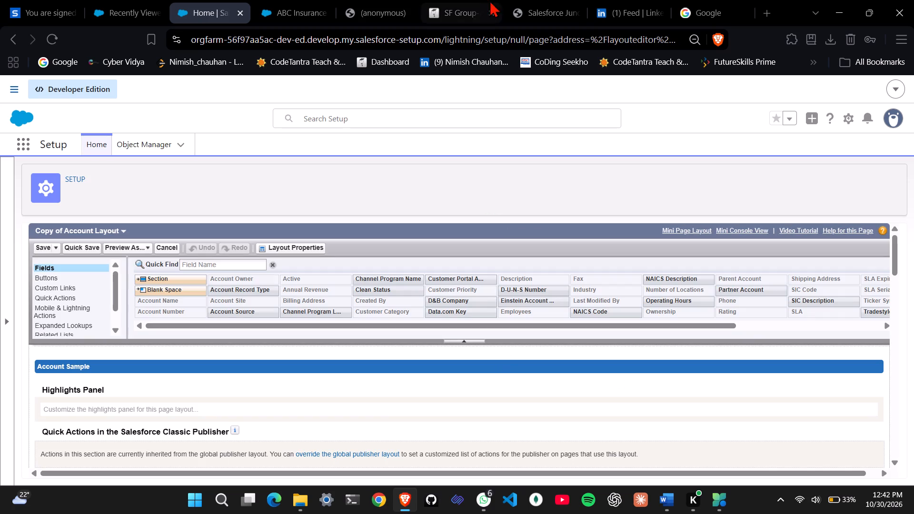
Check the custom links at the bottom of the ABC Insurance account record's details.
click(324, 0)
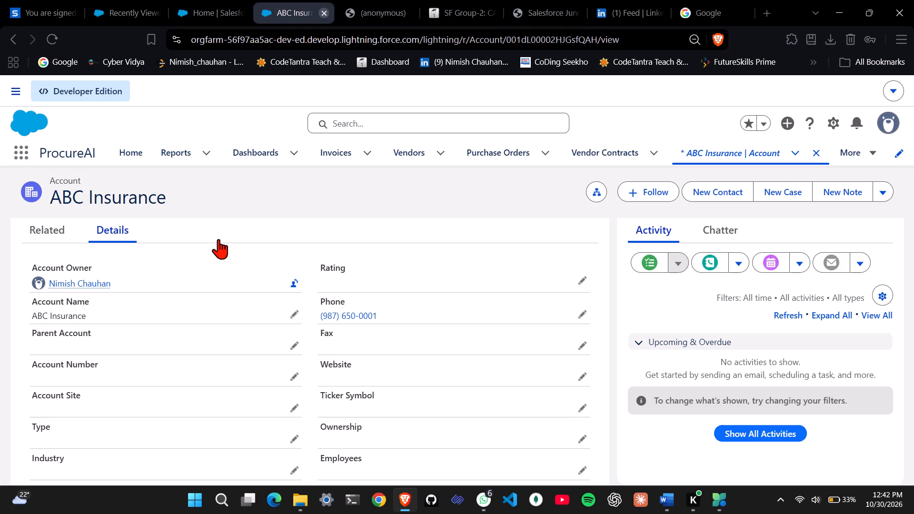
scroll(172, 291, down, 3)
scroll(172, 291, up, 3)
scroll(172, 291, down, 1)
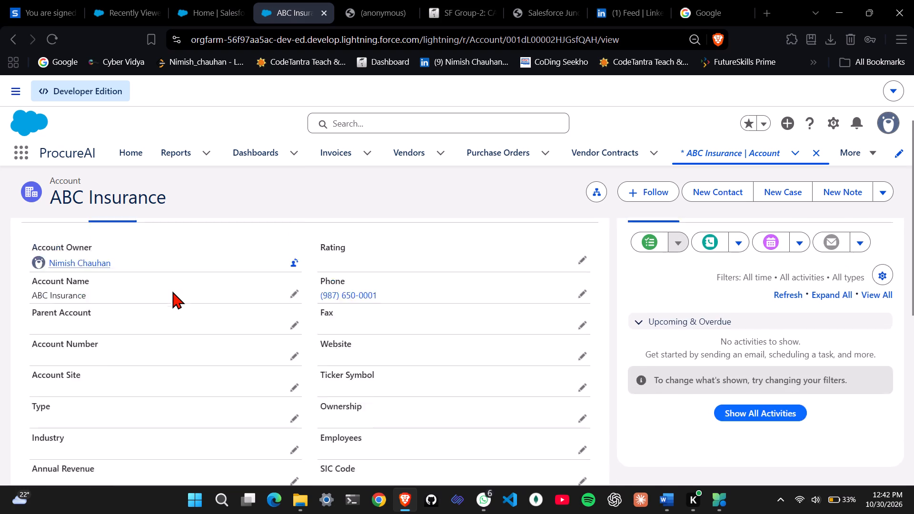
scroll(172, 291, down, 4)
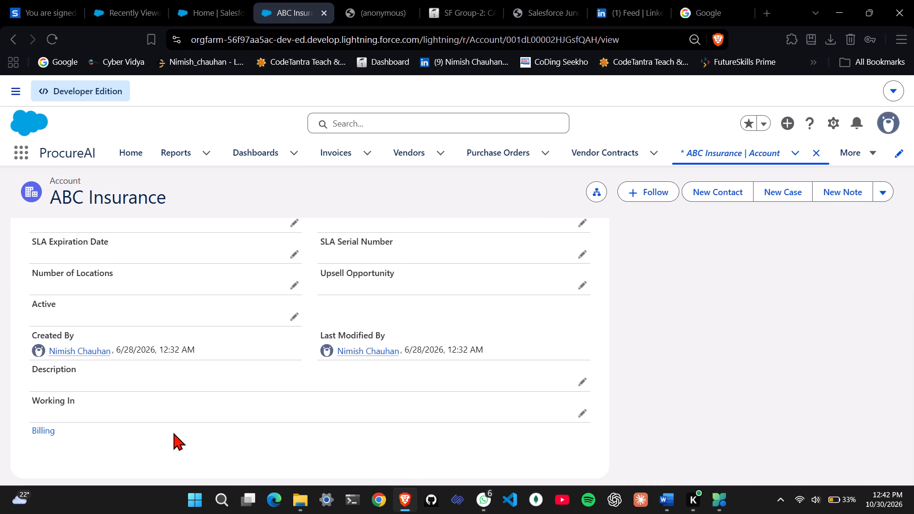
Hard-reload the ABC Insurance record with the browser developer tools open, and close the developer tools.
right_click(173, 433)
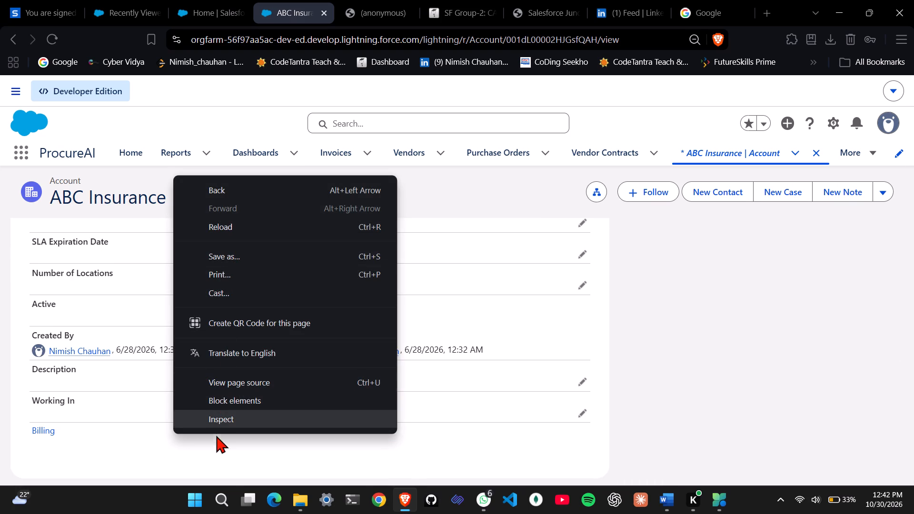
click(219, 417)
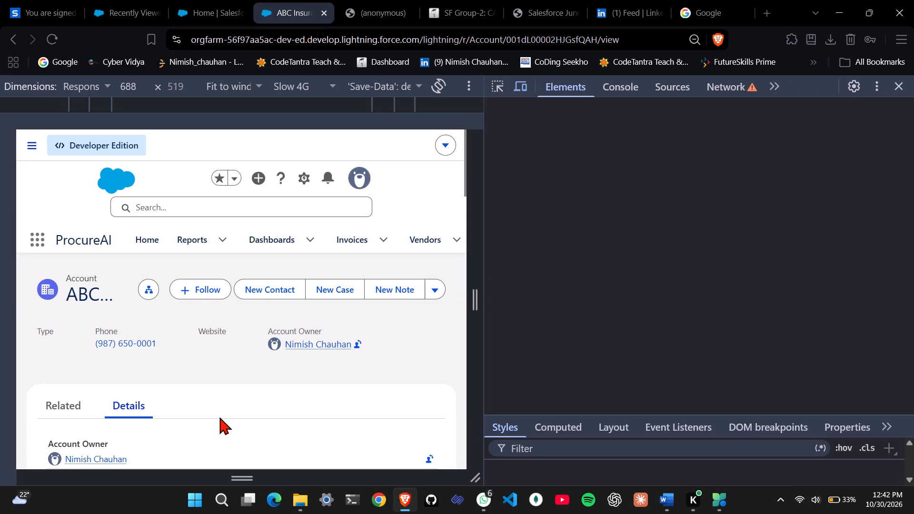
right_click(52, 38)
click(82, 83)
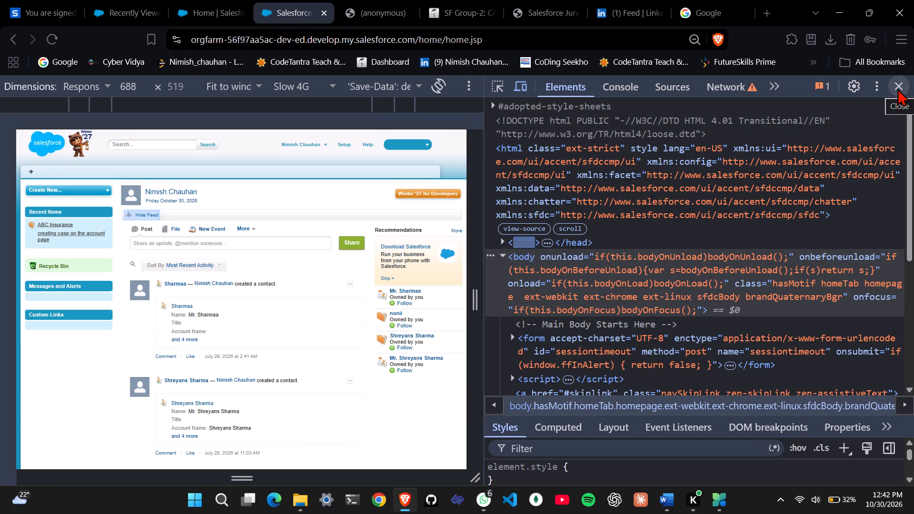
click(897, 89)
Return to All Accounts, open the first ABC Insurance record and check the custom links at the bottom of its details.
scroll(495, 277, right, 9)
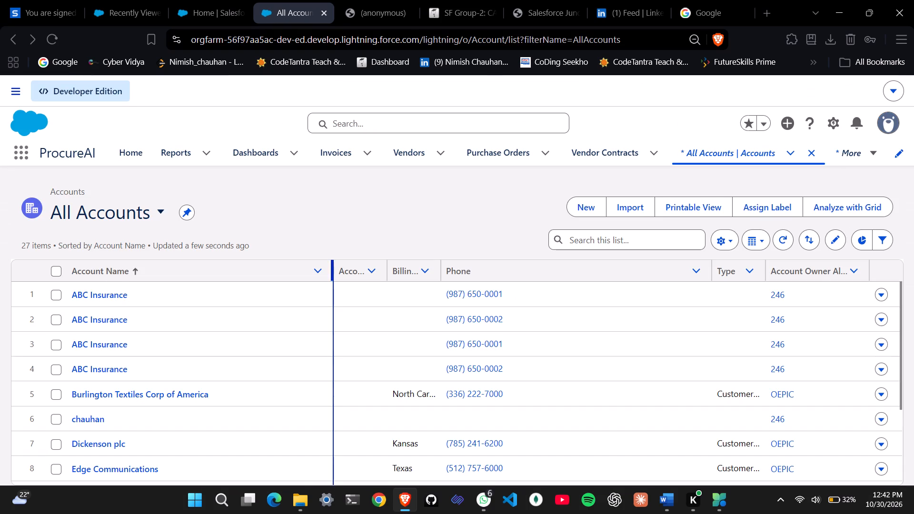
click(111, 292)
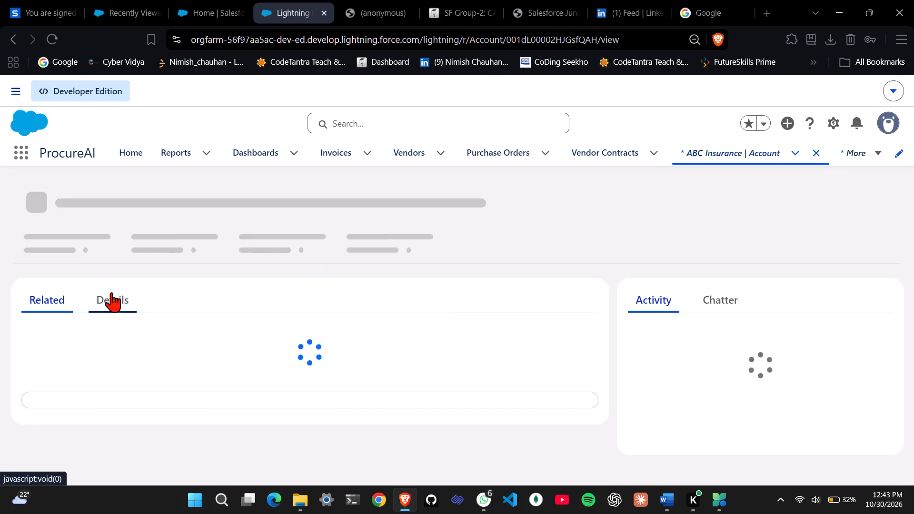
scroll(111, 292, down, 1)
click(124, 245)
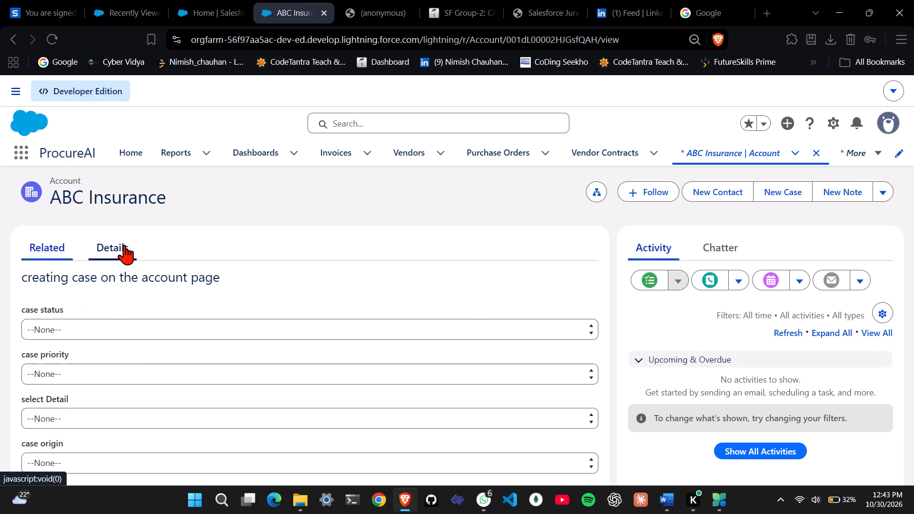
scroll(150, 347, down, 5)
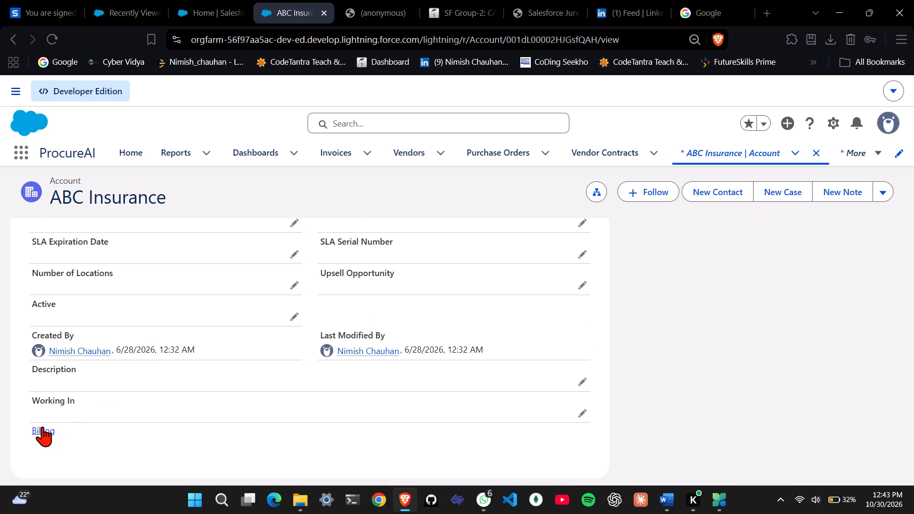
Look over Copy of Account Layout in the layout editor, and return to the Account object's page layouts to review the list.
click(220, 0)
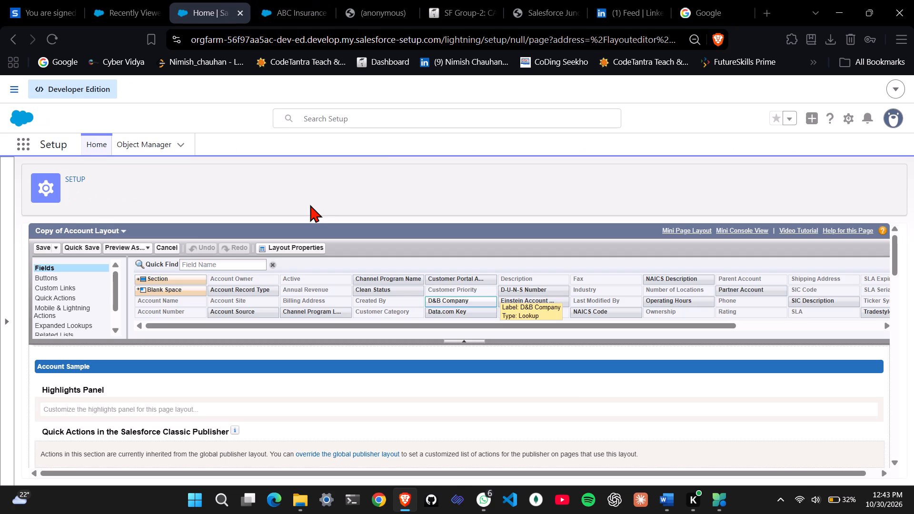
scroll(258, 188, down, 2)
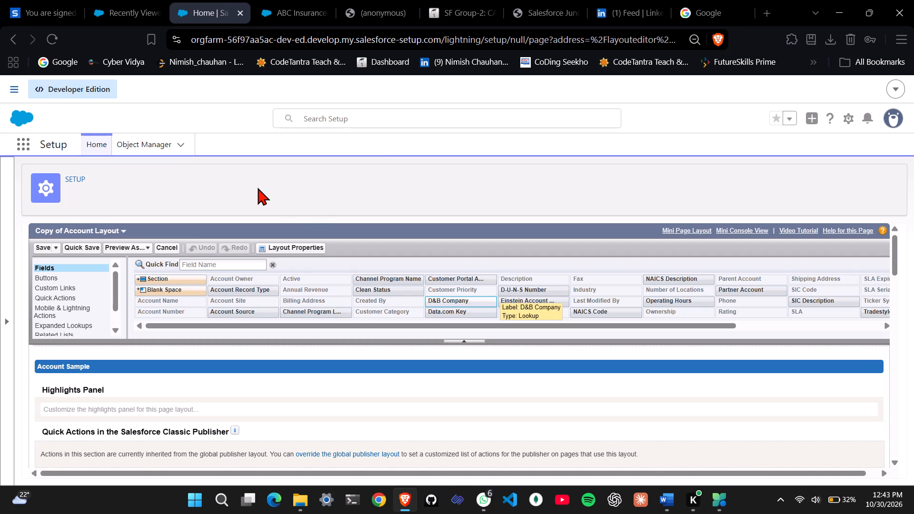
scroll(258, 188, down, 1)
scroll(239, 371, down, 4)
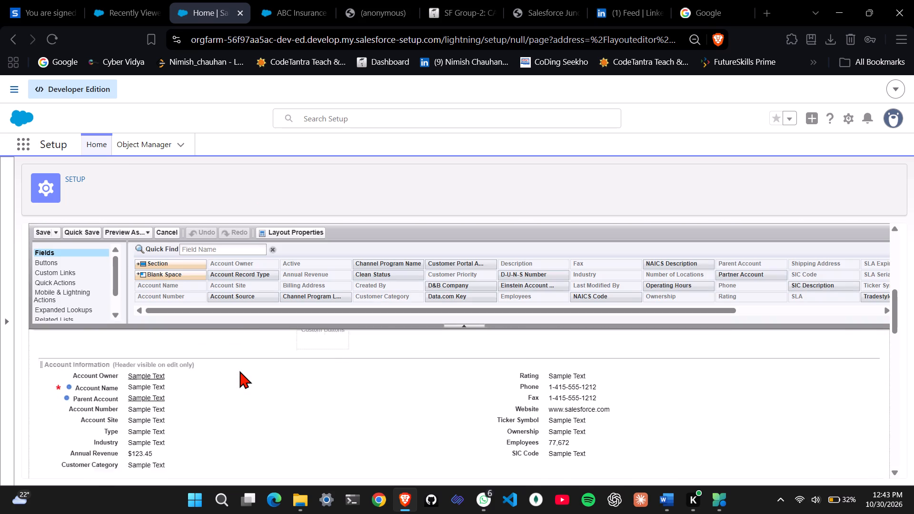
scroll(239, 371, down, 2)
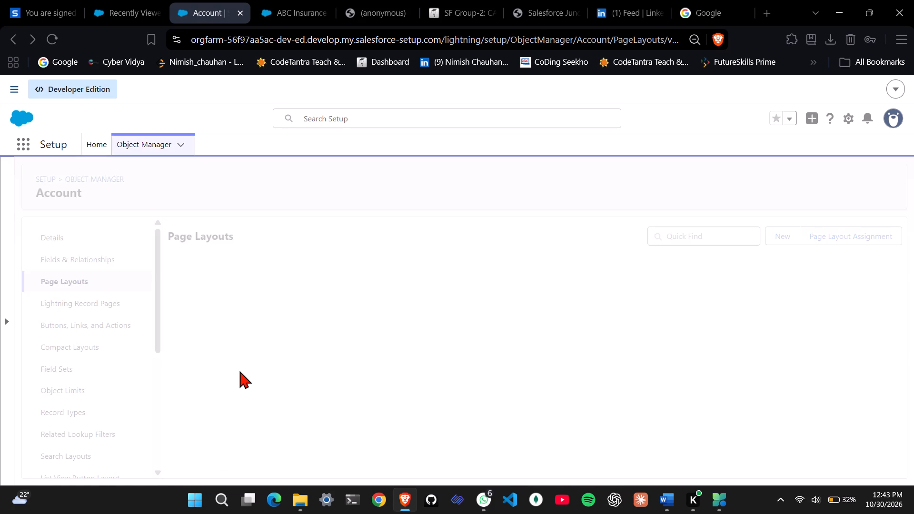
scroll(257, 387, down, 1)
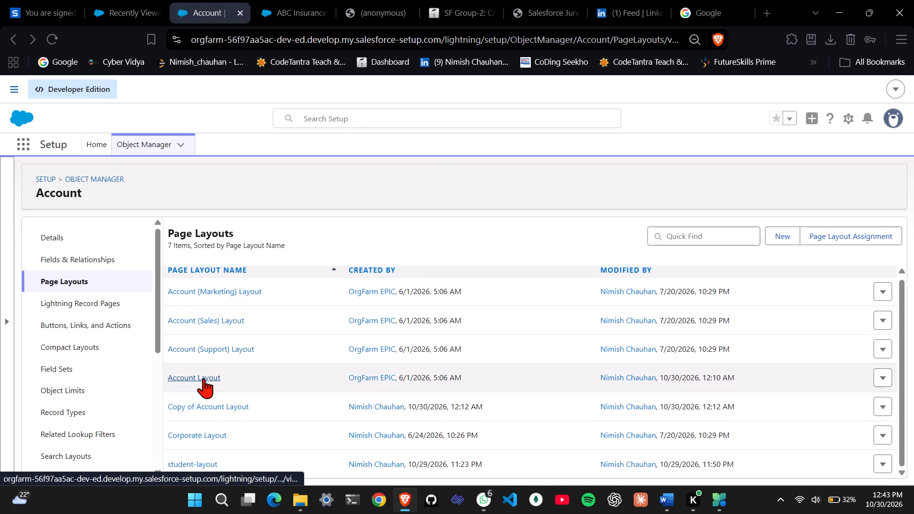
scroll(224, 406, down, 1)
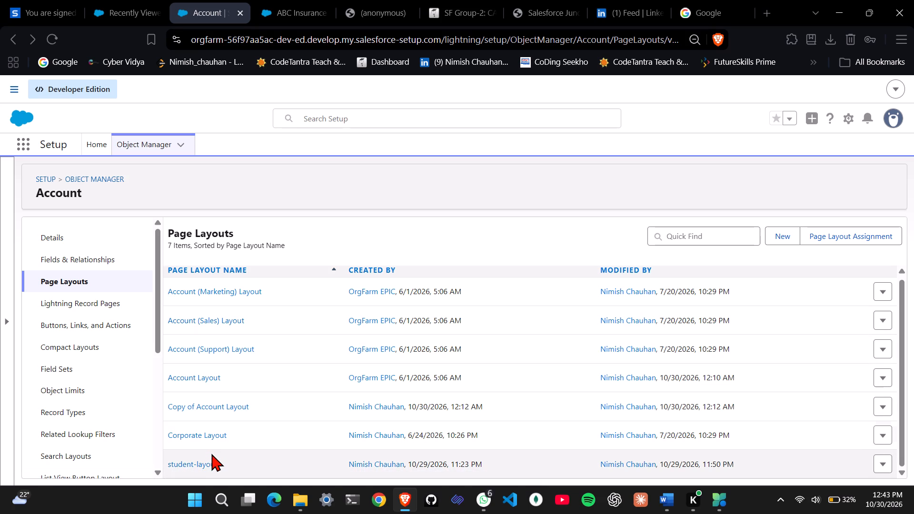
scroll(211, 457, down, 3)
scroll(302, 362, right, 3)
Remove the Billing link from the Custom Links section of the original Account Layout and save the layout.
click(209, 376)
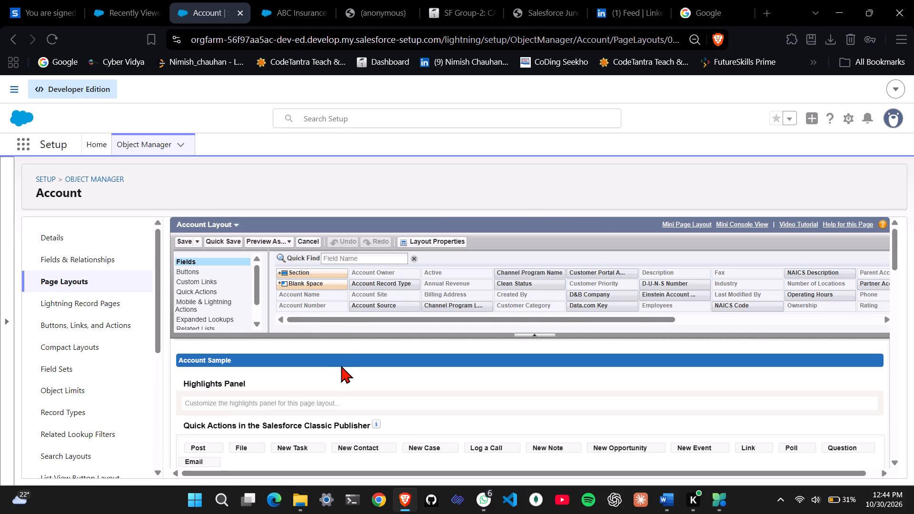
scroll(341, 366, down, 6)
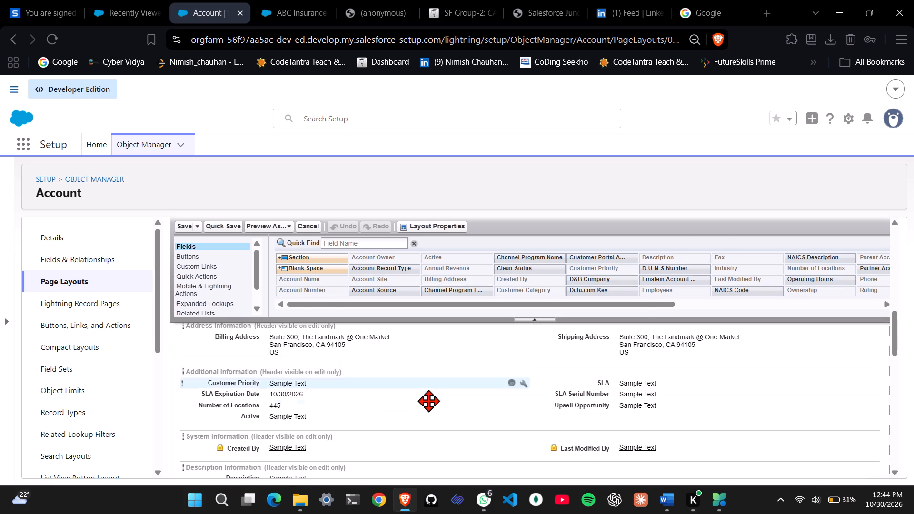
scroll(433, 406, down, 2)
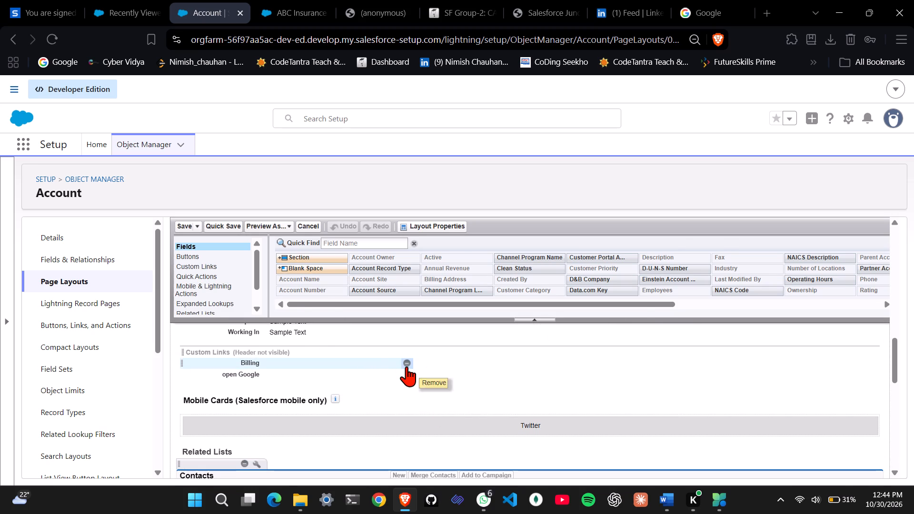
click(407, 366)
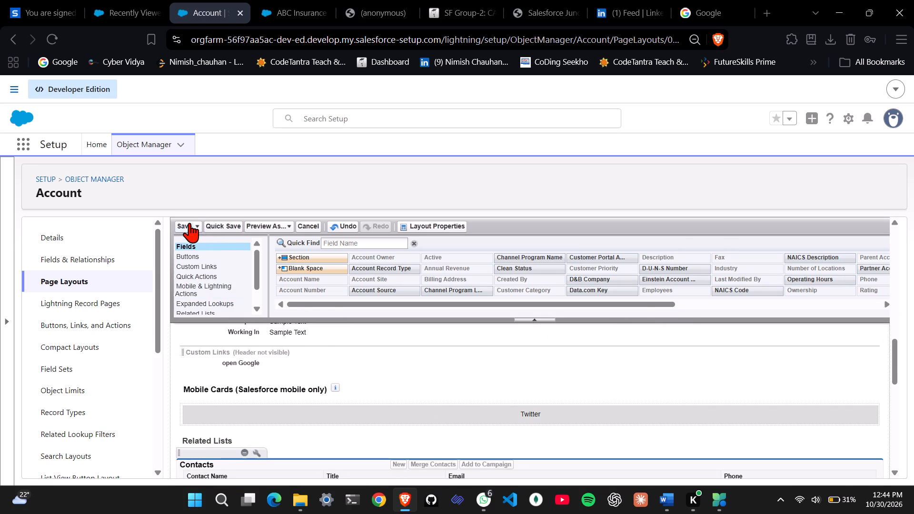
click(187, 226)
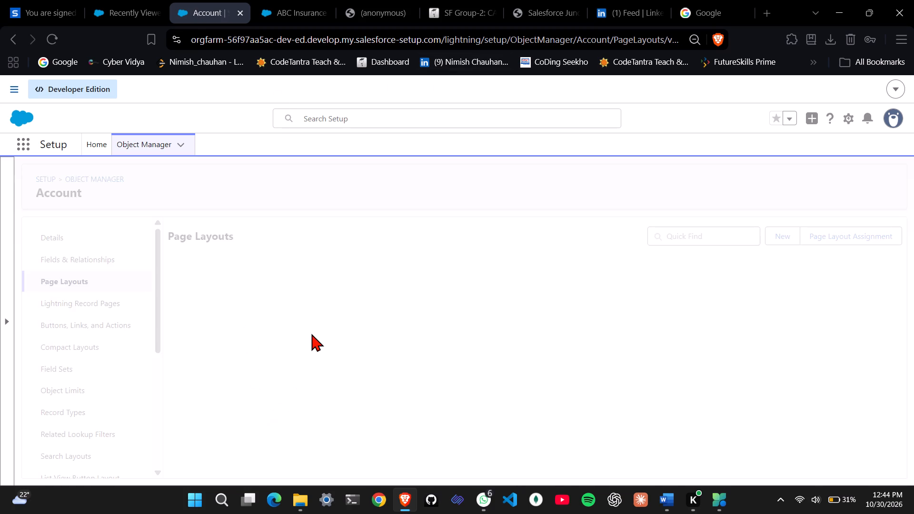
Open the Account page layout assignments and examine which layout each profile uses for the Master and Corporate record types.
scroll(308, 329, down, 1)
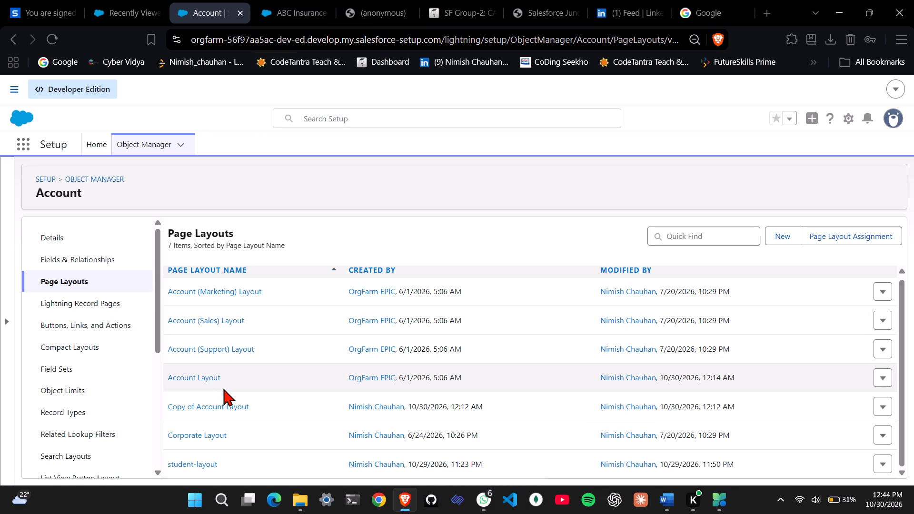
click(834, 234)
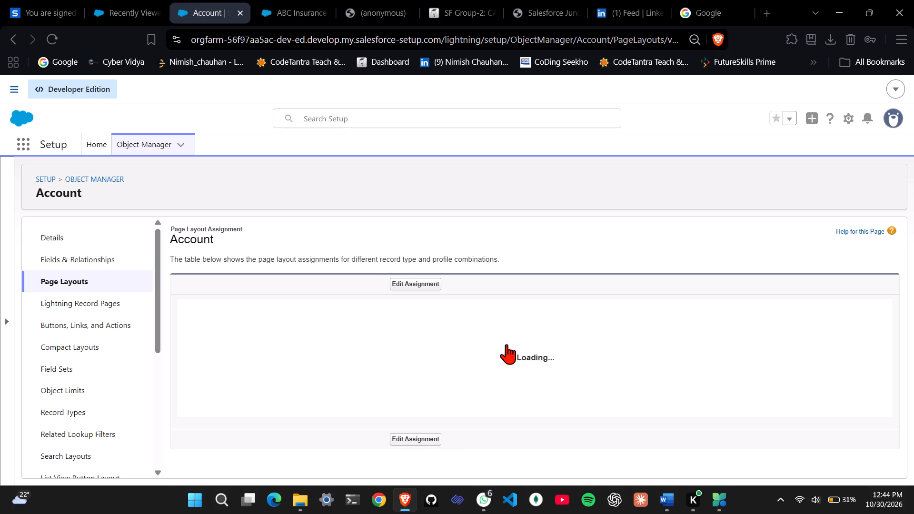
scroll(497, 374, down, 6)
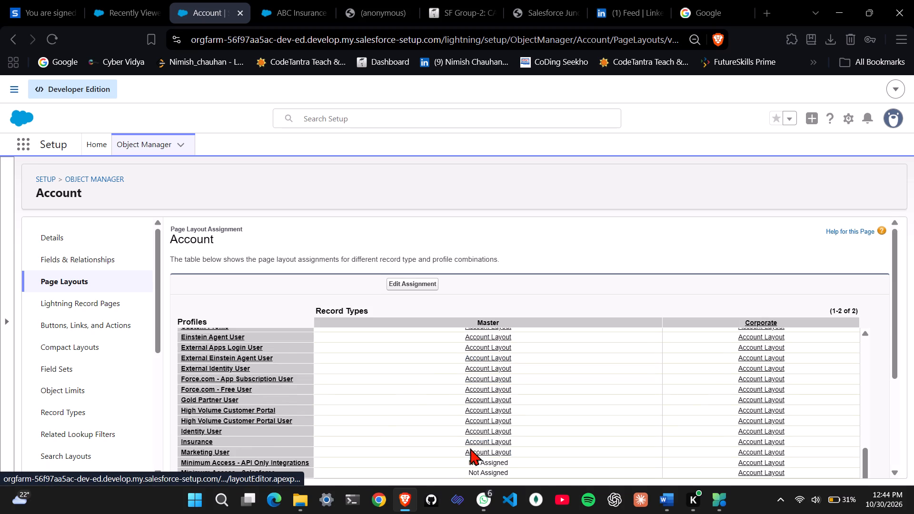
scroll(471, 447, down, 3)
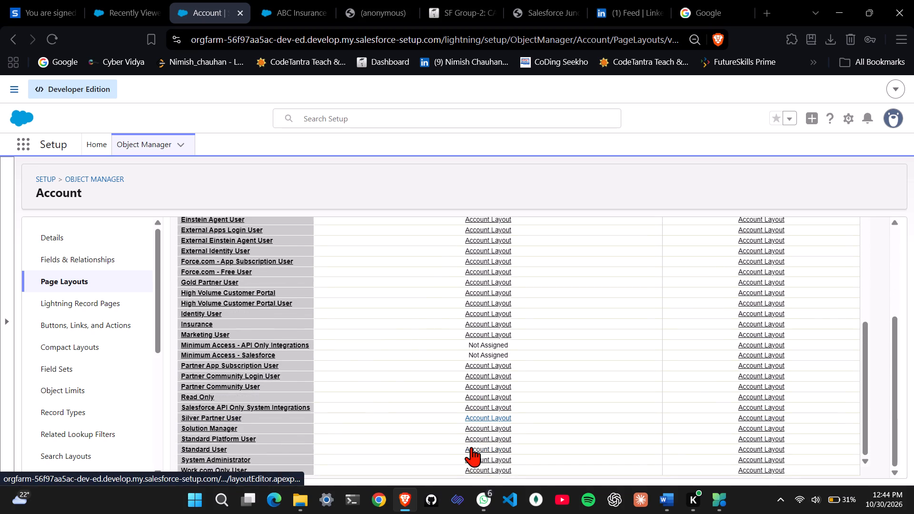
scroll(471, 447, down, 1)
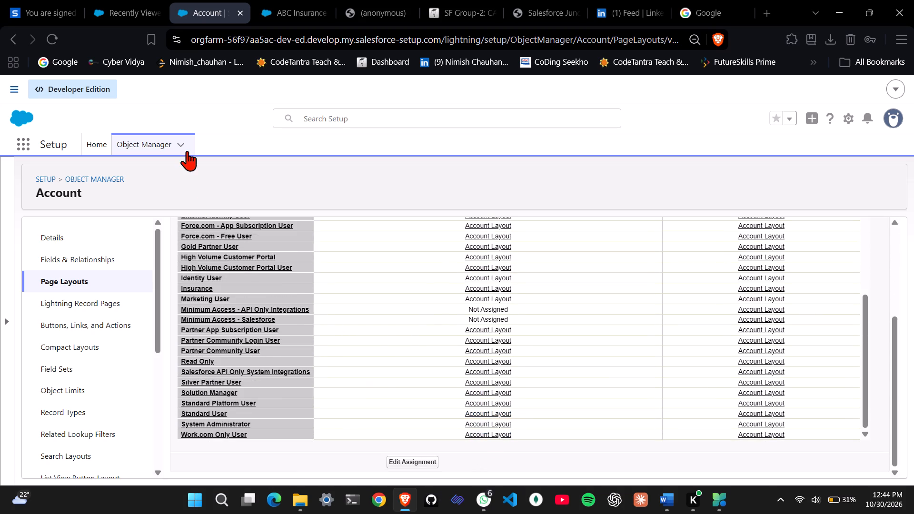
Return to the open ABC Insurance record and, with the developer tools open, empty the cache and hard reload the page.
click(302, 1)
scroll(196, 324, down, 1)
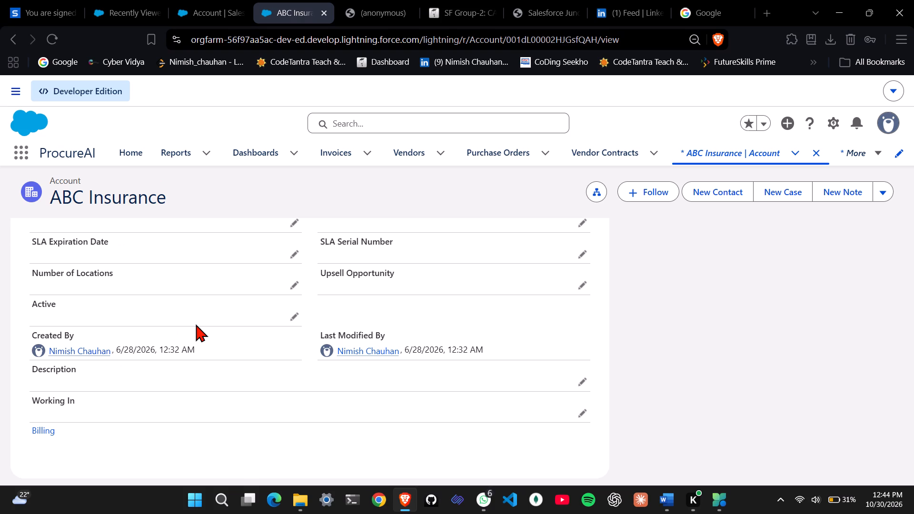
scroll(196, 324, down, 1)
right_click(196, 324)
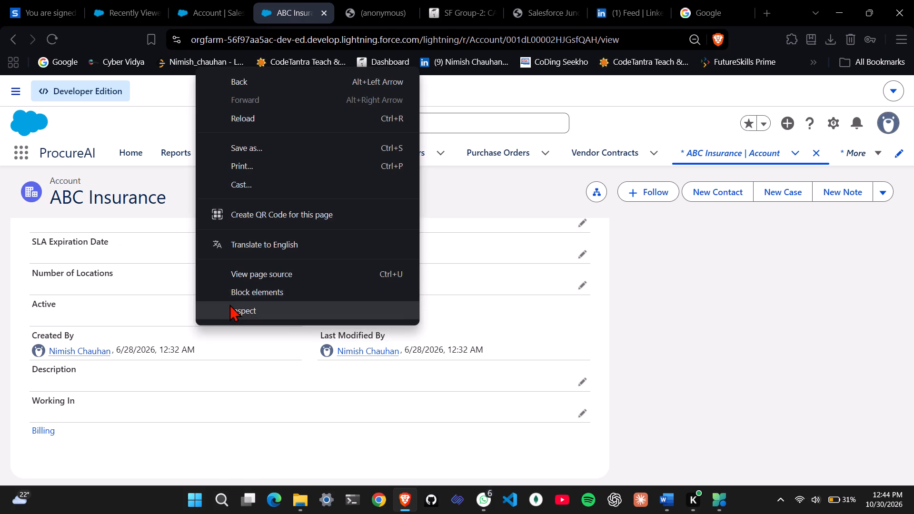
click(229, 304)
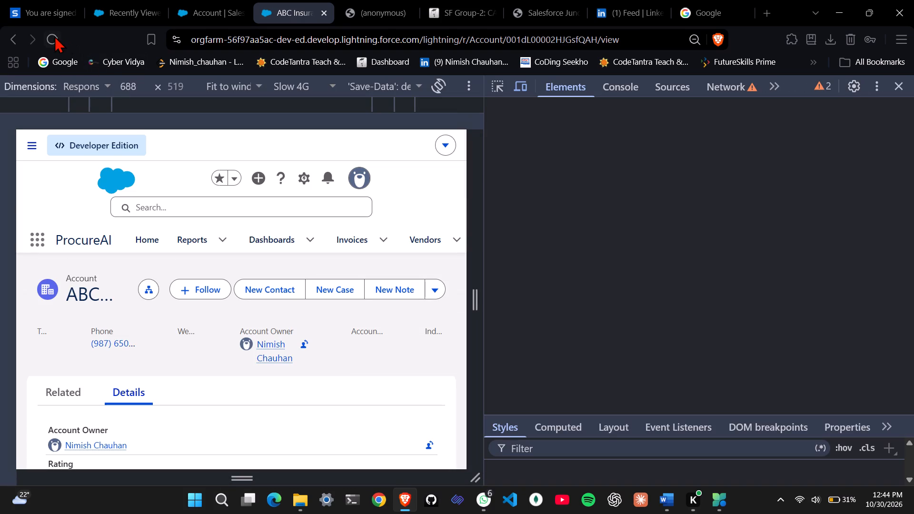
right_click(51, 36)
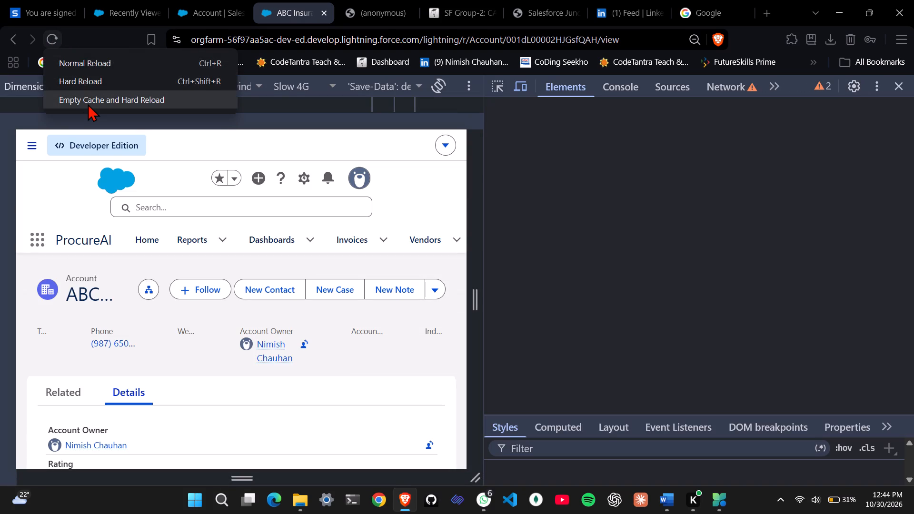
click(88, 104)
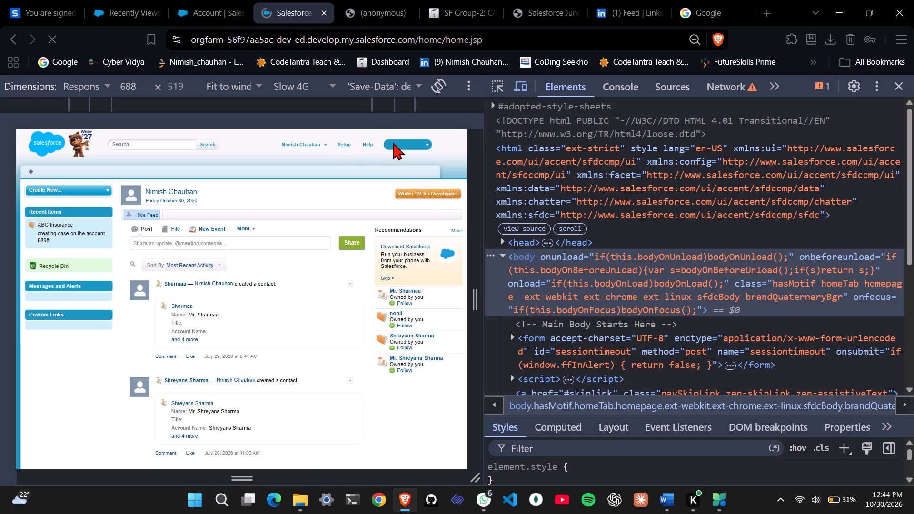
Try to go back from the Classic home page, close the developer tools and check the app and user menus for a switch to Lightning.
click(393, 142)
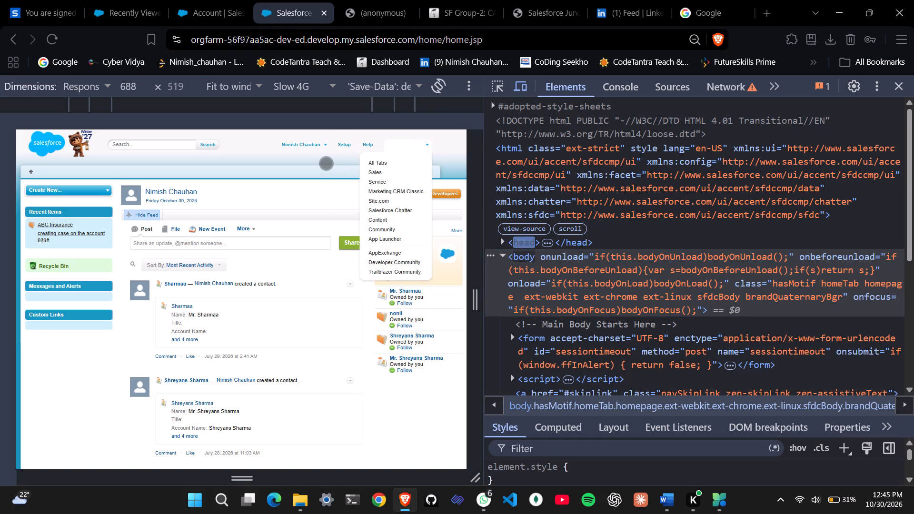
click(326, 163)
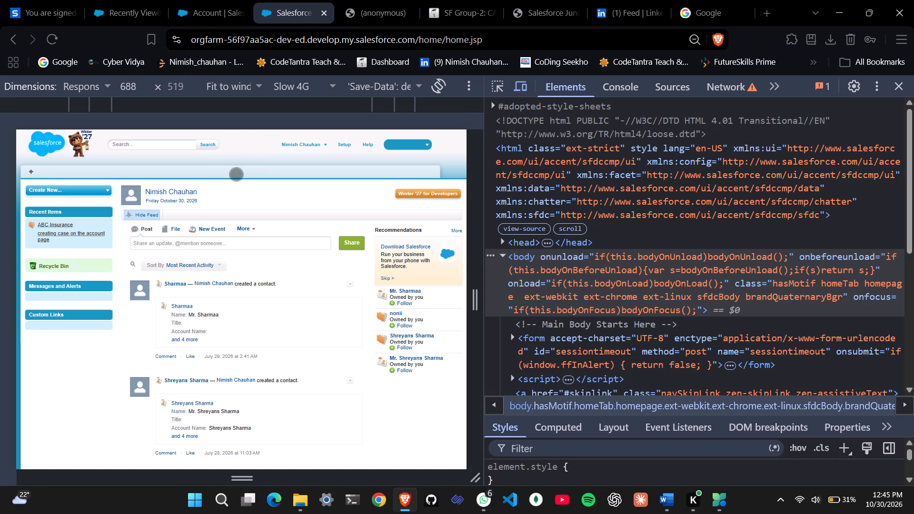
click(14, 33)
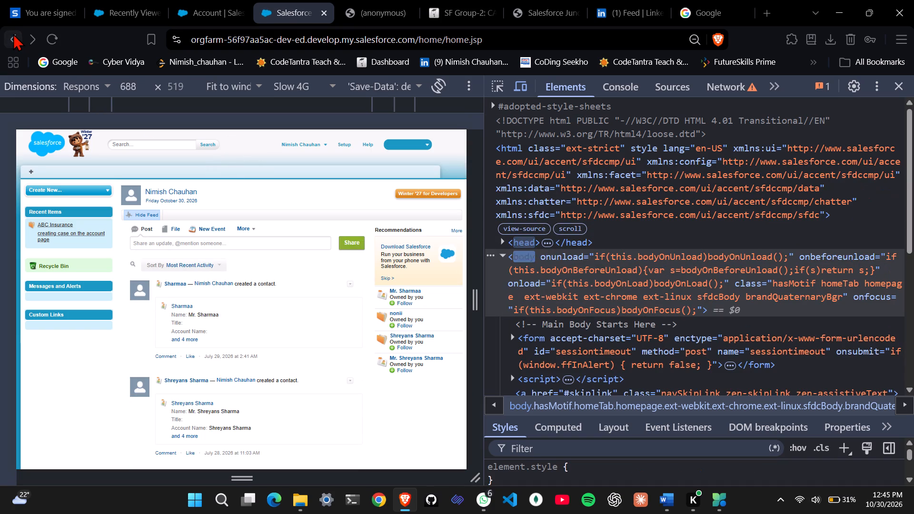
click(12, 32)
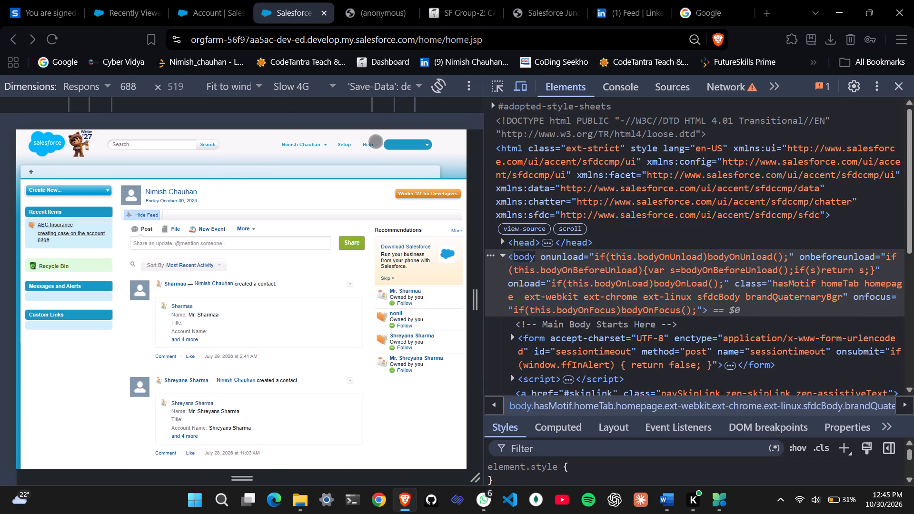
scroll(295, 247, right, 8)
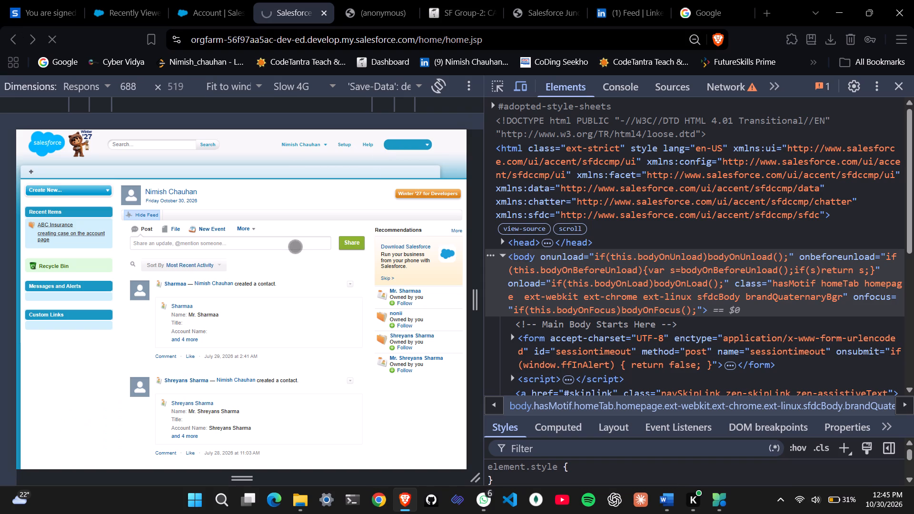
scroll(295, 247, right, 6)
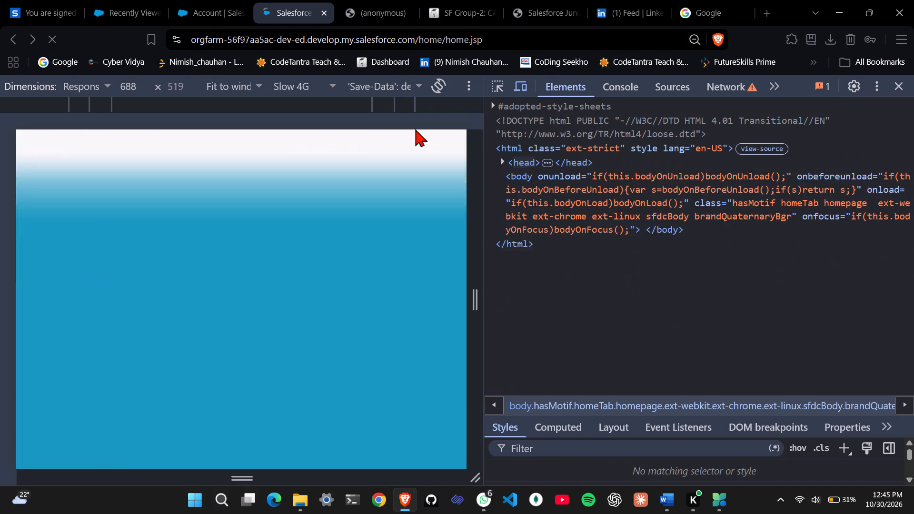
click(414, 141)
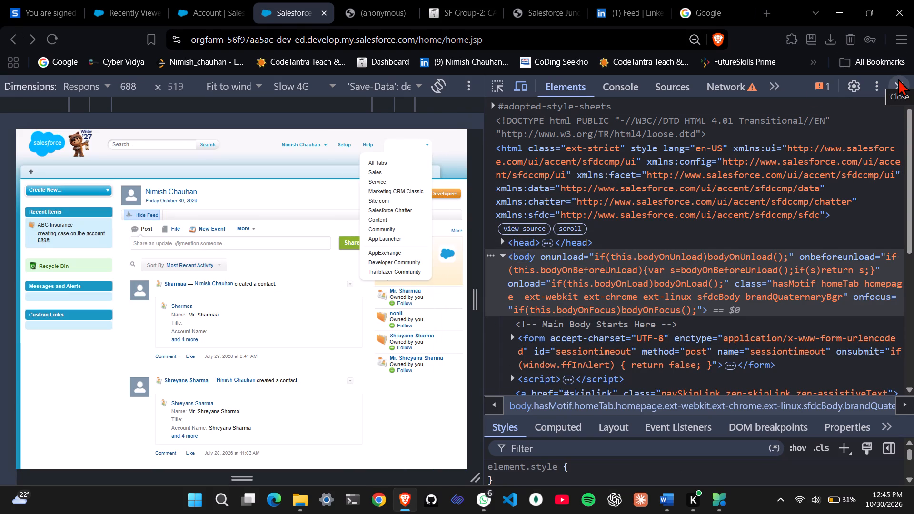
click(898, 81)
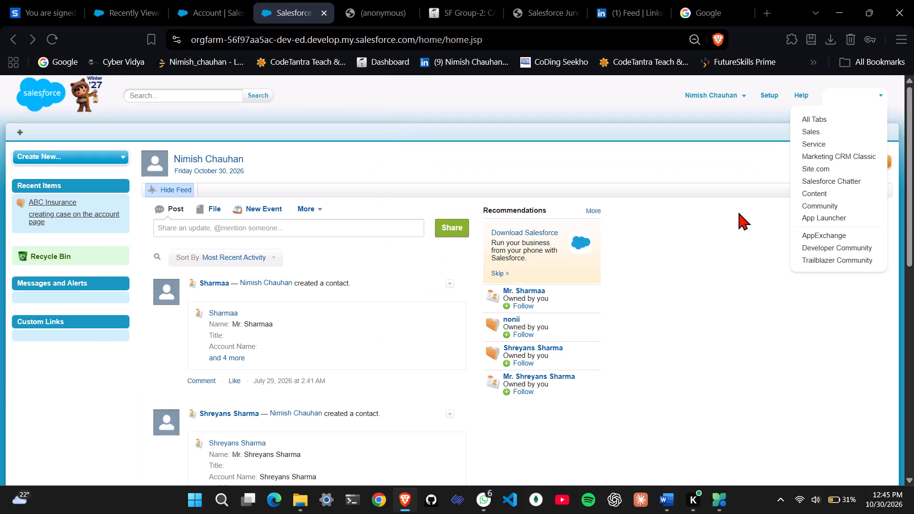
click(753, 201)
click(734, 99)
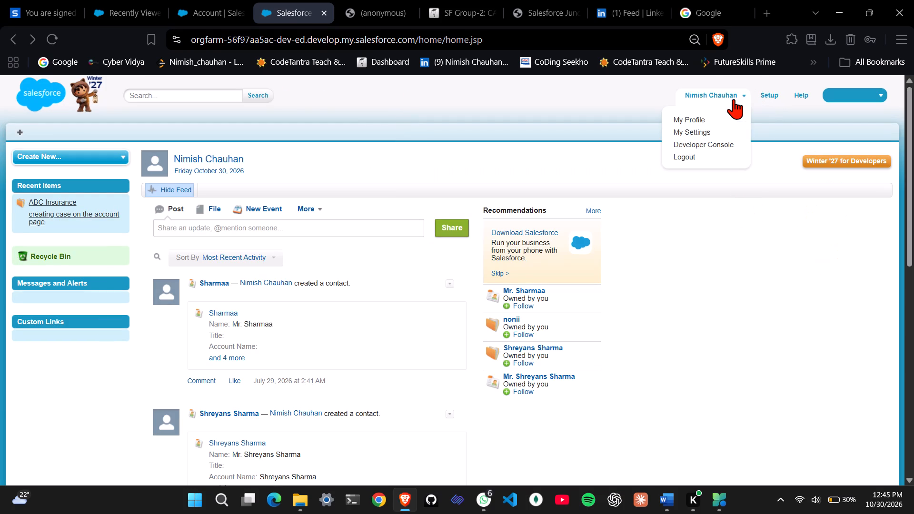
click(846, 91)
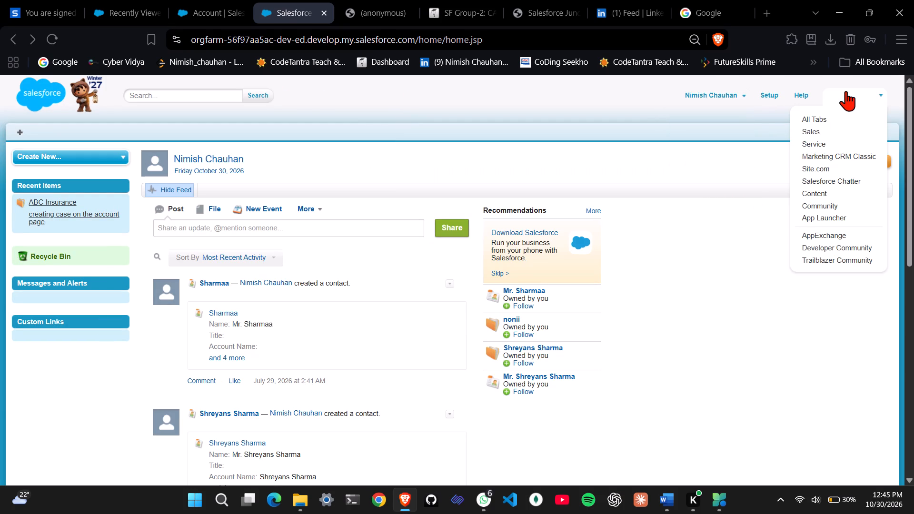
click(692, 179)
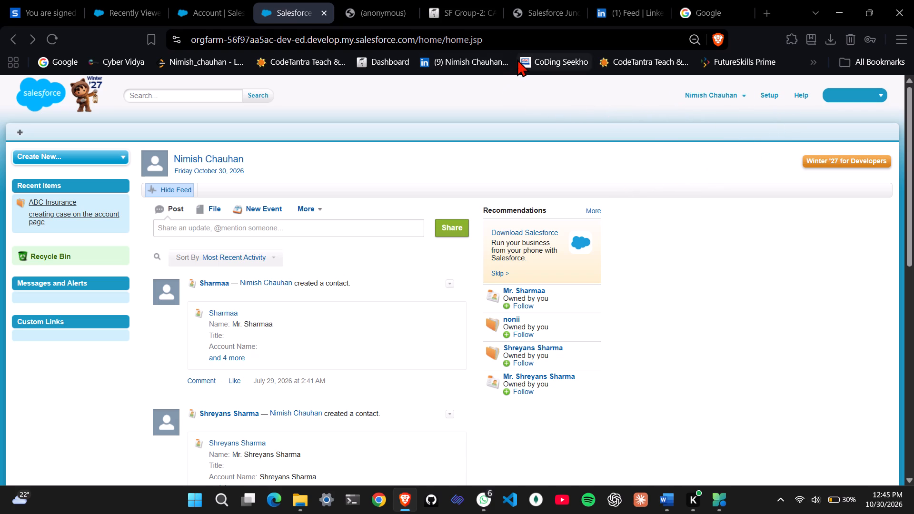
Remove home/home.jsp from the page address and load the org's base address.
click(505, 31)
click(505, 31)
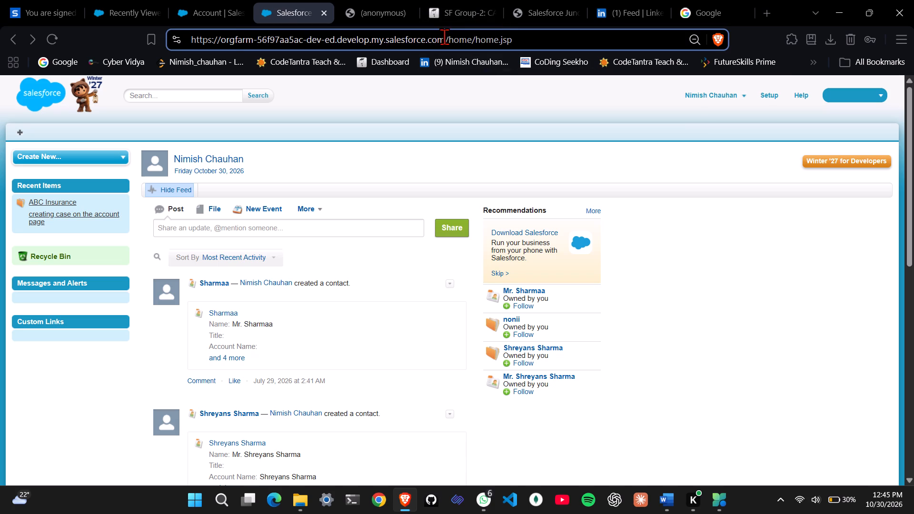
drag(448, 38, 528, 43)
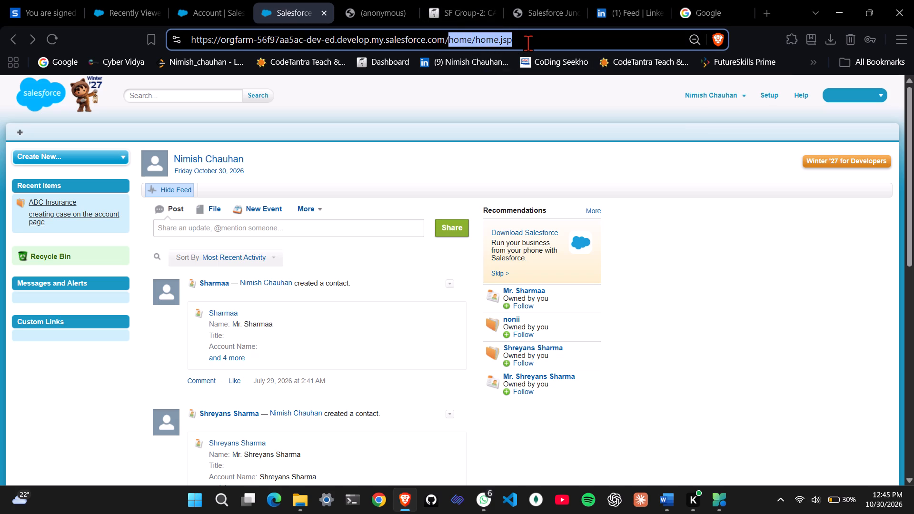
key(BackSpace)
key(Return)
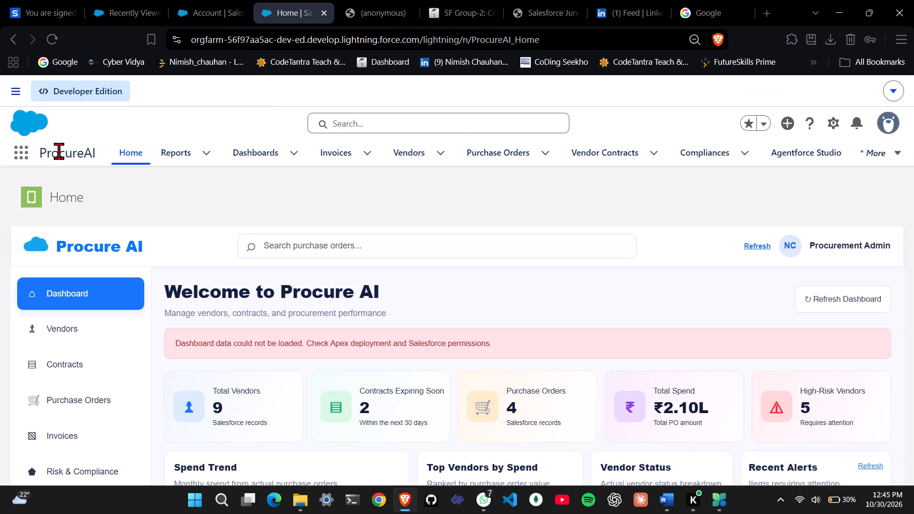
Find the Sales app by searching the App Launcher for "sal", and open it in a new browser tab.
click(23, 152)
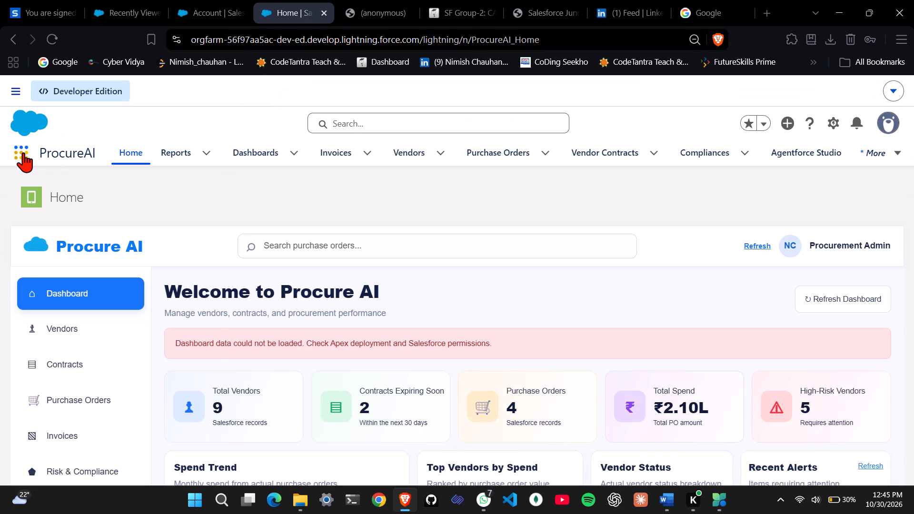
click(23, 152)
text(sa)
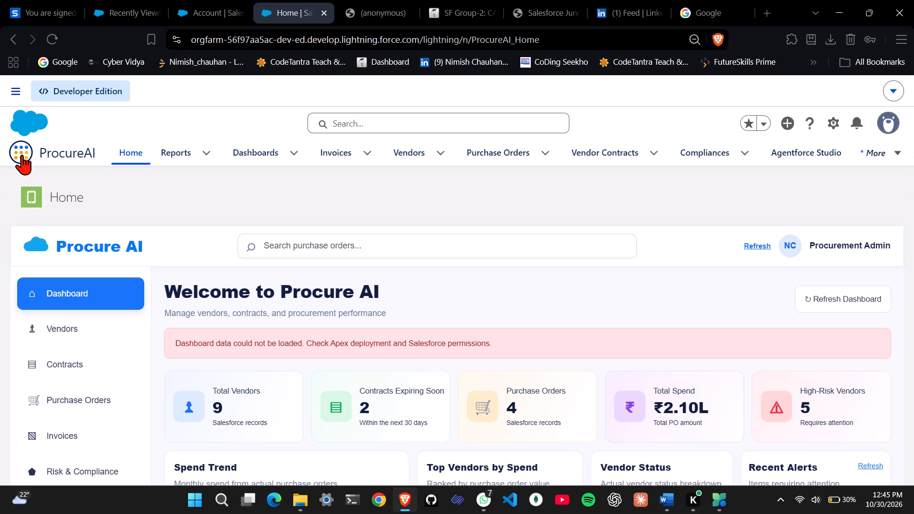
click(22, 155)
text(sal)
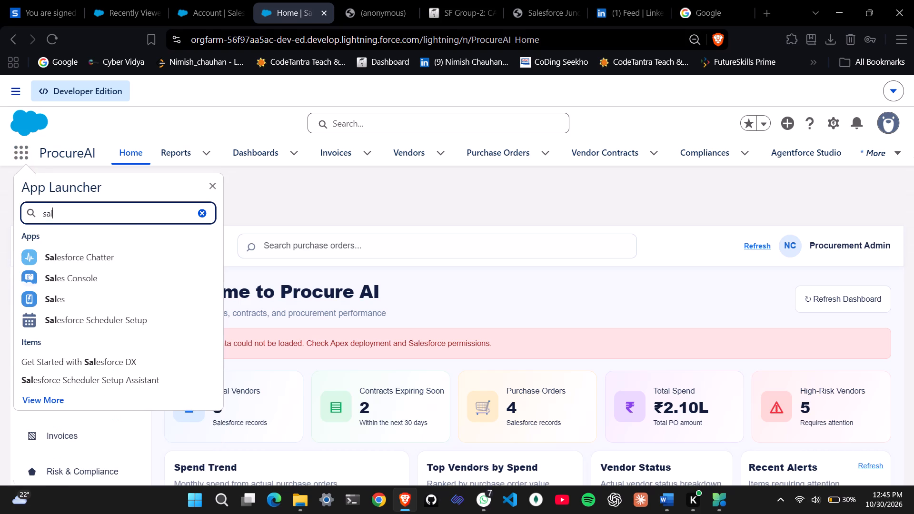
right_click(69, 290)
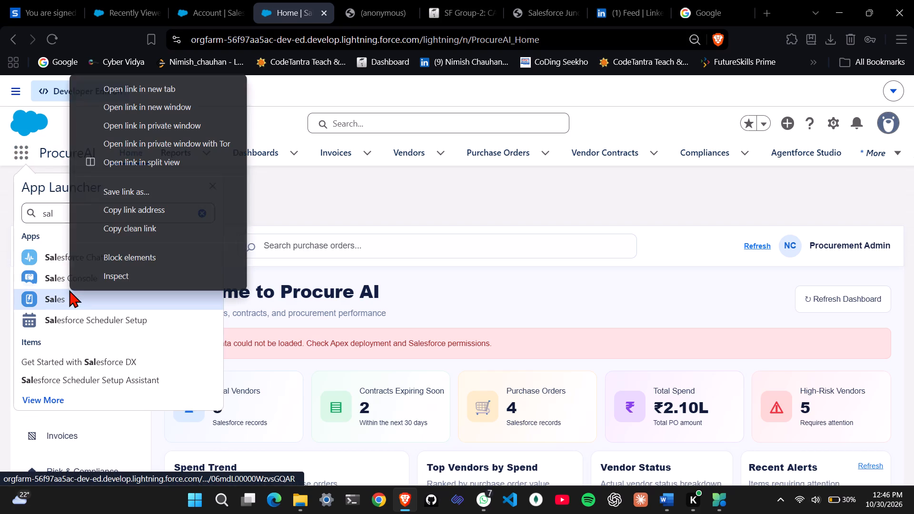
click(108, 83)
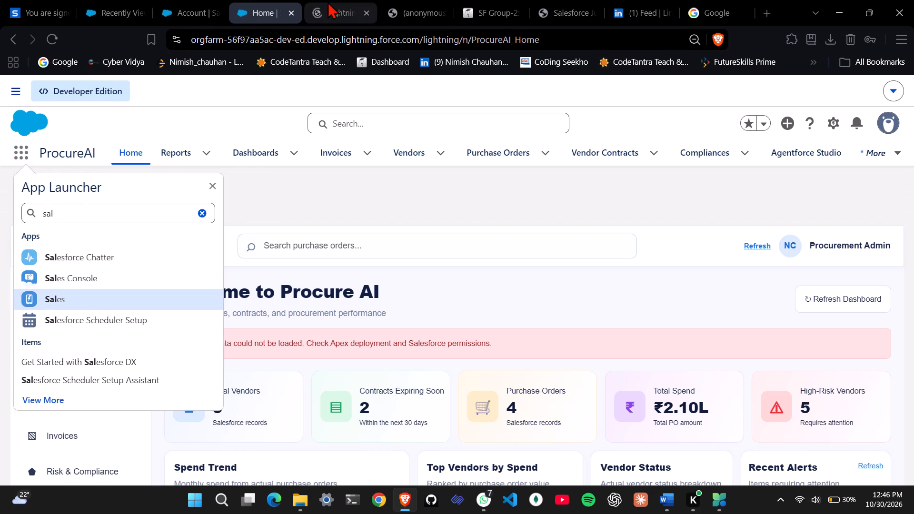
click(328, 1)
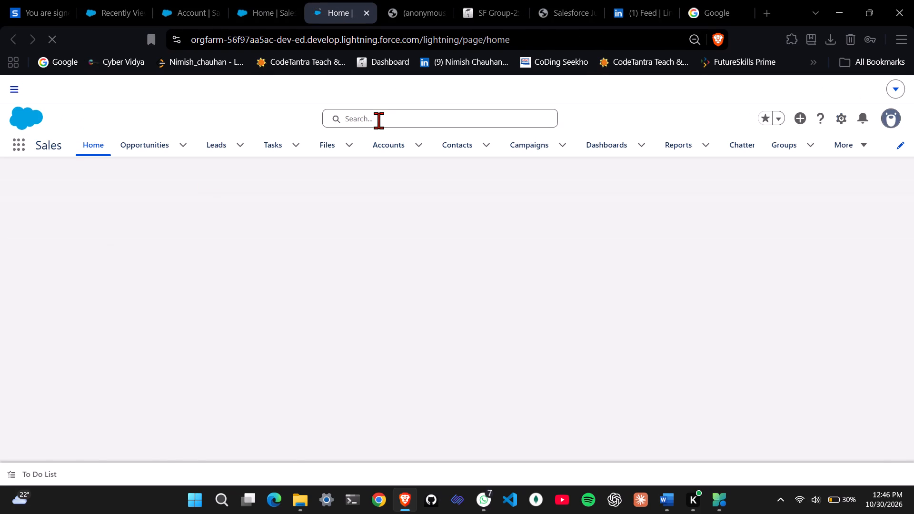
Open the ABC Insurance account in the Sales app and check the custom links at the bottom of its details.
click(389, 152)
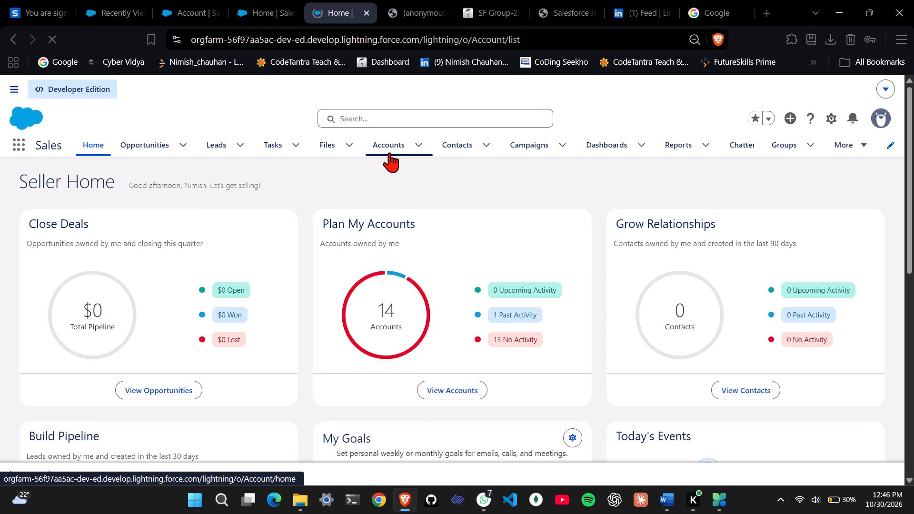
click(72, 269)
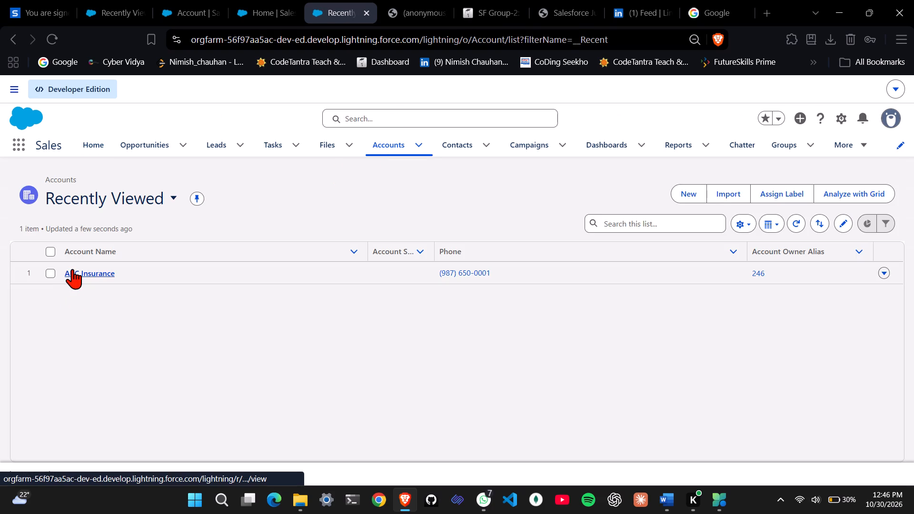
click(92, 282)
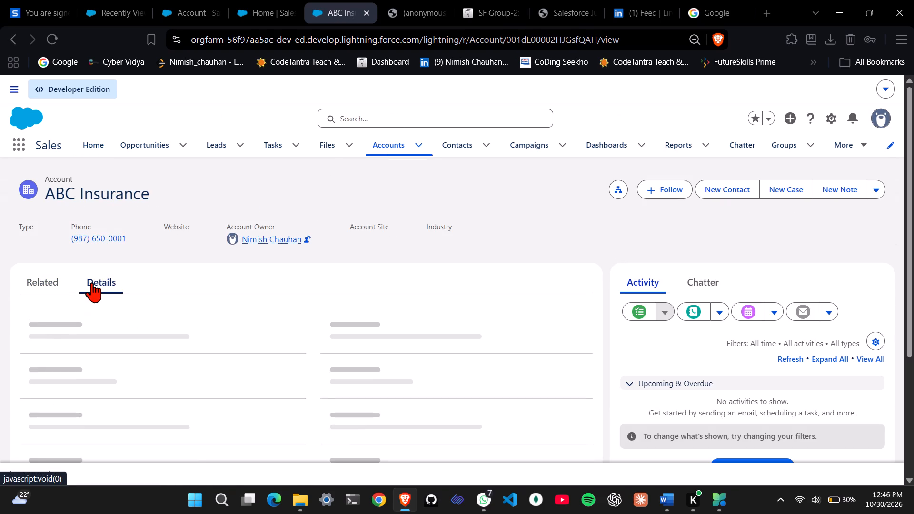
scroll(138, 337, down, 9)
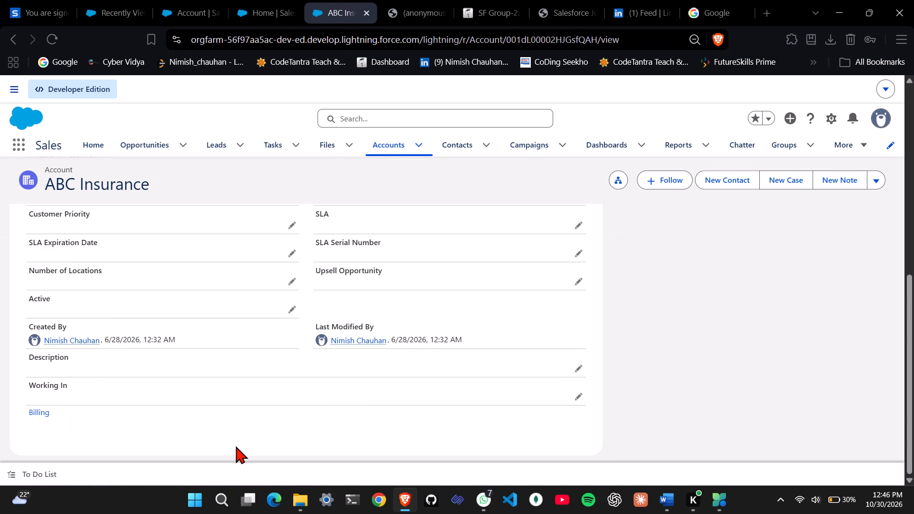
Empty the cache and hard reload the ABC Insurance record with the developer tools open.
right_click(236, 446)
click(263, 437)
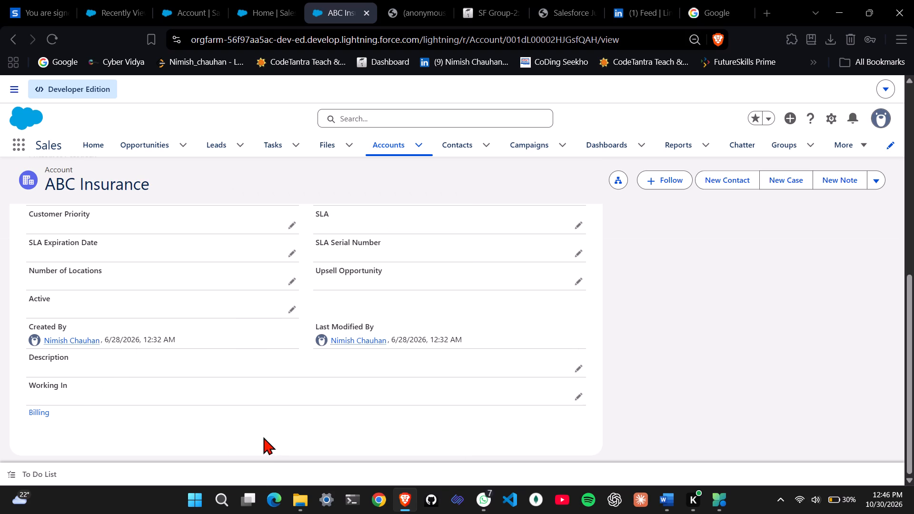
right_click(51, 34)
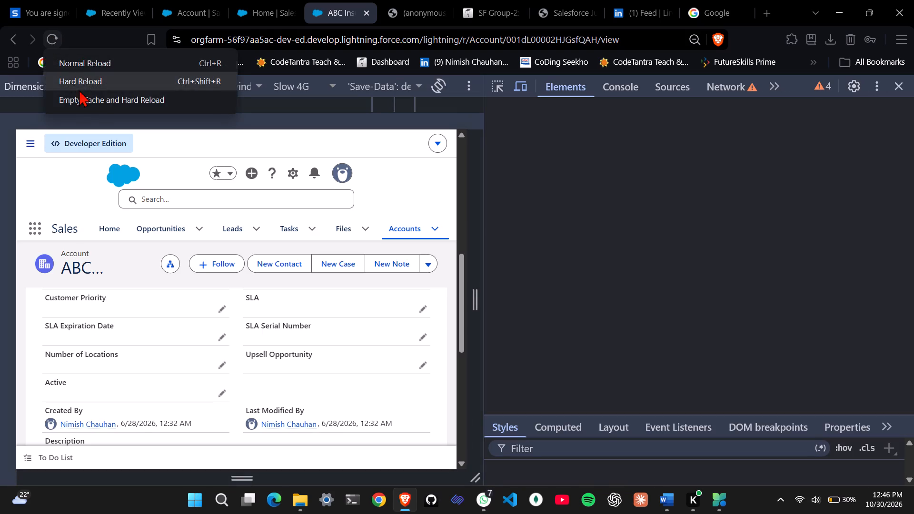
click(90, 99)
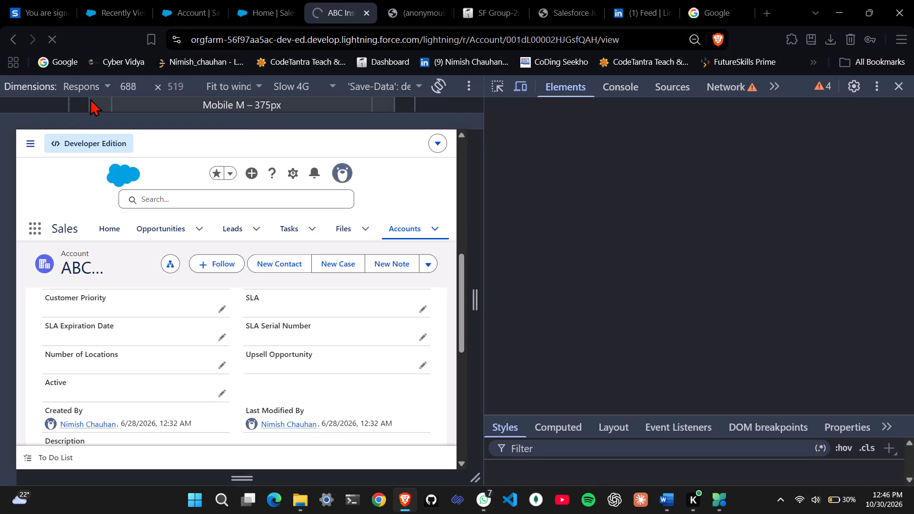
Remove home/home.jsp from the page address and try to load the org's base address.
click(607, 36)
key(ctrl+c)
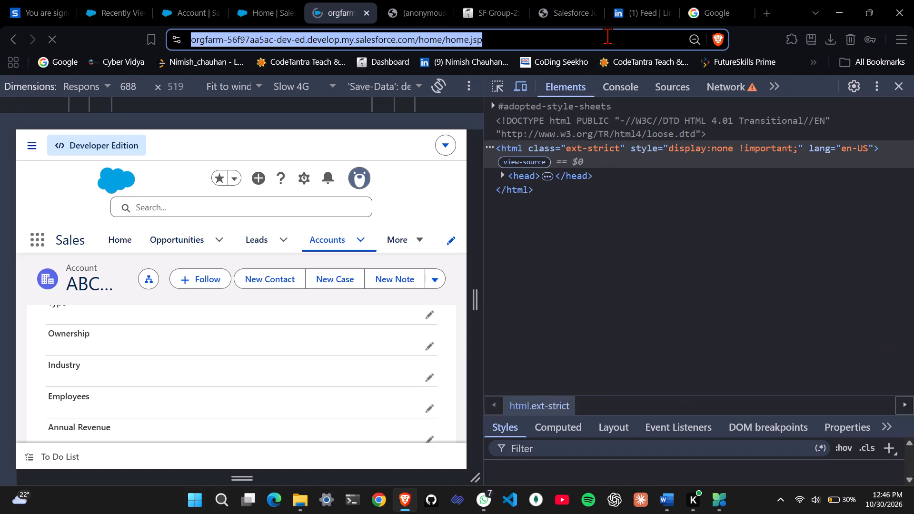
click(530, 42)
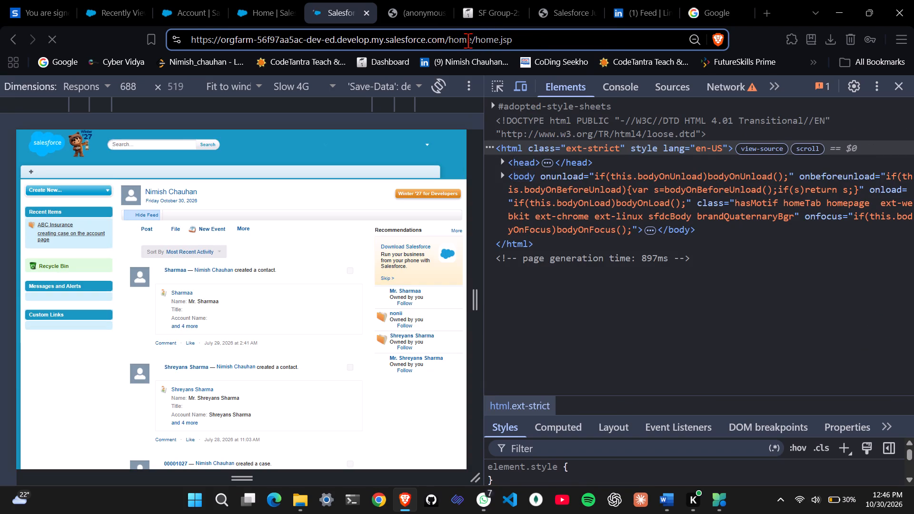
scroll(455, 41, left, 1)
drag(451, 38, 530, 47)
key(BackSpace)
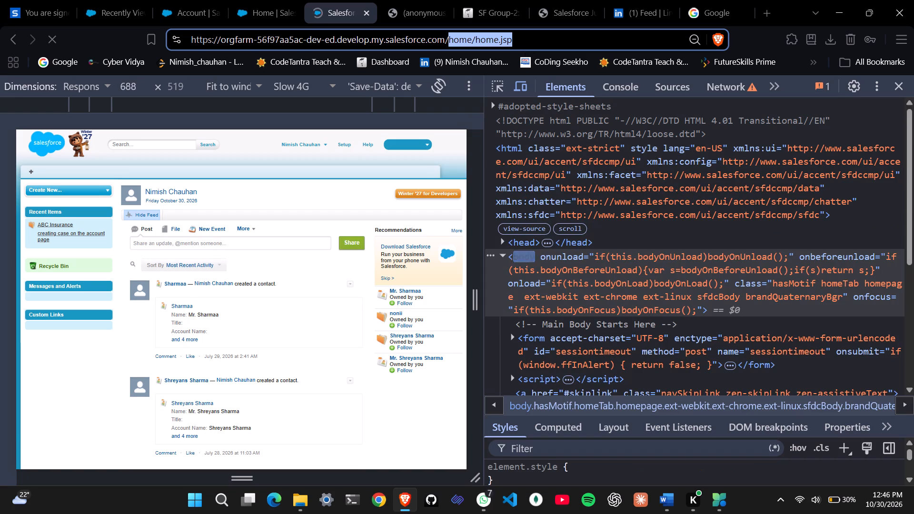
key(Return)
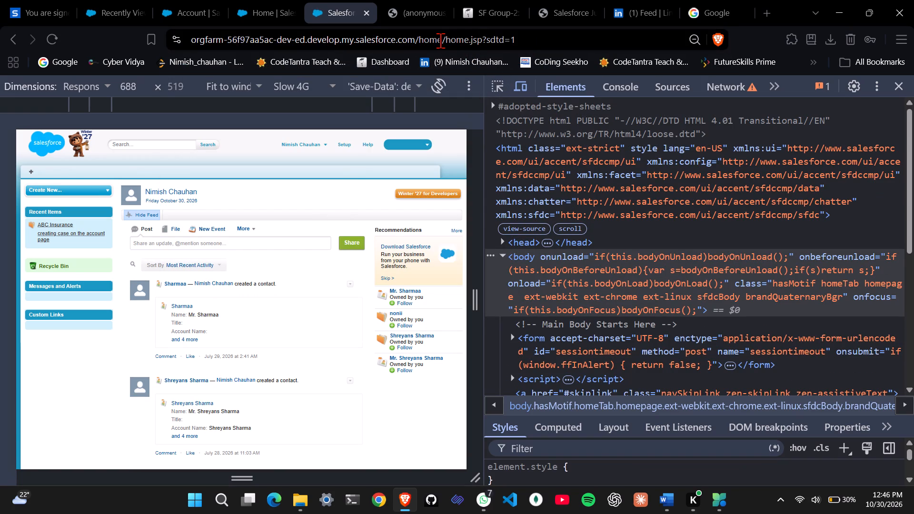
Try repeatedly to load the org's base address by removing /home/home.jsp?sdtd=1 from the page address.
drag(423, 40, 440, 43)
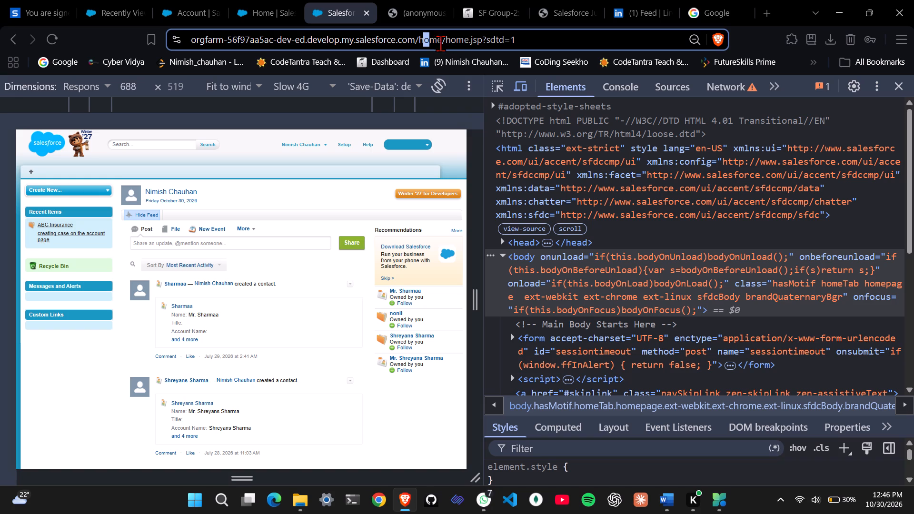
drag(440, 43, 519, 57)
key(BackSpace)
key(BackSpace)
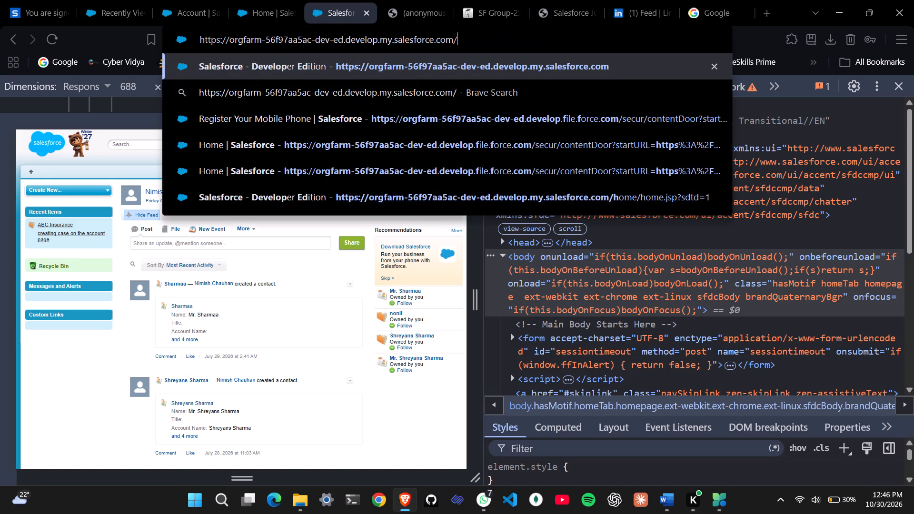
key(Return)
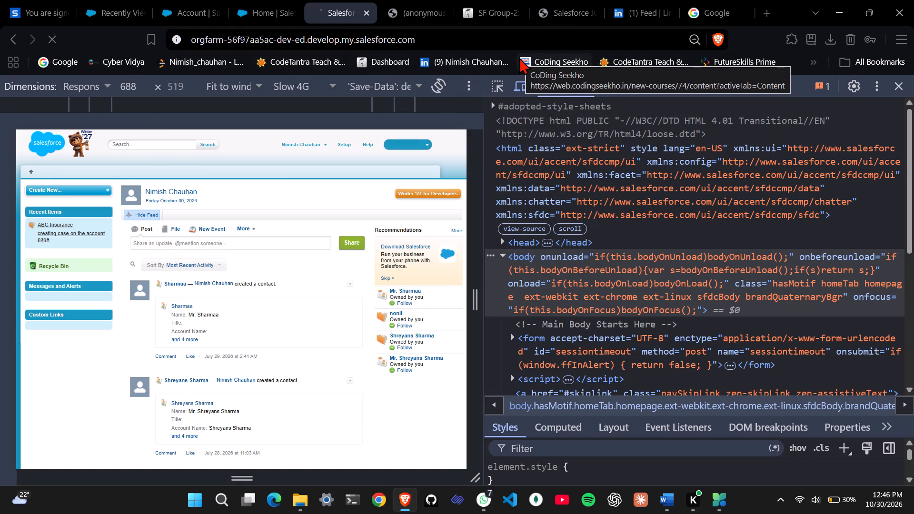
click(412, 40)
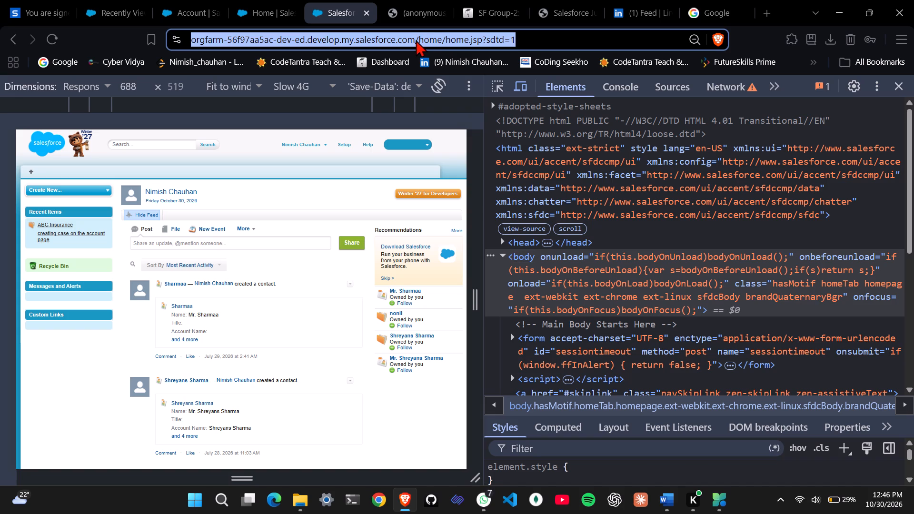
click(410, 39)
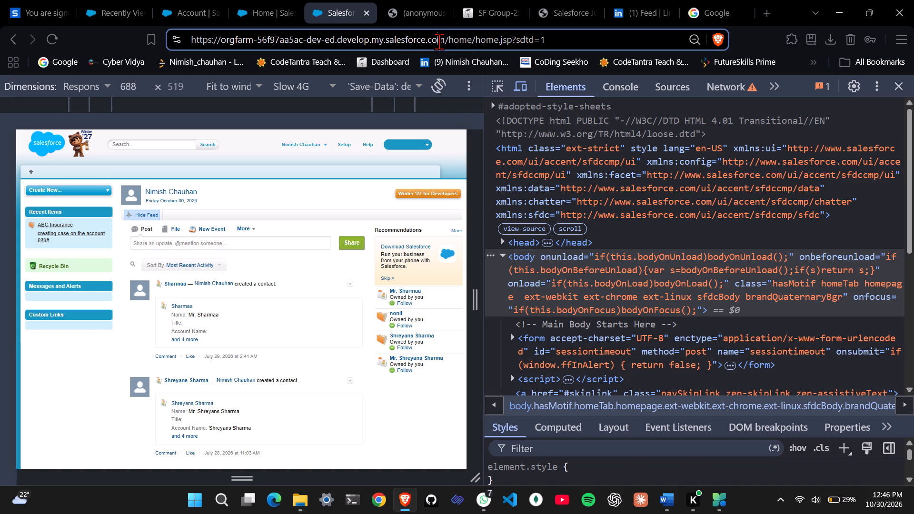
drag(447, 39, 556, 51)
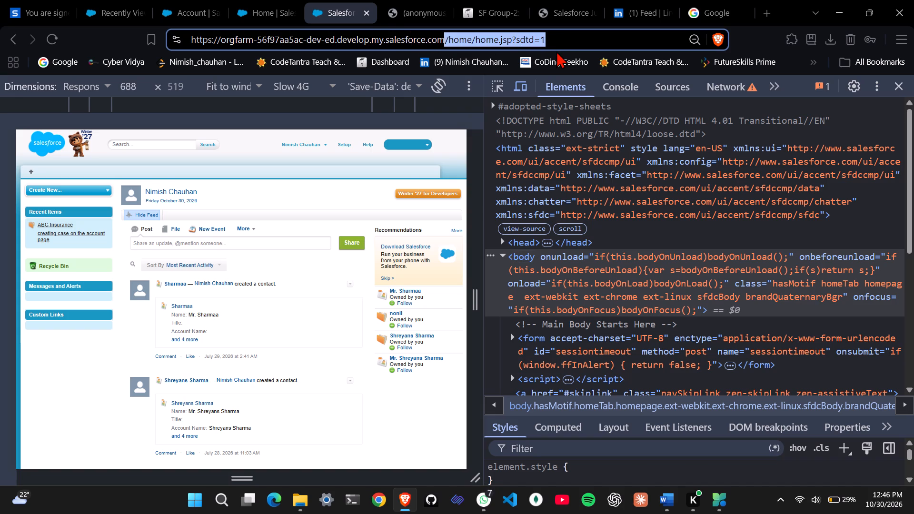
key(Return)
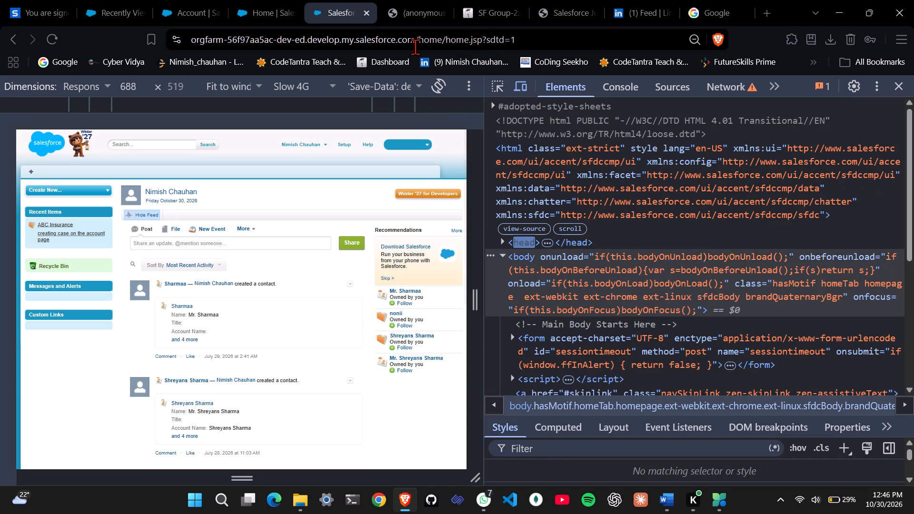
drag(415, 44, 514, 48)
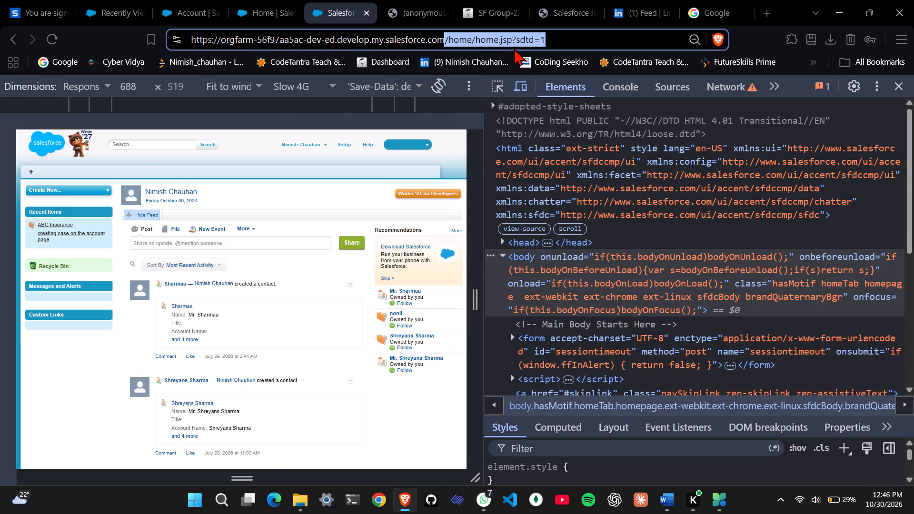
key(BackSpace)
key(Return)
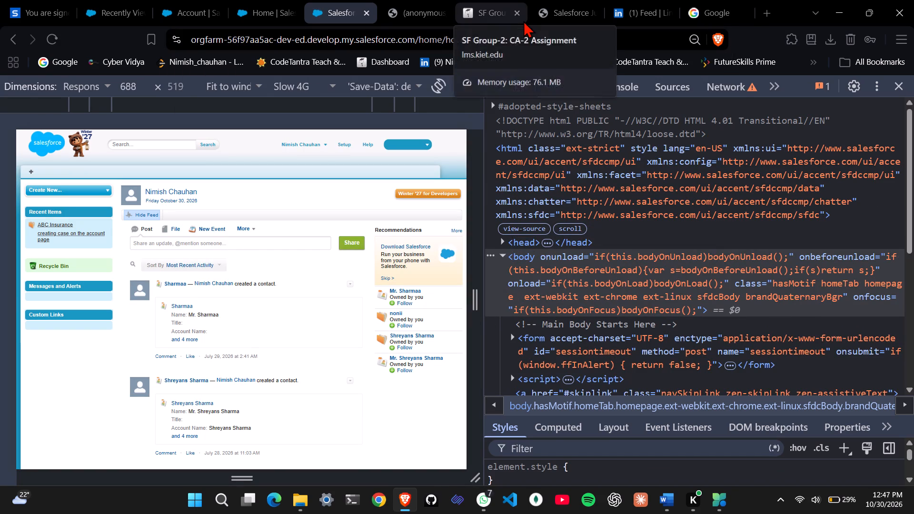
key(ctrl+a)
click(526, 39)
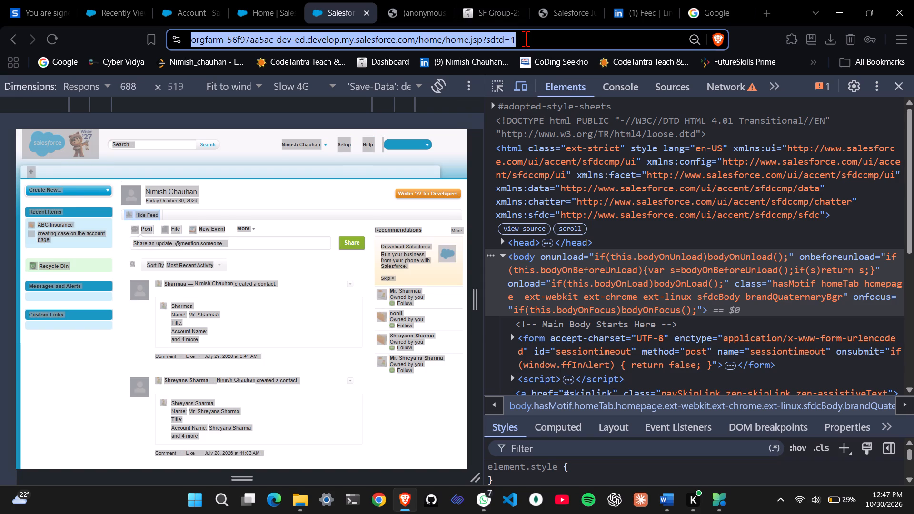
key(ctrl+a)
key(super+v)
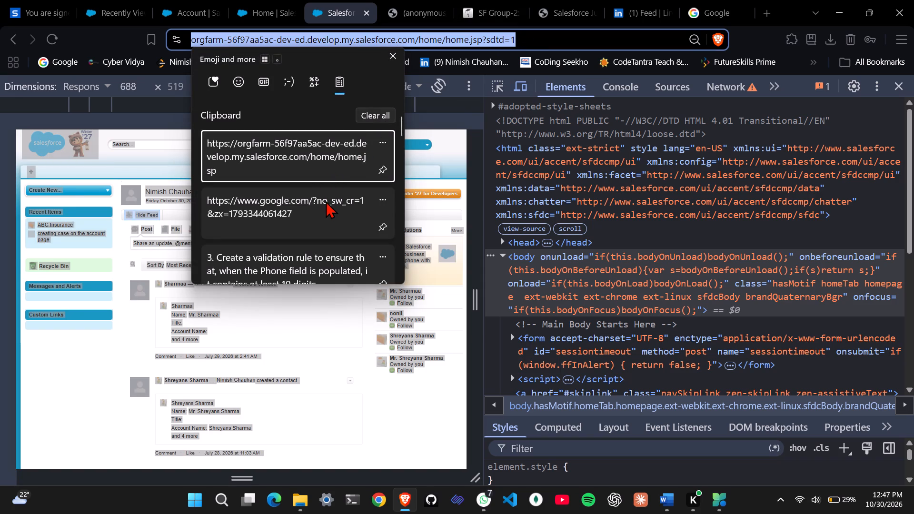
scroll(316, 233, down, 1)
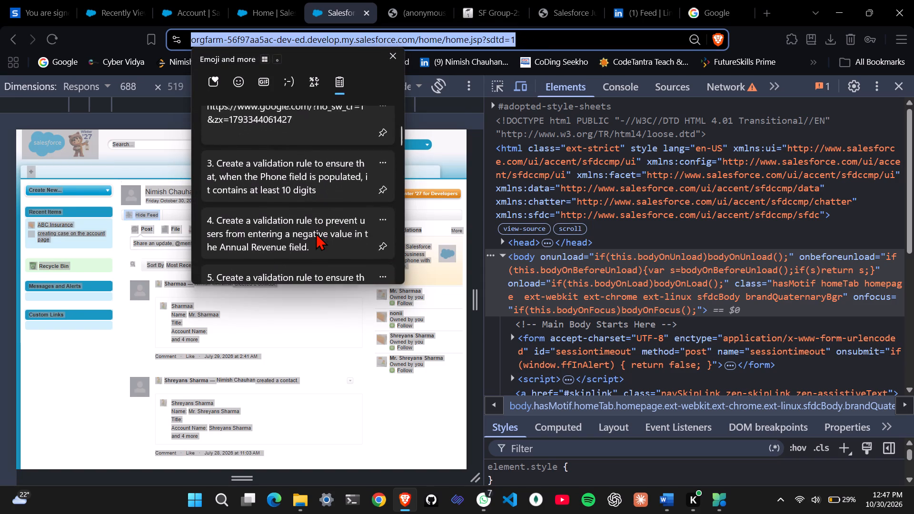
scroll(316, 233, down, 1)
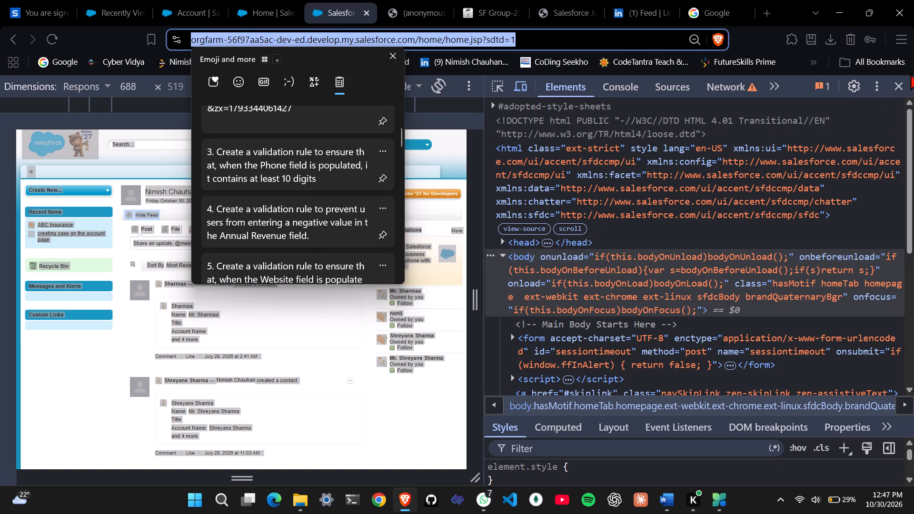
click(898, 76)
Close the developer tools on the Salesforce Classic home page.
click(894, 81)
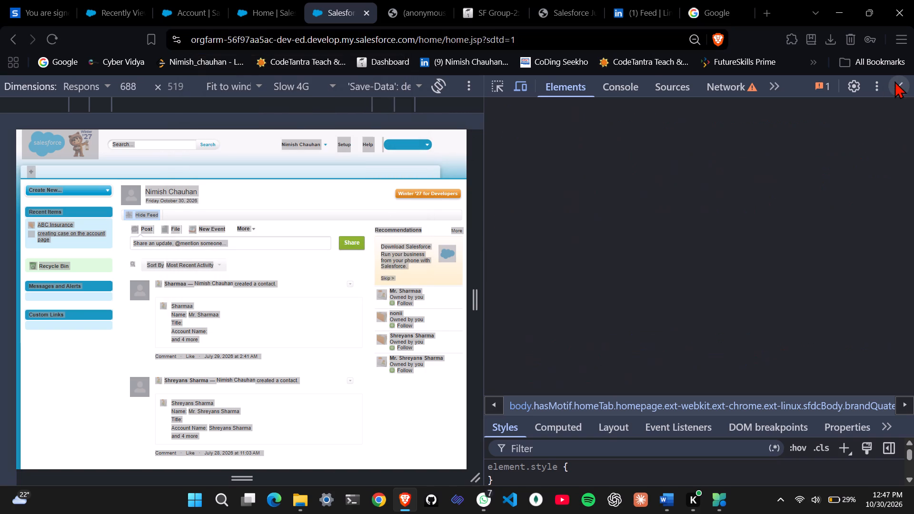
click(758, 128)
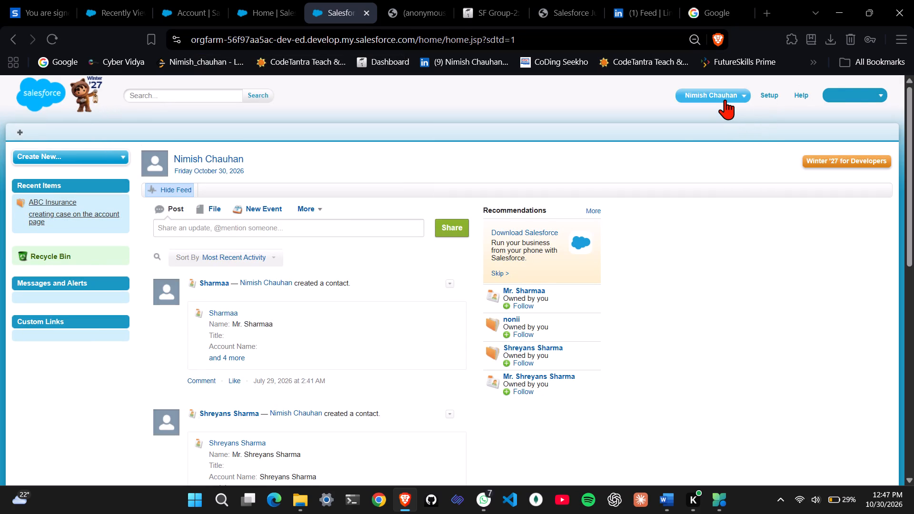
Open My Settings for the signed-in user from the Salesforce Classic home page.
click(725, 99)
click(843, 99)
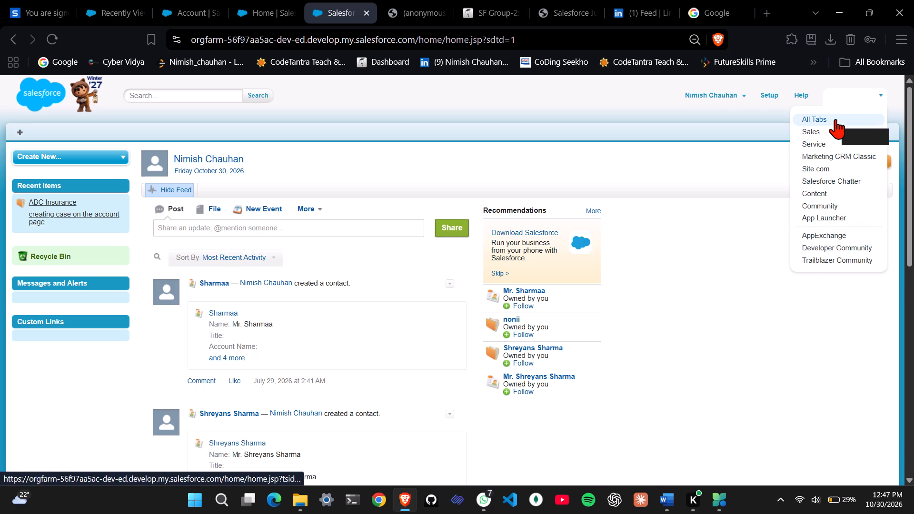
click(739, 95)
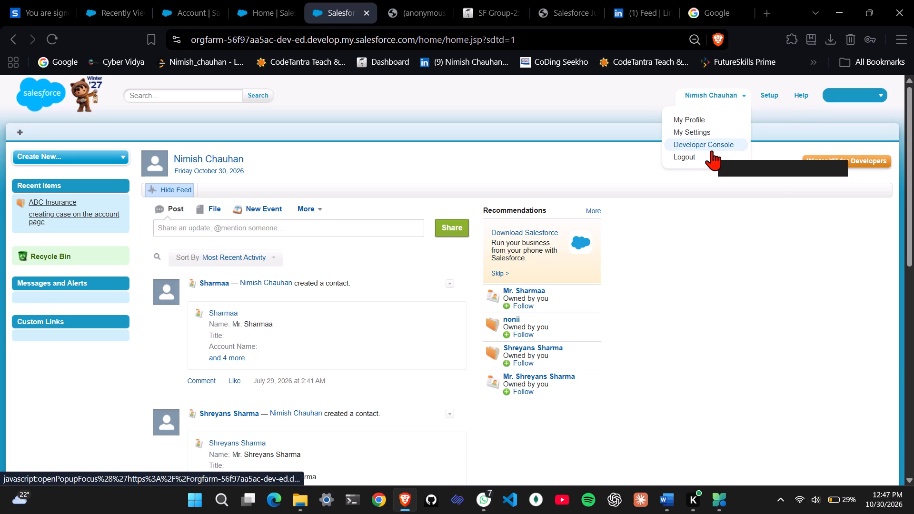
click(702, 135)
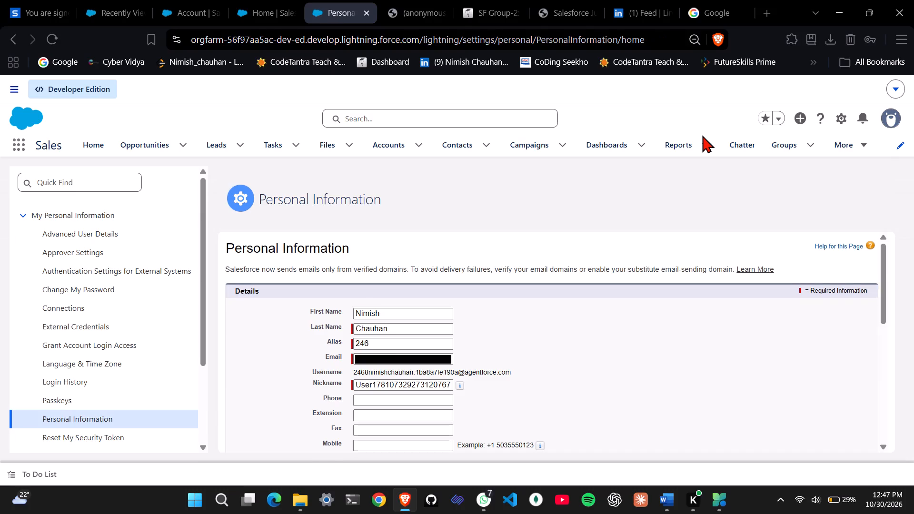
Open the ABC Insurance account from Accounts and test the Billing custom link at the bottom of its details.
click(387, 147)
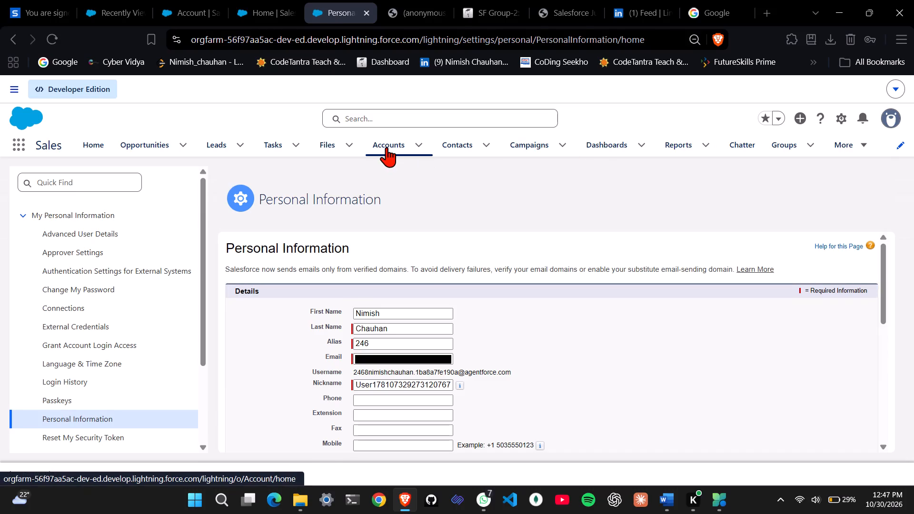
click(105, 268)
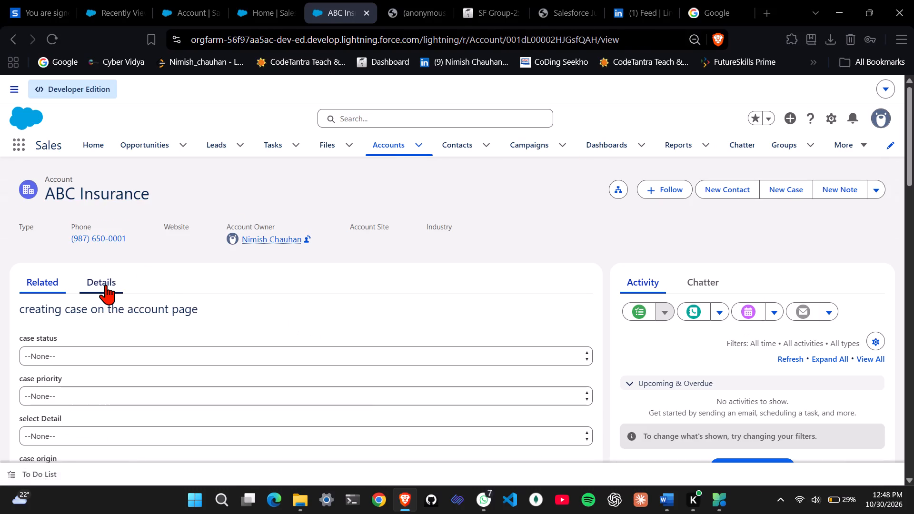
click(106, 285)
scroll(106, 285, down, 10)
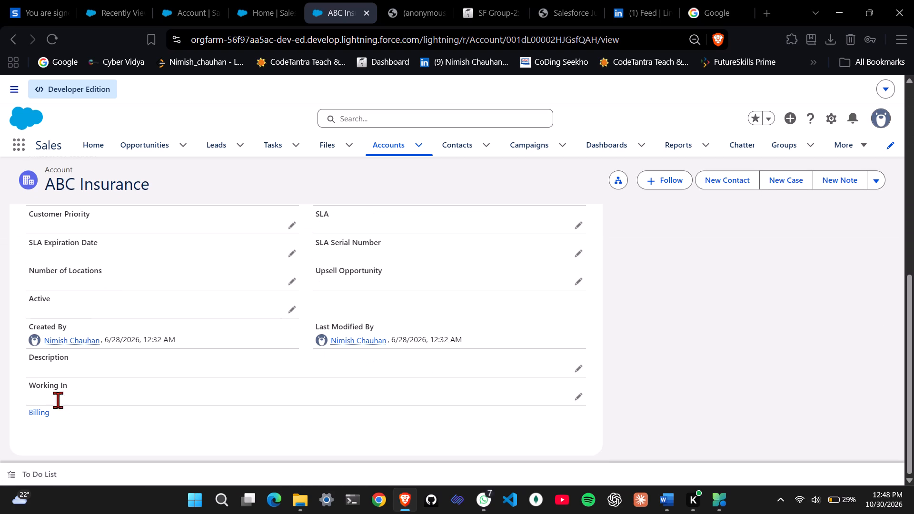
click(46, 415)
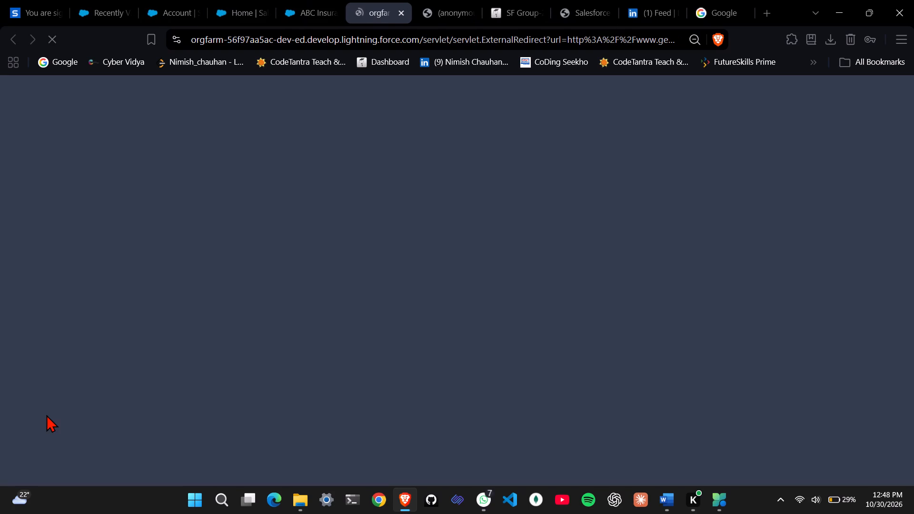
Return to the ABC Insurance record and empty the cache and hard reload it with the developer tools open.
click(301, 8)
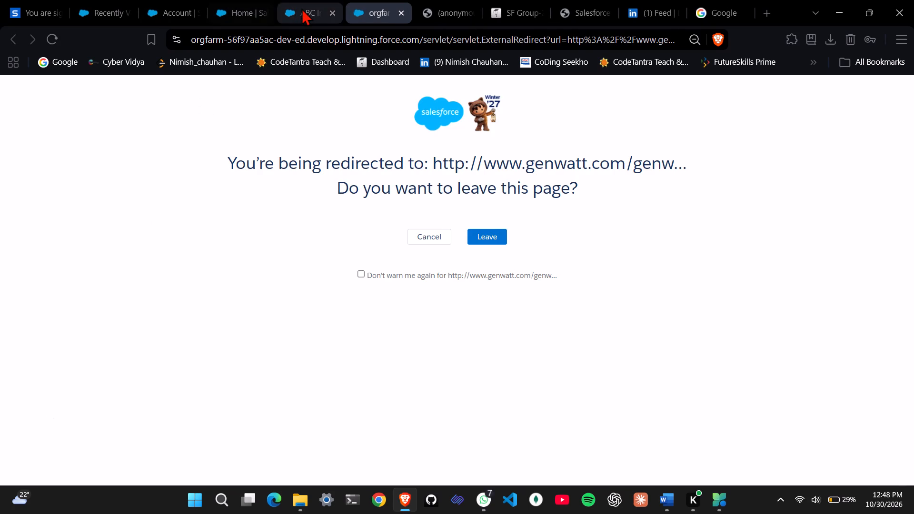
right_click(194, 384)
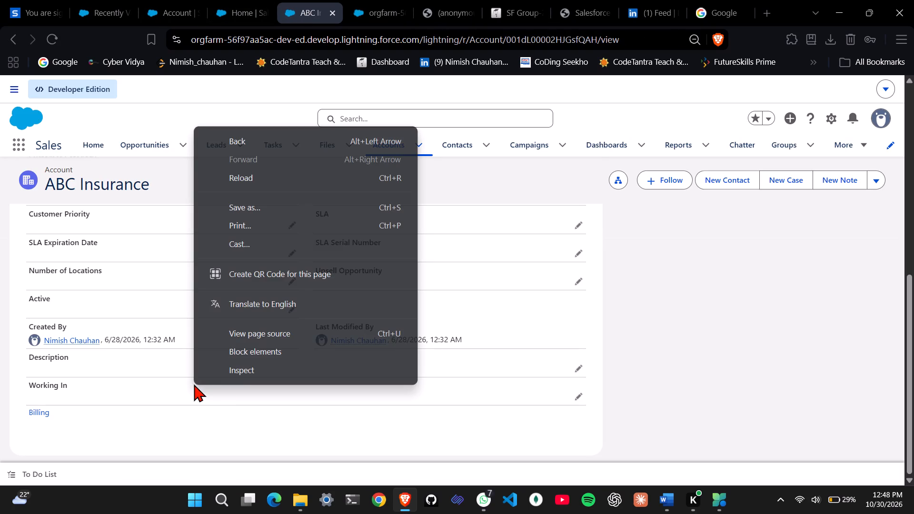
click(238, 379)
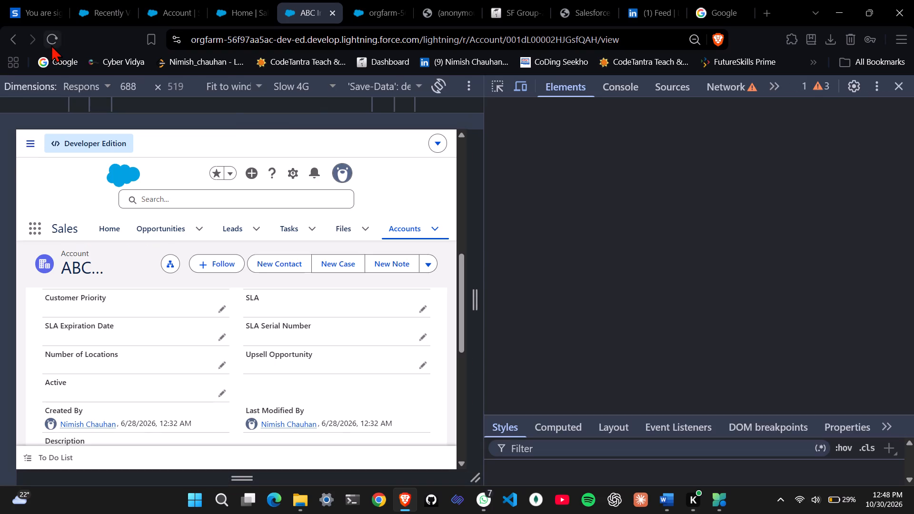
right_click(51, 45)
click(75, 94)
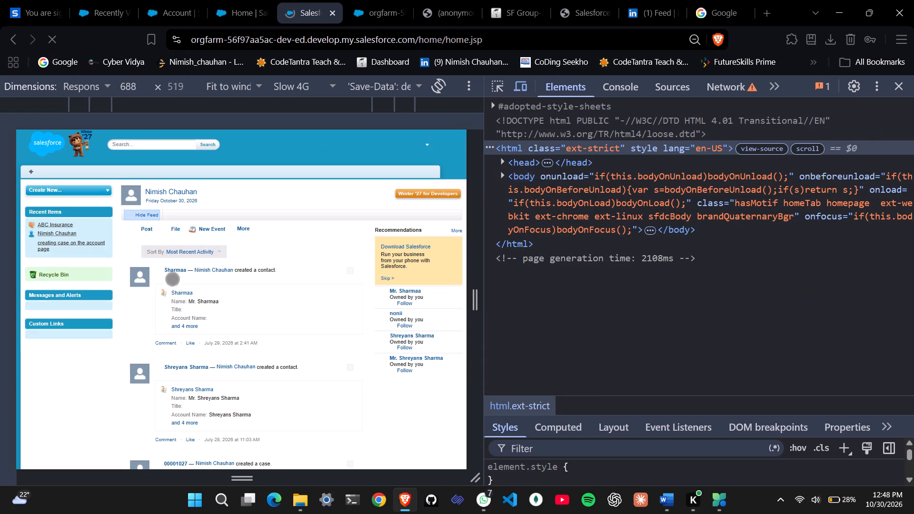
Look over the Salesforce Classic home page, from the feed down to the calendar and task sections.
scroll(176, 286, right, 12)
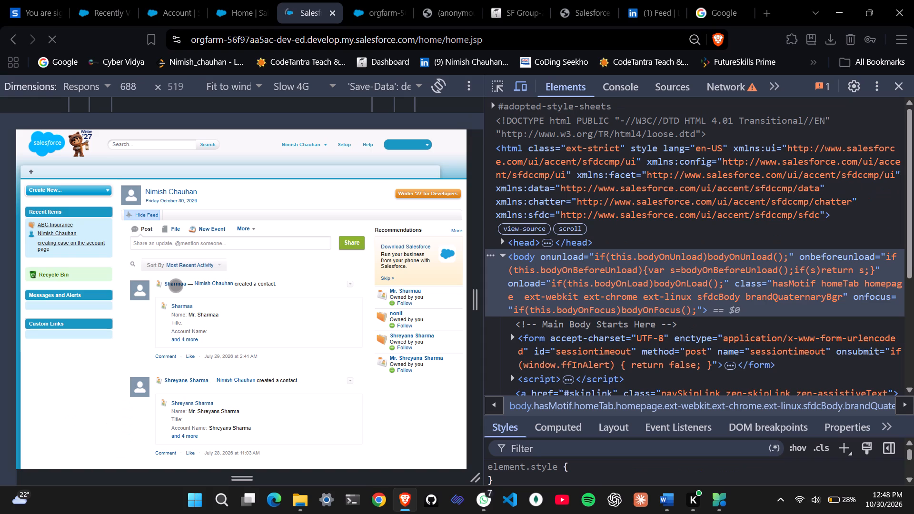
scroll(176, 286, right, 20)
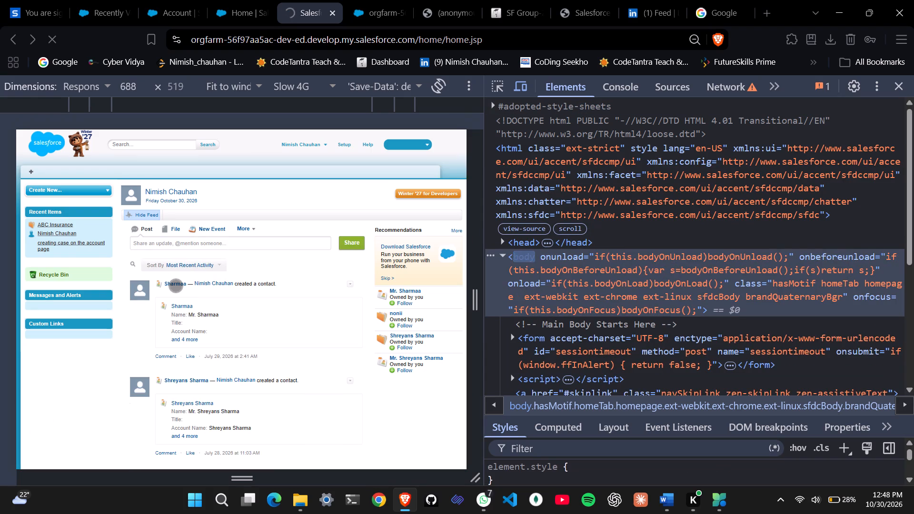
scroll(176, 286, right, 9)
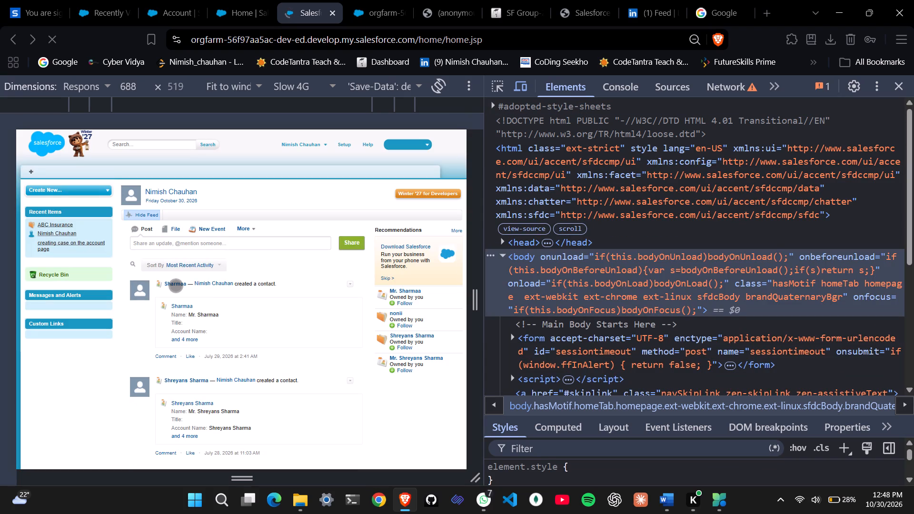
scroll(261, 309, right, 10)
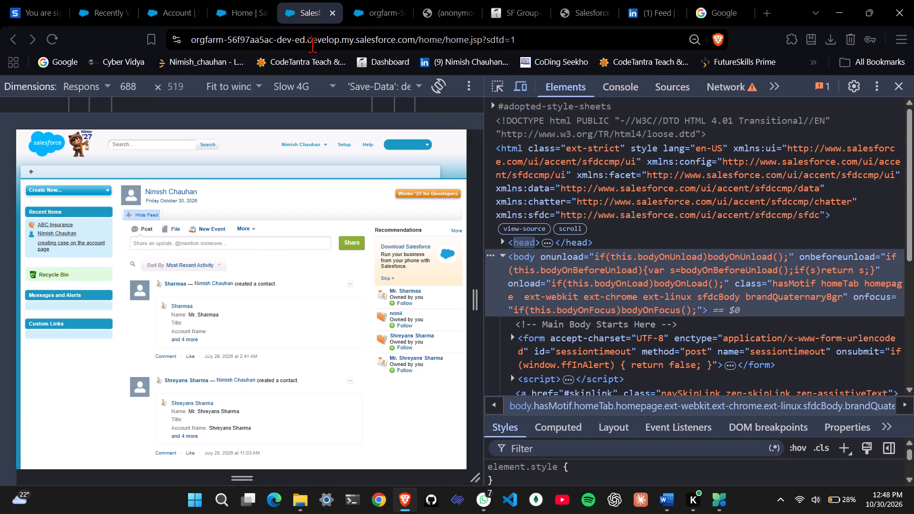
click(251, 215)
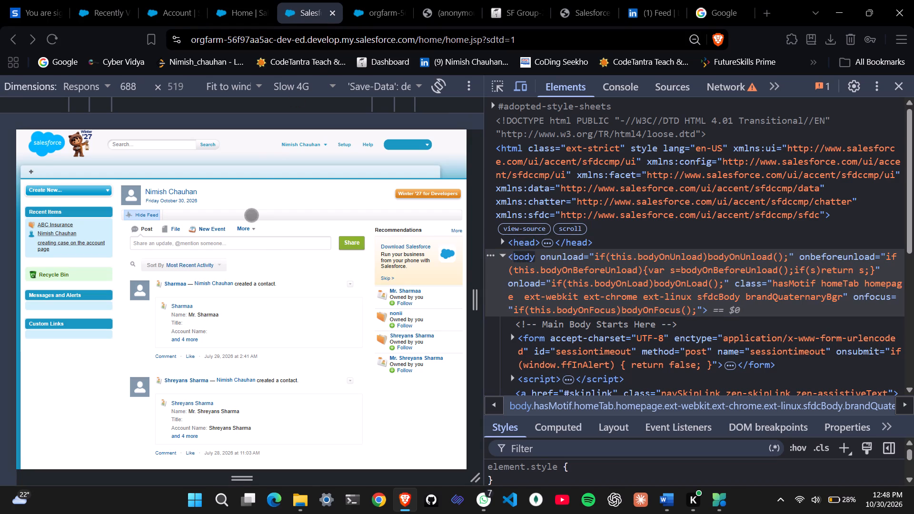
scroll(268, 340, down, 4)
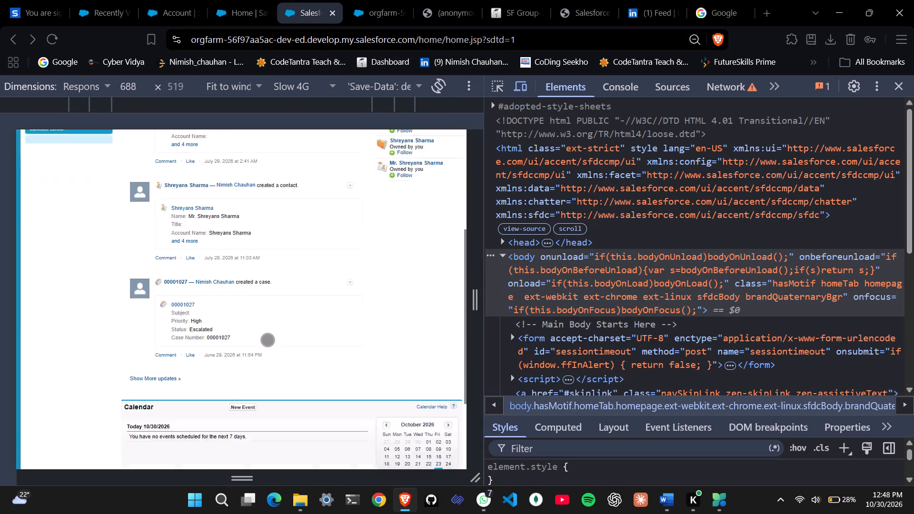
scroll(268, 340, down, 1)
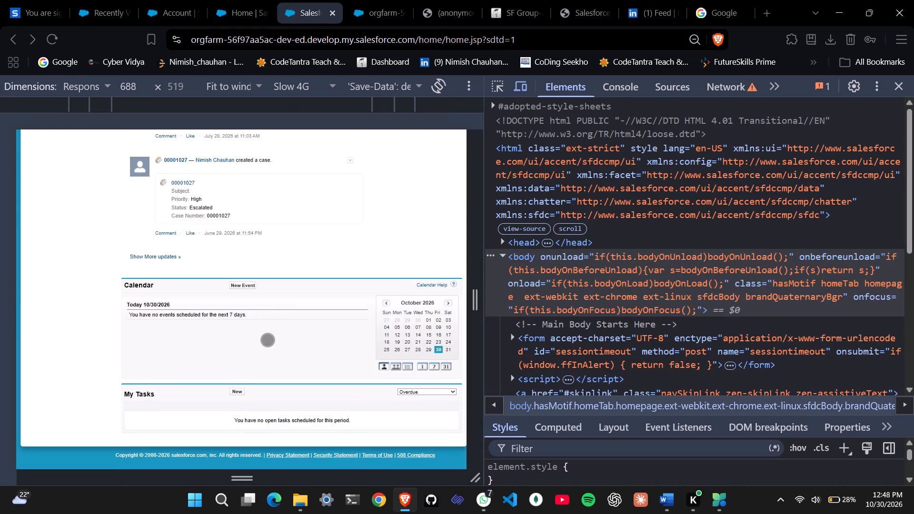
scroll(268, 340, up, 5)
scroll(268, 340, right, 7)
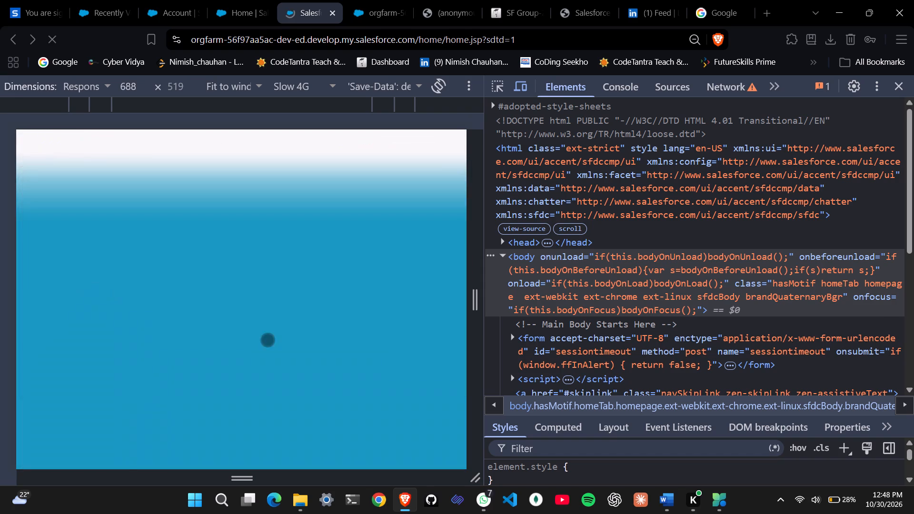
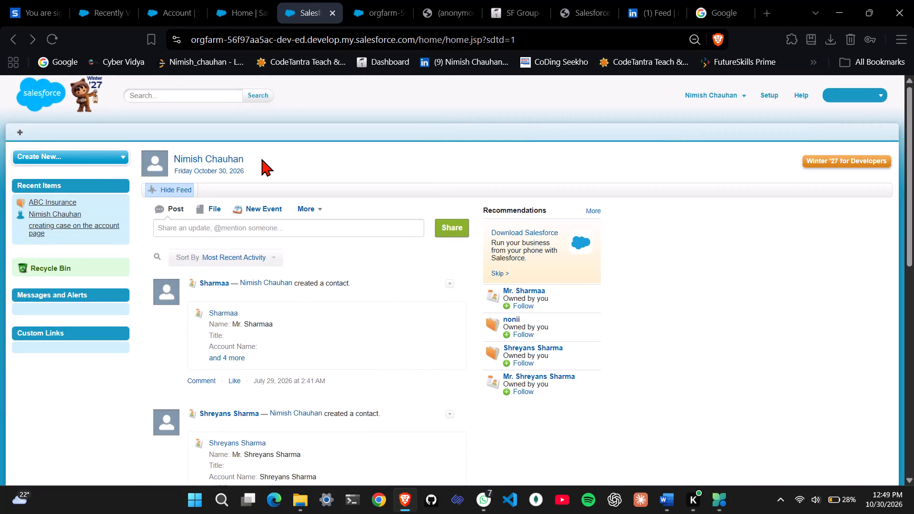
Empty the cache and hard reload the Salesforce Classic home page using the developer tools, and close the tools.
right_click(53, 36)
right_click(56, 37)
right_click(326, 161)
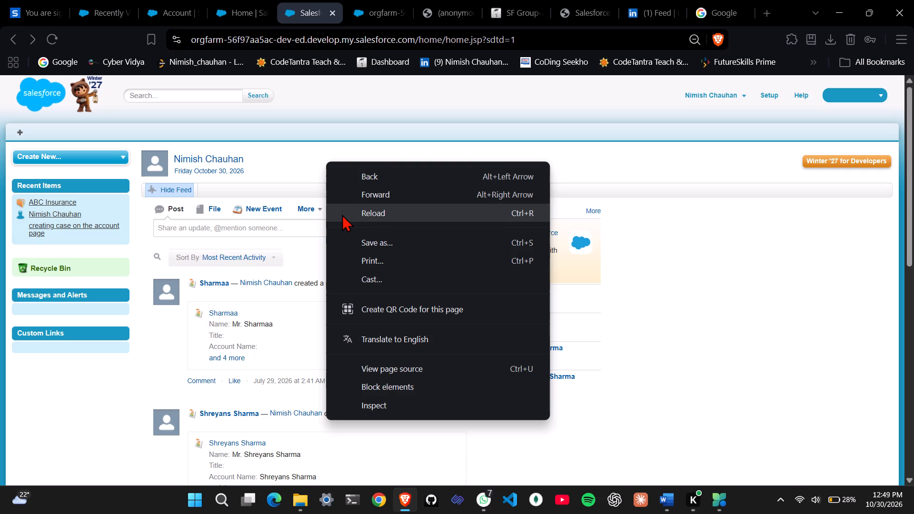
click(393, 400)
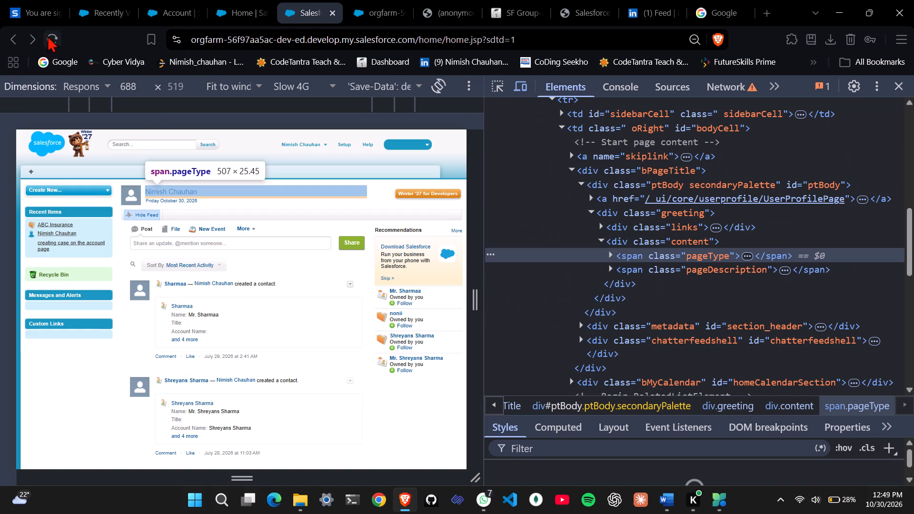
right_click(51, 40)
click(88, 99)
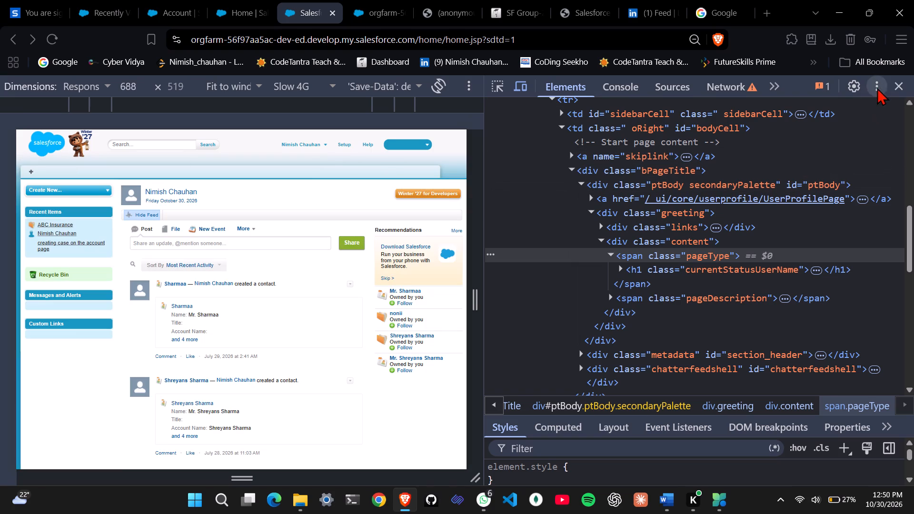
click(896, 89)
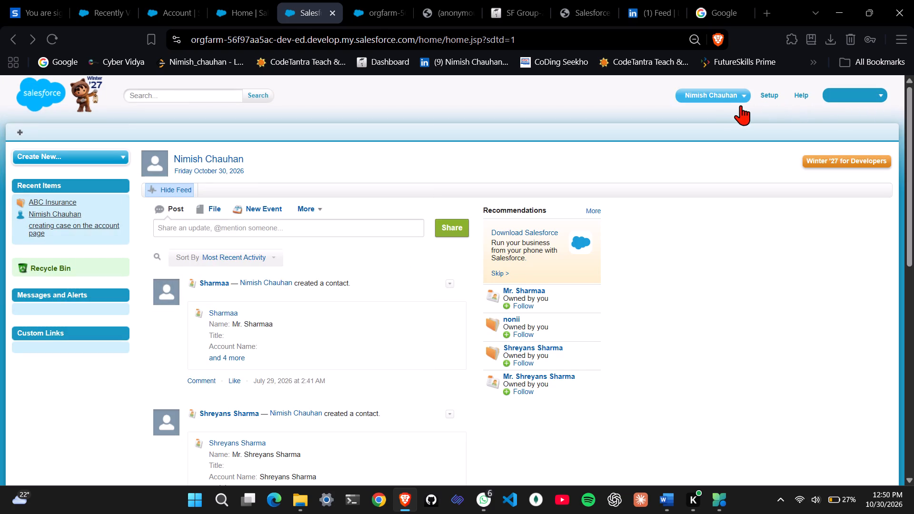
Log the signed-in user out of Salesforce from the Classic home page.
click(729, 99)
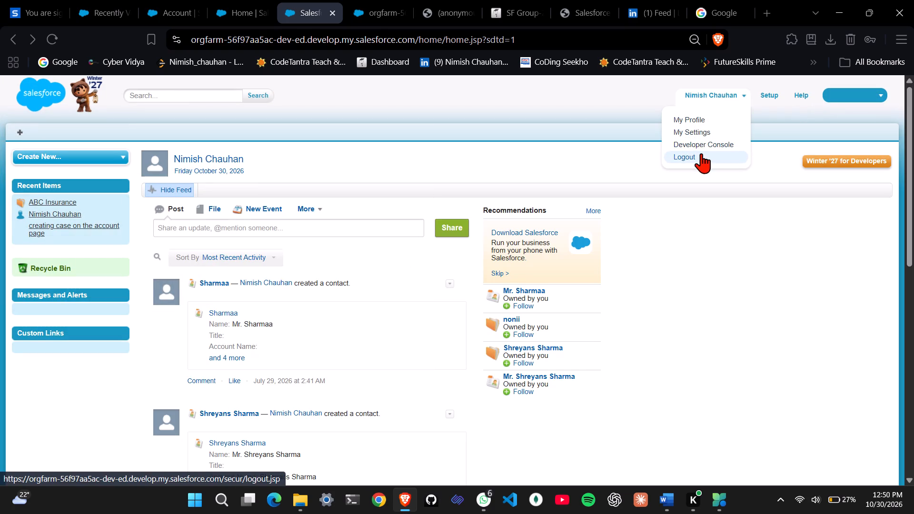
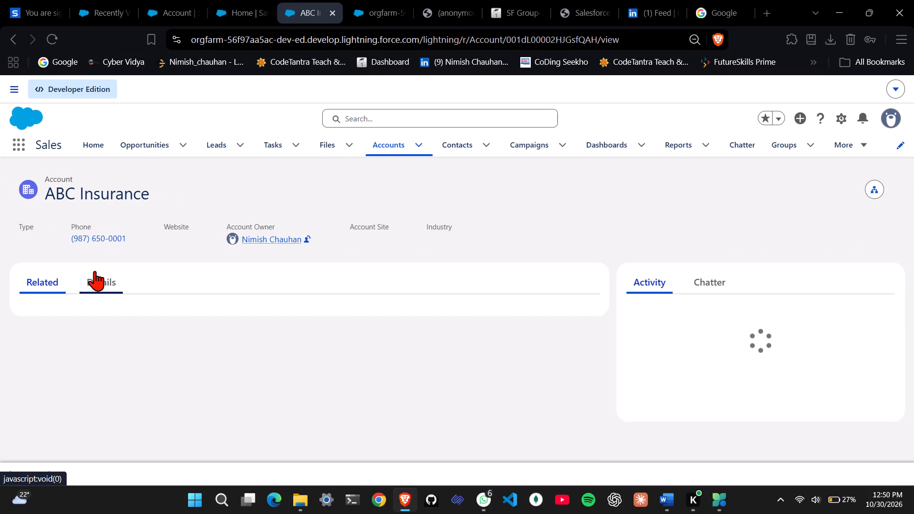
Check the custom link at the end of the ABC Insurance account's details.
click(104, 282)
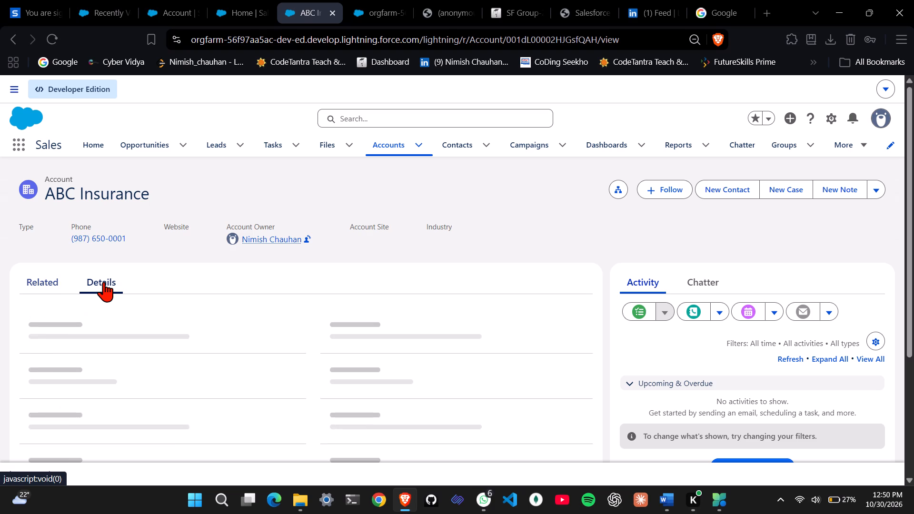
scroll(144, 352, down, 6)
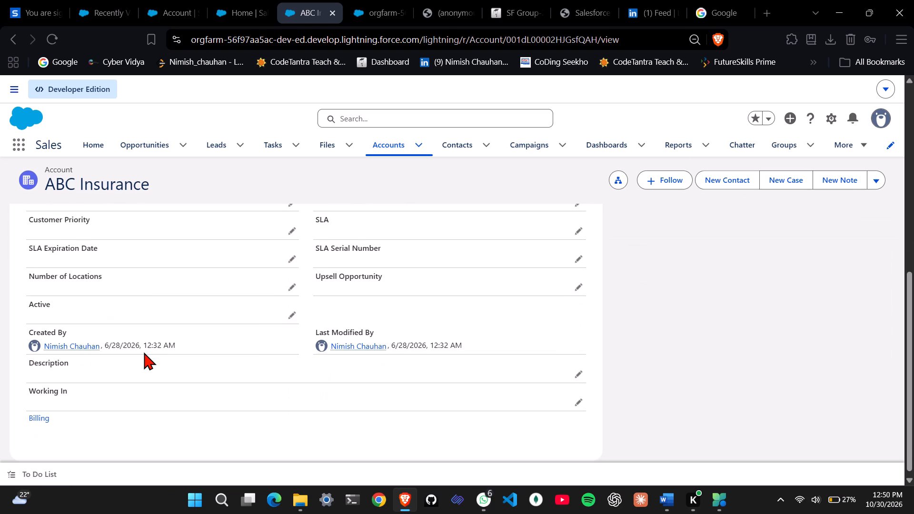
scroll(144, 352, up, 1)
scroll(146, 239, up, 5)
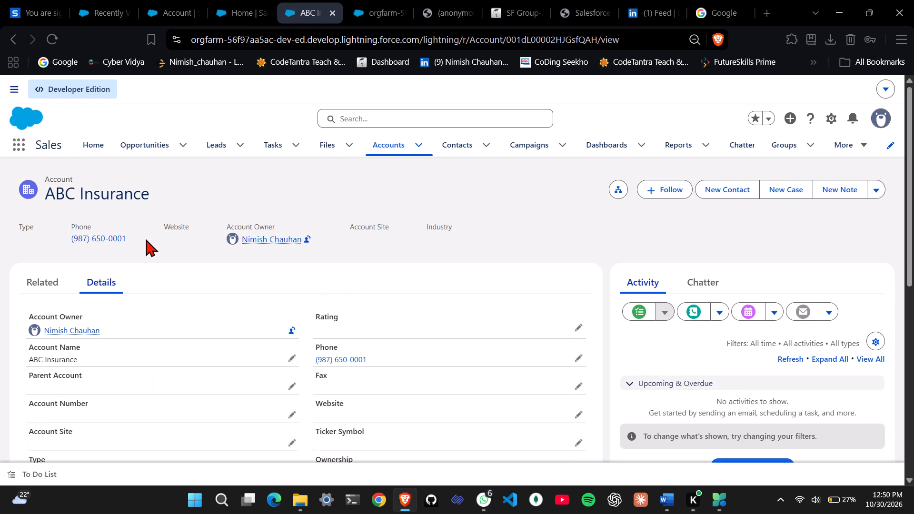
Empty the cache and hard reload the ABC Insurance account page using the developer tools.
right_click(164, 257)
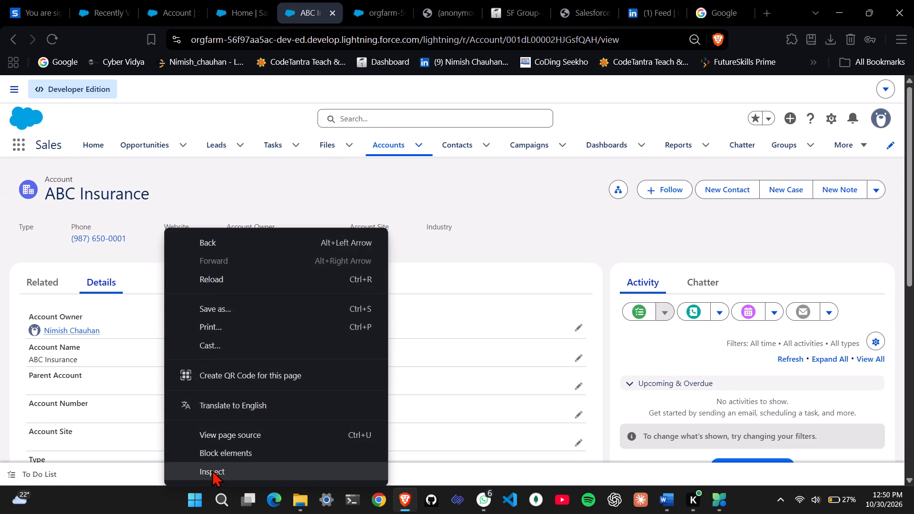
click(212, 470)
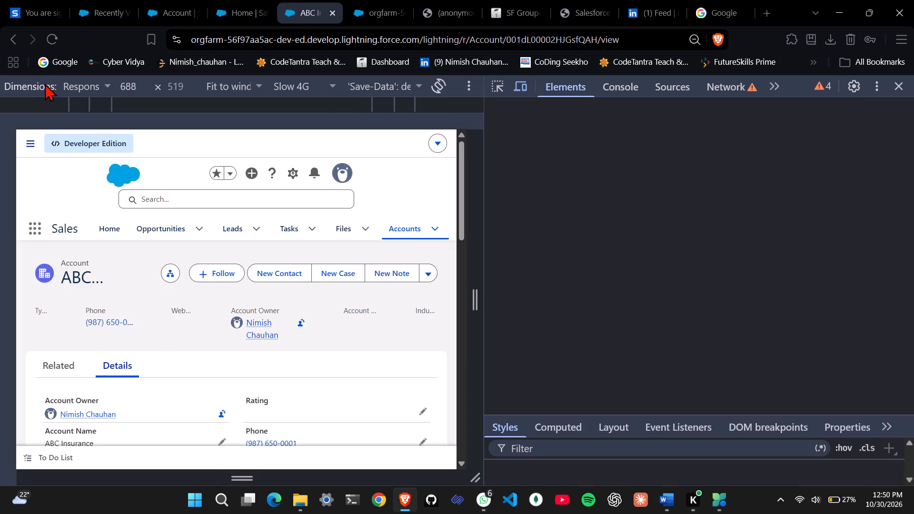
right_click(50, 40)
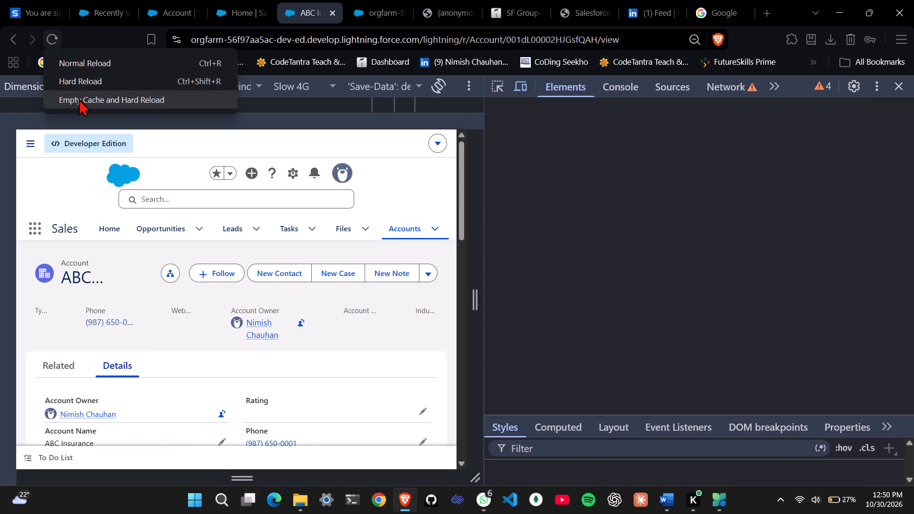
click(79, 99)
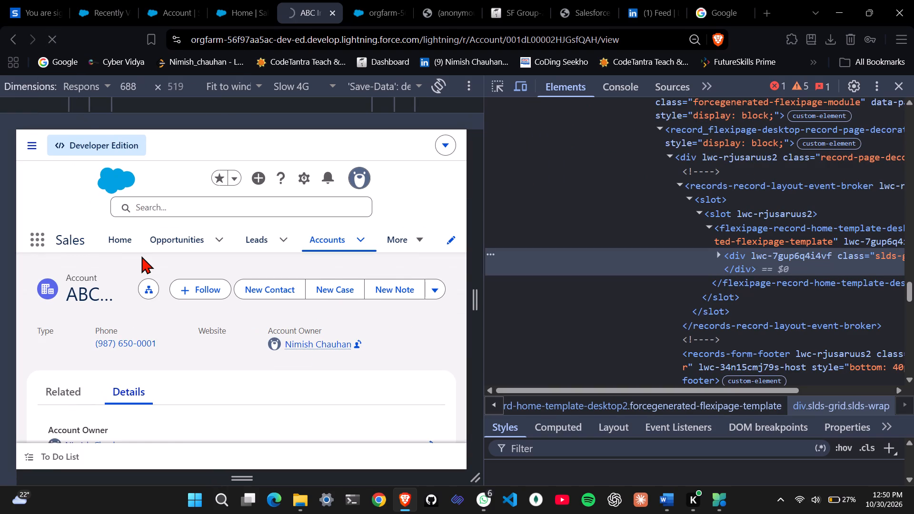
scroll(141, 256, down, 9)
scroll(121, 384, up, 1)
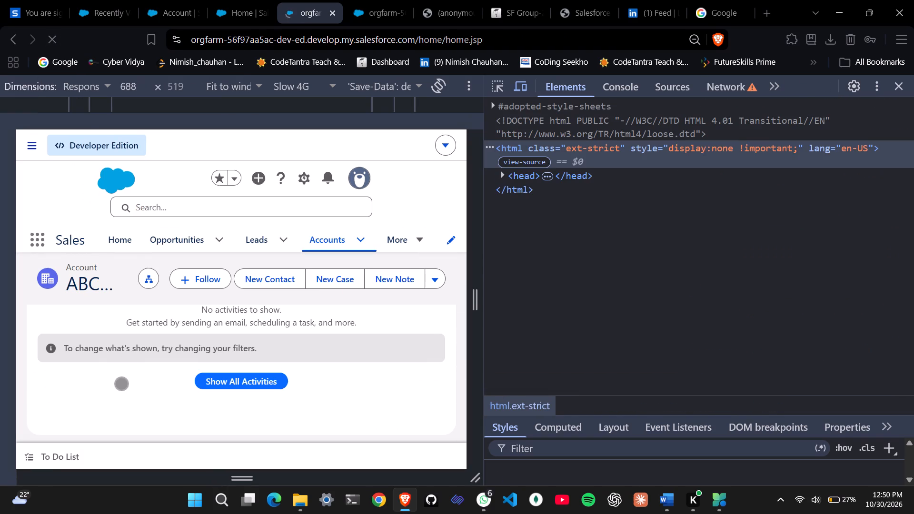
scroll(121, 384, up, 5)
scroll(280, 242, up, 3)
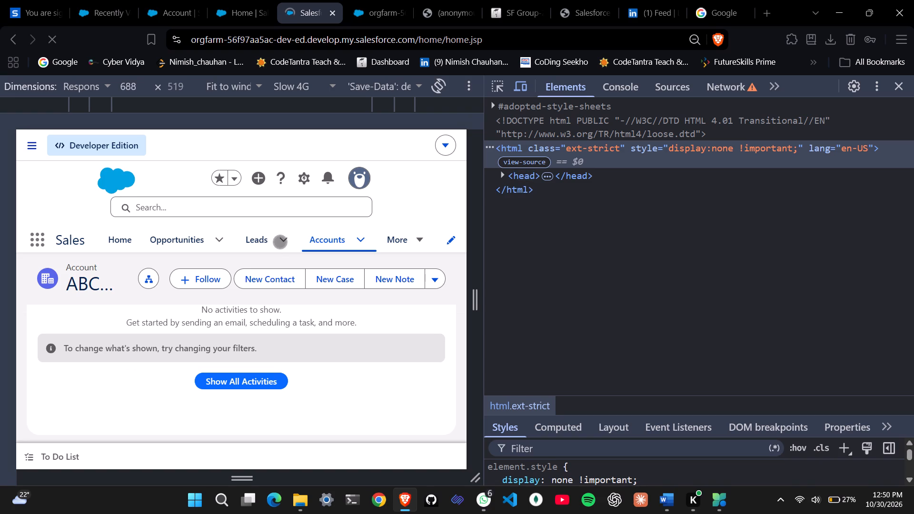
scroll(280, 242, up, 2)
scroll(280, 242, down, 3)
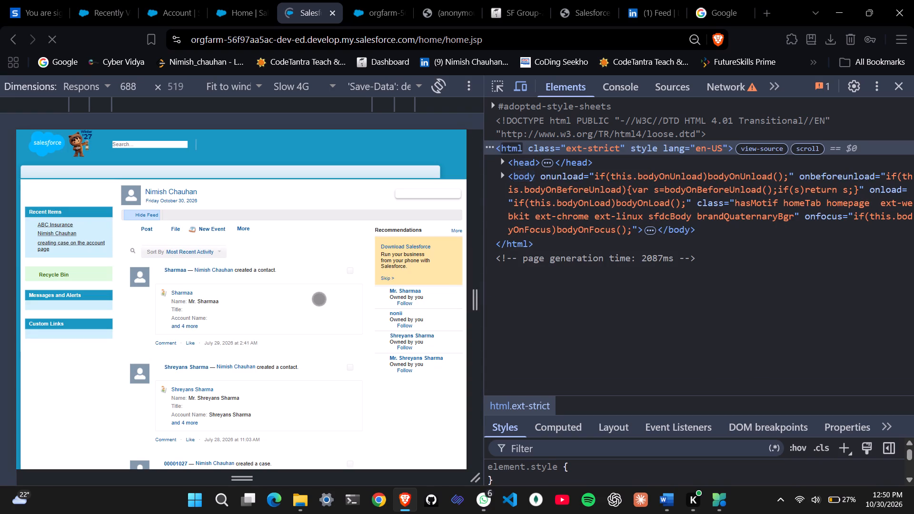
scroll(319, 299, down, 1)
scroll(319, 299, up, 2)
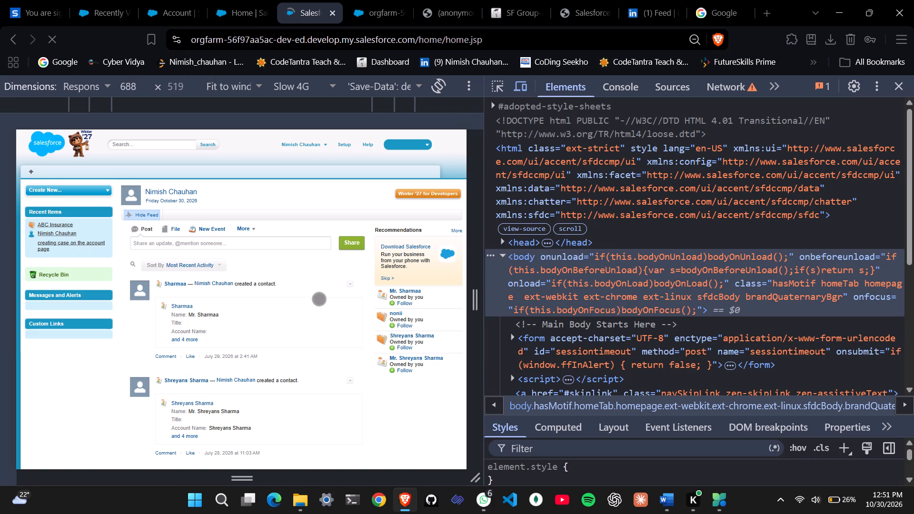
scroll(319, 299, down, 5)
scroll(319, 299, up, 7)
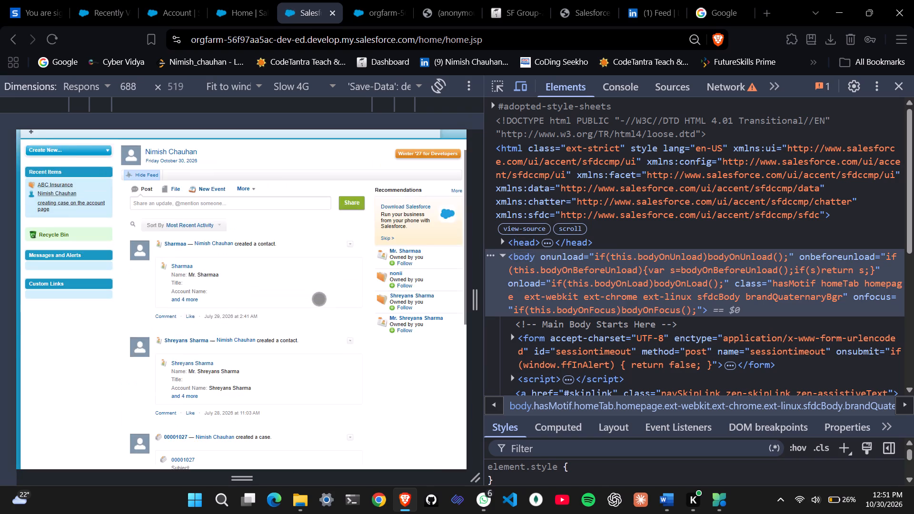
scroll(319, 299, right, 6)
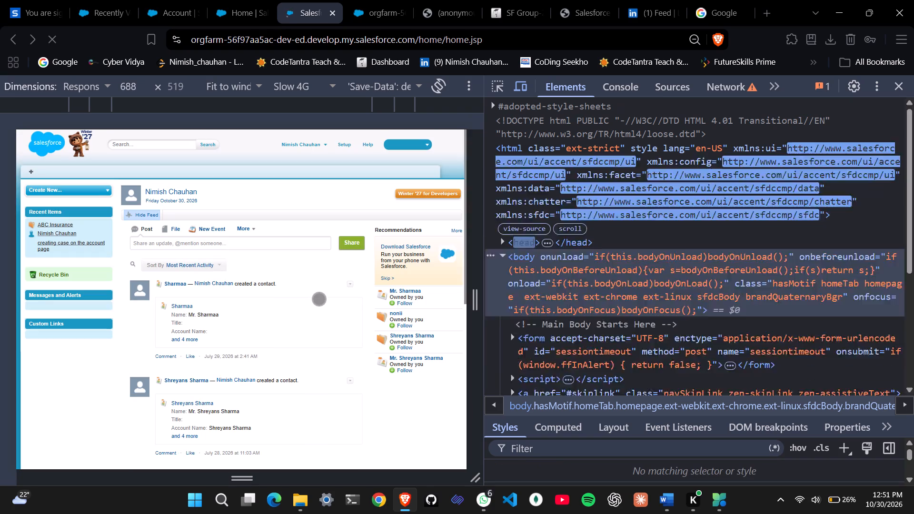
Go back from the Salesforce Classic home page, and close that page's tab and the adjacent orgfarm tab.
triple_click(14, 40)
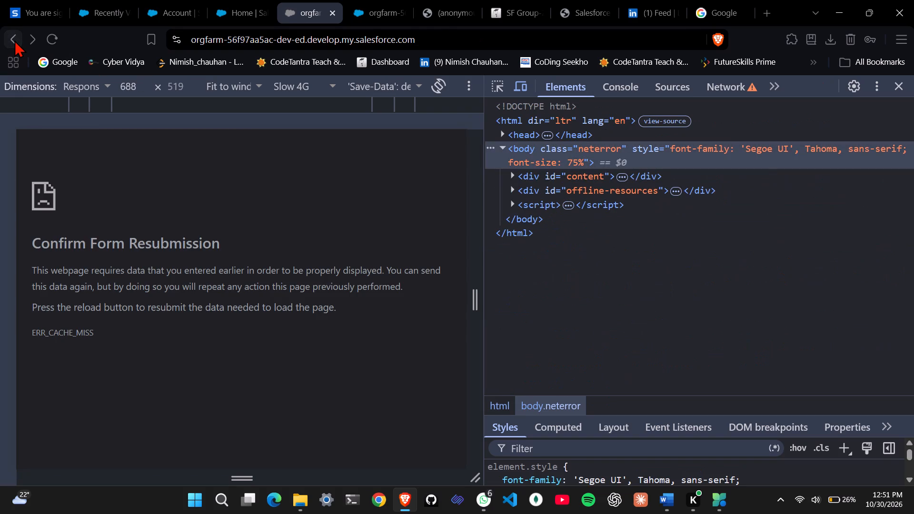
click(14, 40)
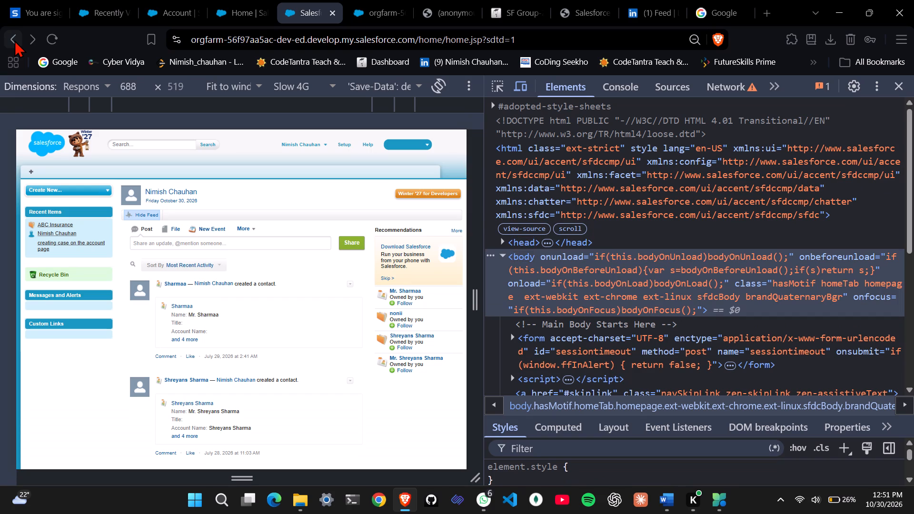
click(331, 16)
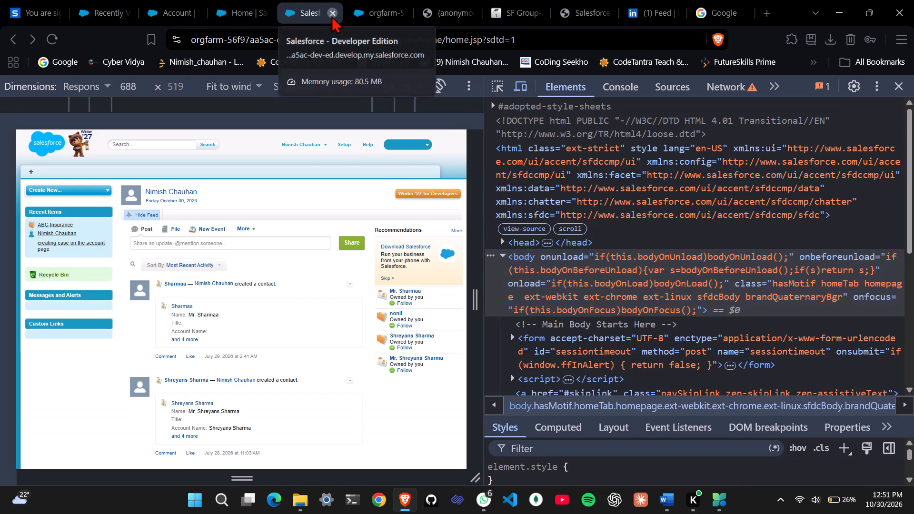
click(331, 16)
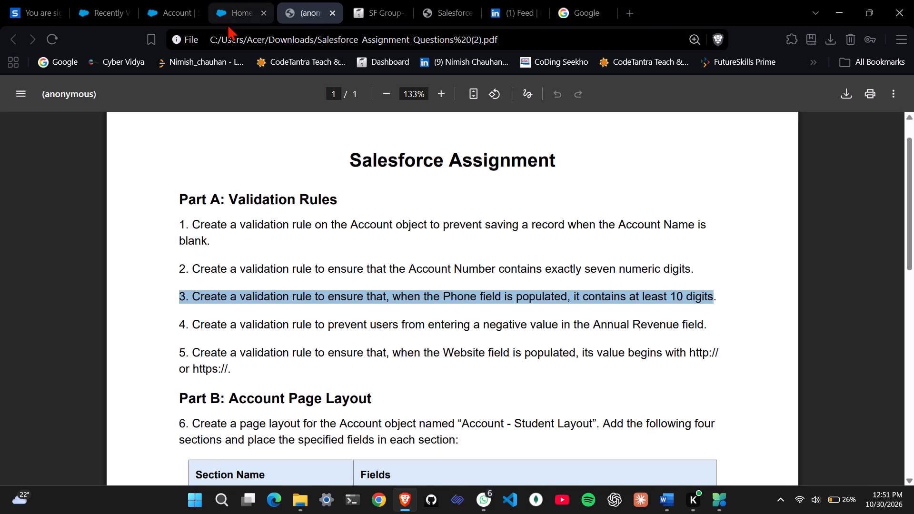
Open the ABC Insurance account from the Sales app's Accounts list and examine the end of its details.
click(227, 24)
click(89, 297)
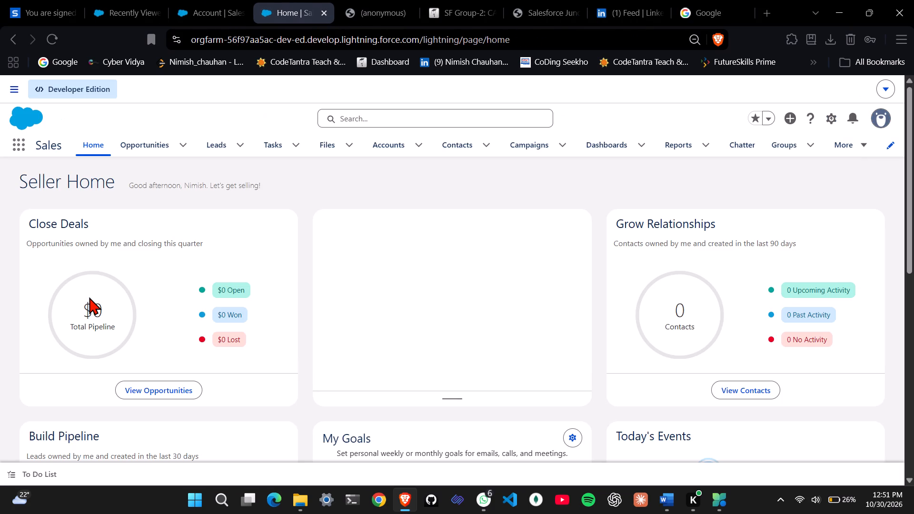
double_click(392, 149)
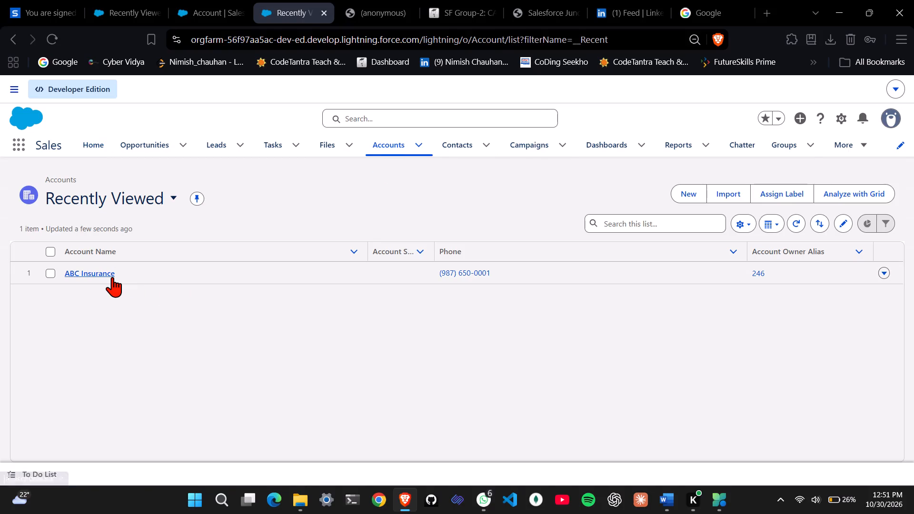
click(111, 277)
click(113, 280)
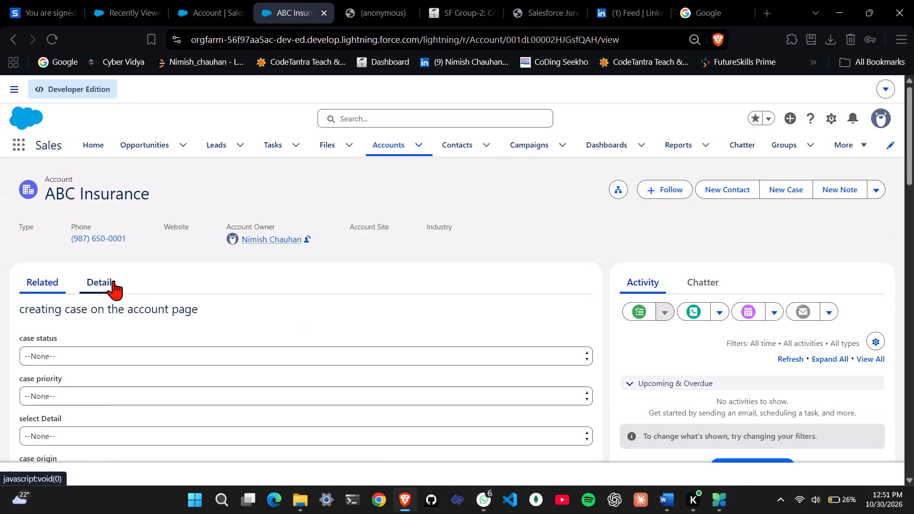
scroll(113, 280, down, 8)
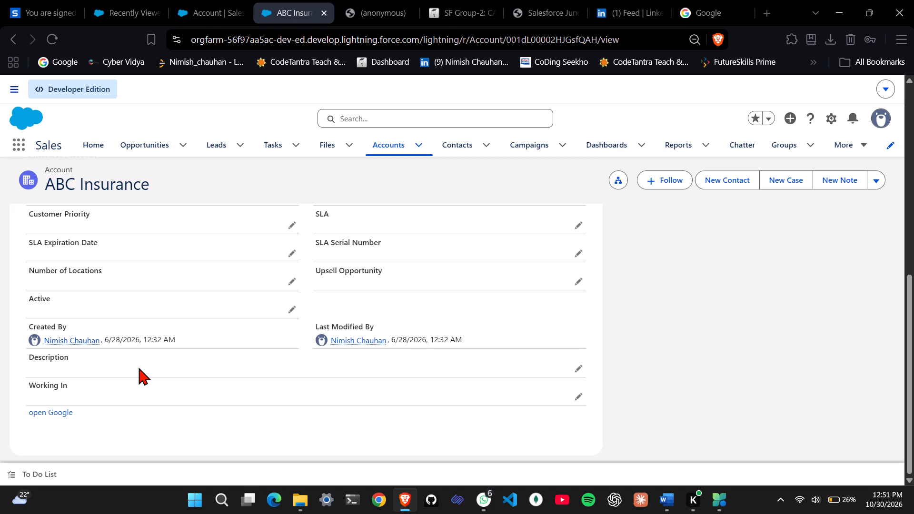
Test the open Google link in the ABC Insurance details twice, returning to the account in between.
click(57, 412)
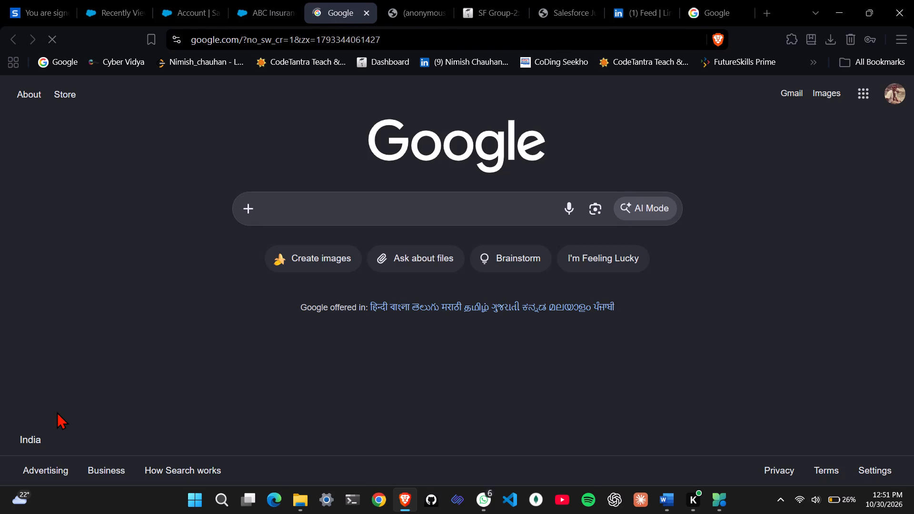
click(246, 1)
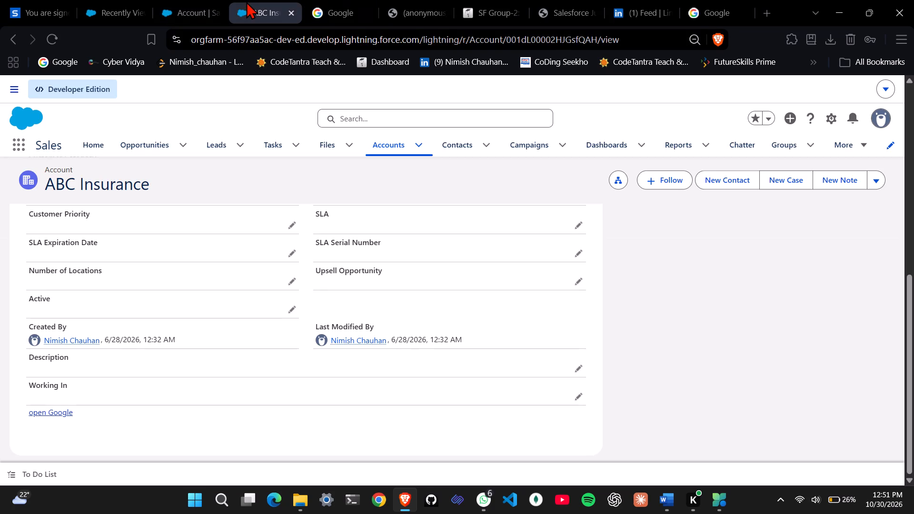
scroll(156, 356, up, 5)
scroll(156, 356, down, 3)
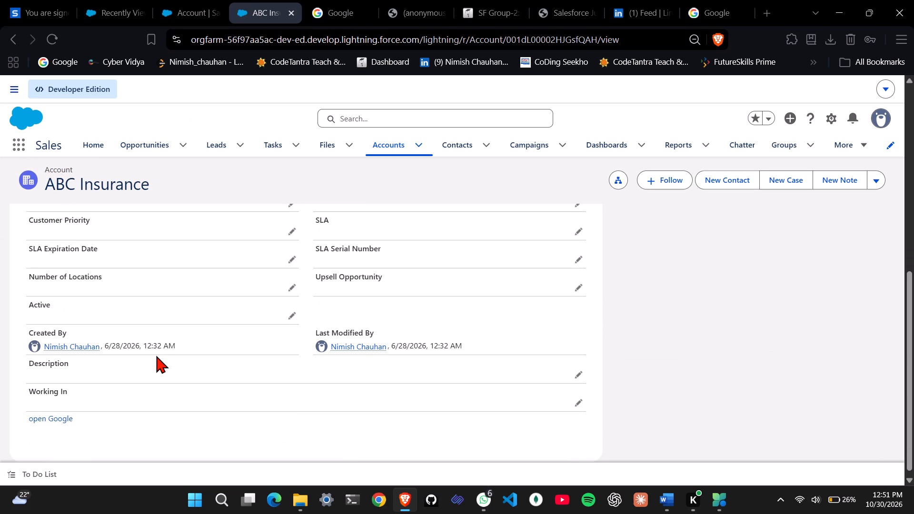
scroll(156, 356, down, 1)
click(61, 409)
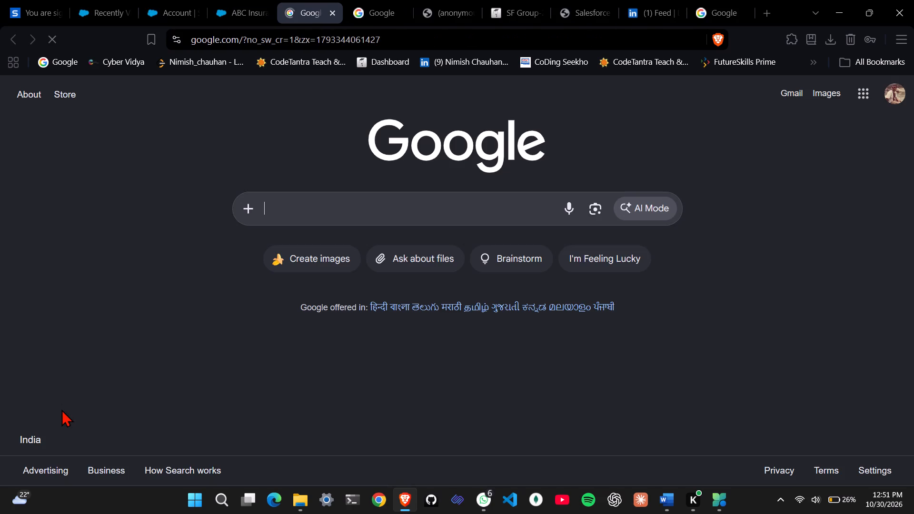
Return to the ABC Insurance account and check its additional record actions, running none of them.
click(249, 0)
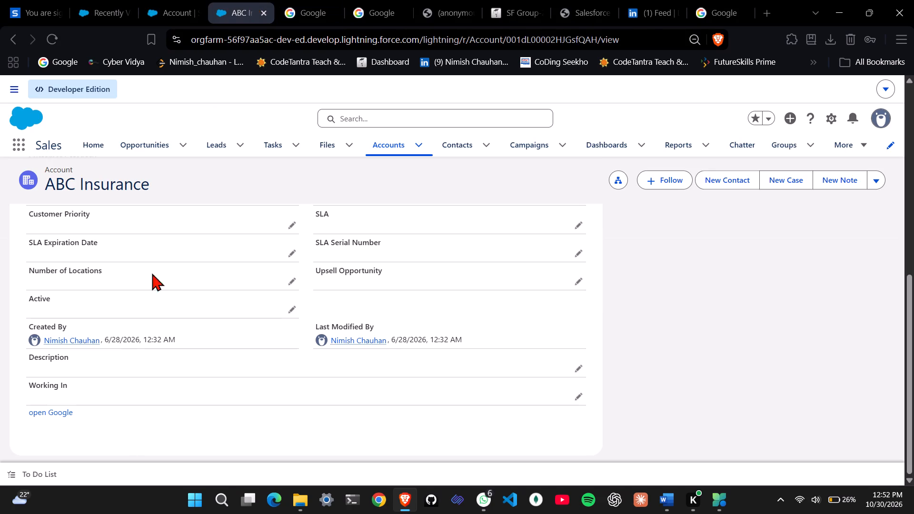
click(148, 0)
click(211, 5)
click(886, 179)
click(877, 180)
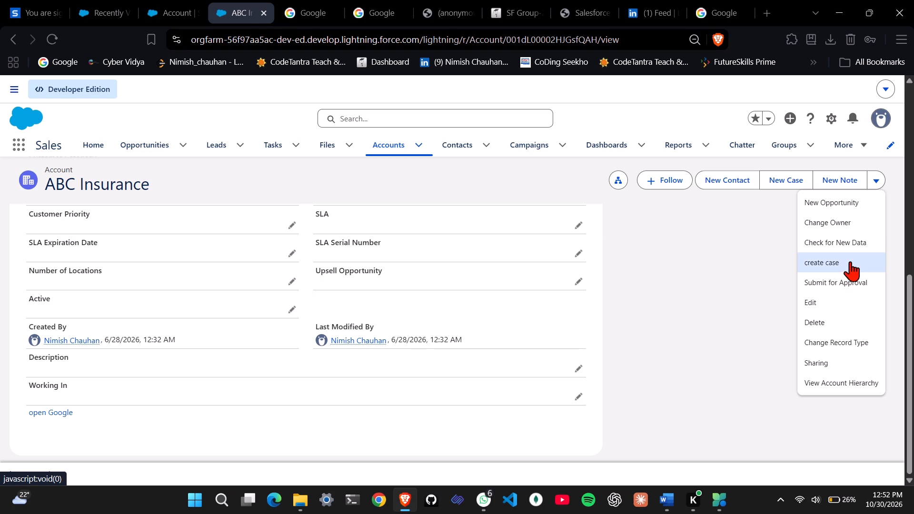
click(717, 260)
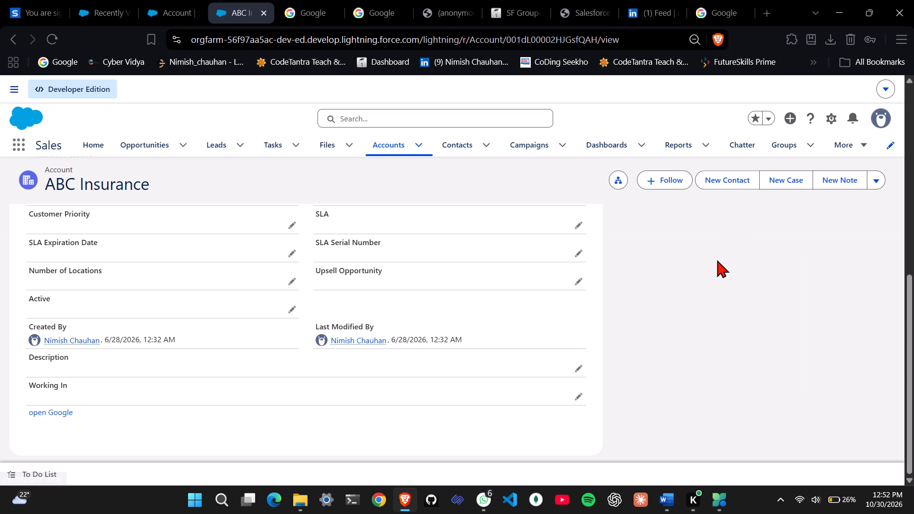
Review the Account object's page layouts list in Object Manager.
click(173, 0)
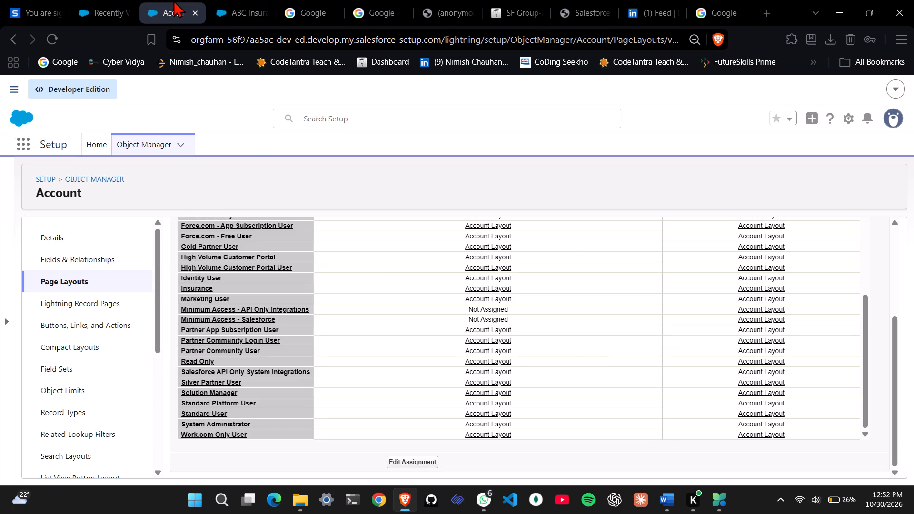
click(95, 283)
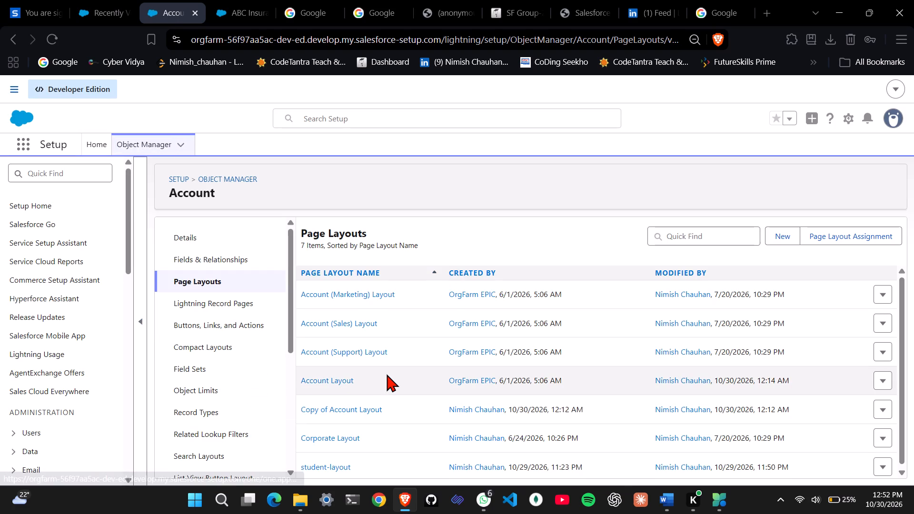
scroll(387, 374, down, 3)
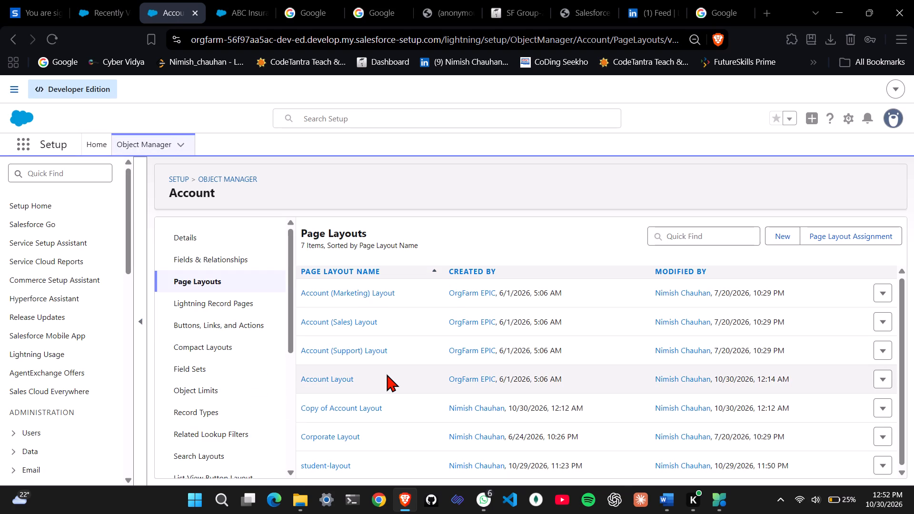
Switch to the LinkedIn feed.
click(638, 1)
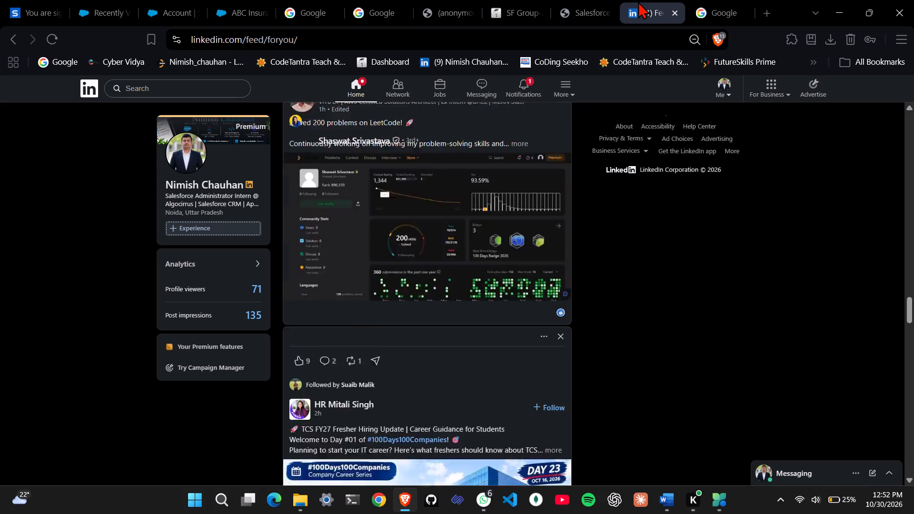
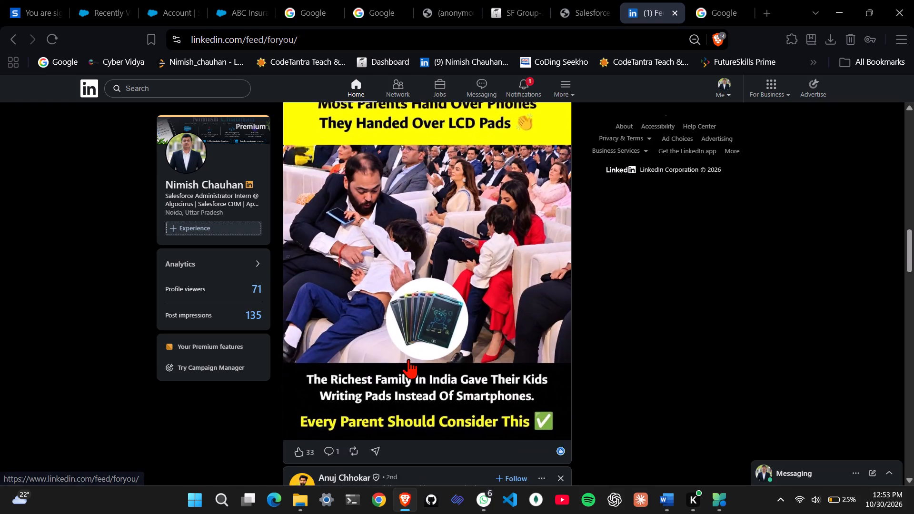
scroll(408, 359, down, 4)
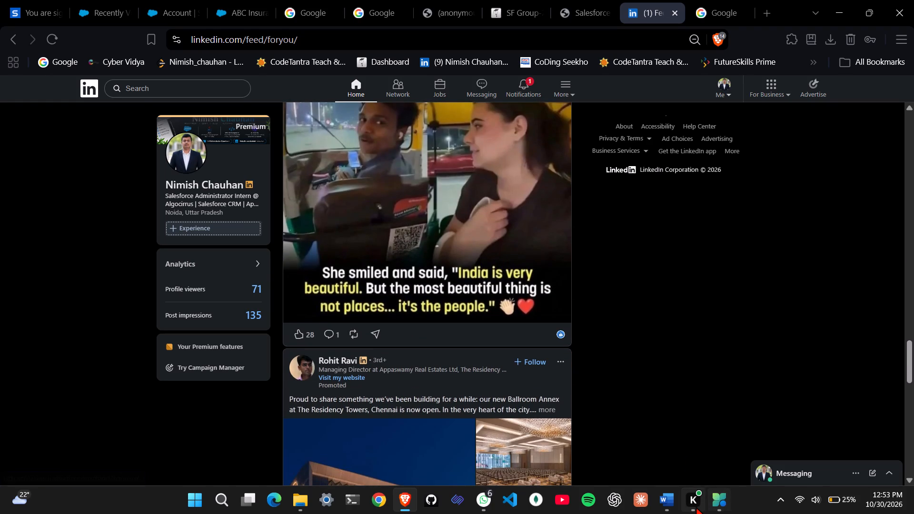
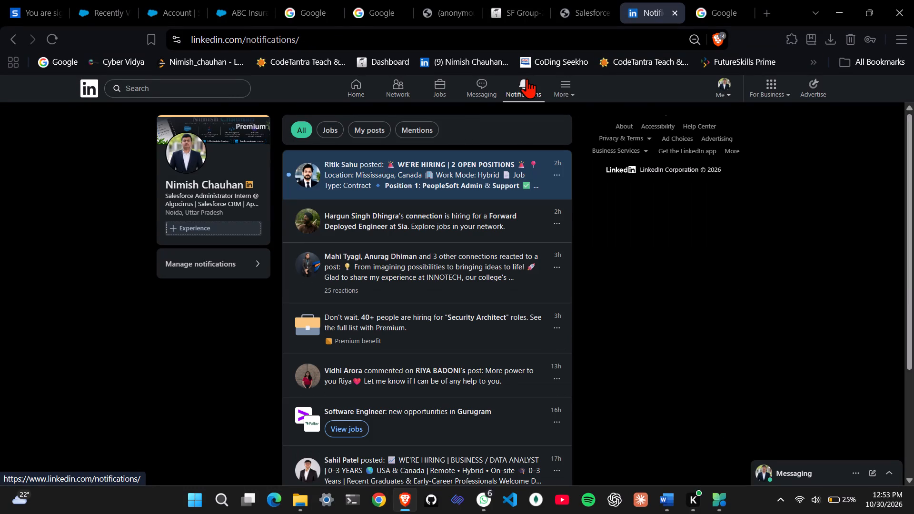
Return to the Account object in Salesforce Setup, open a New Action form from Buttons, Links, and Actions, and collapse the setup sidebar.
click(299, 0)
click(239, 0)
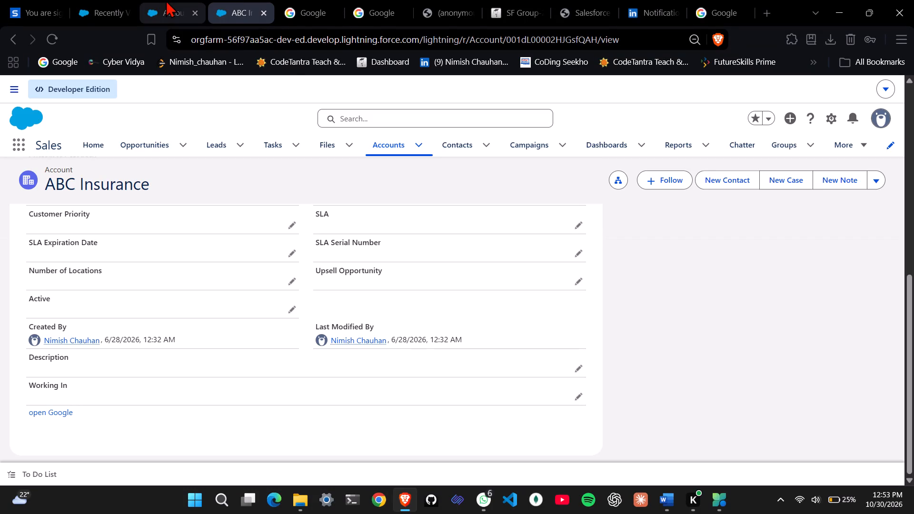
click(166, 0)
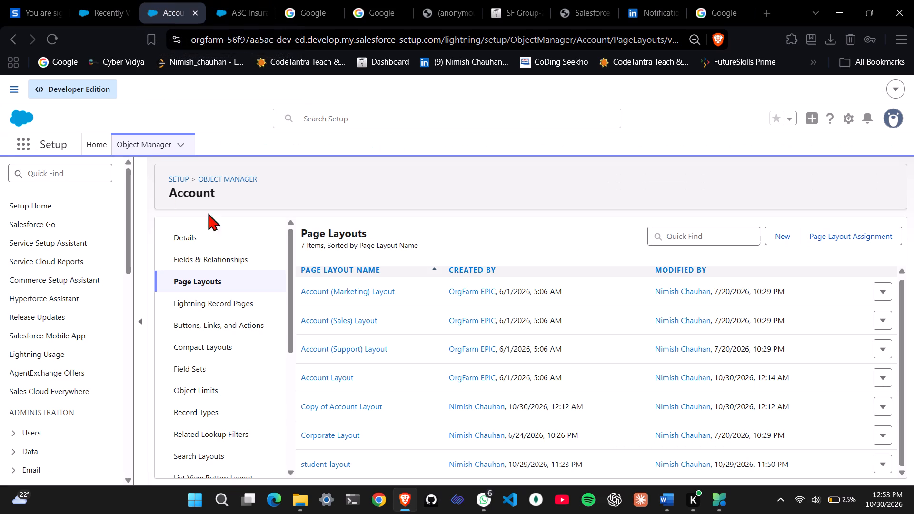
click(223, 325)
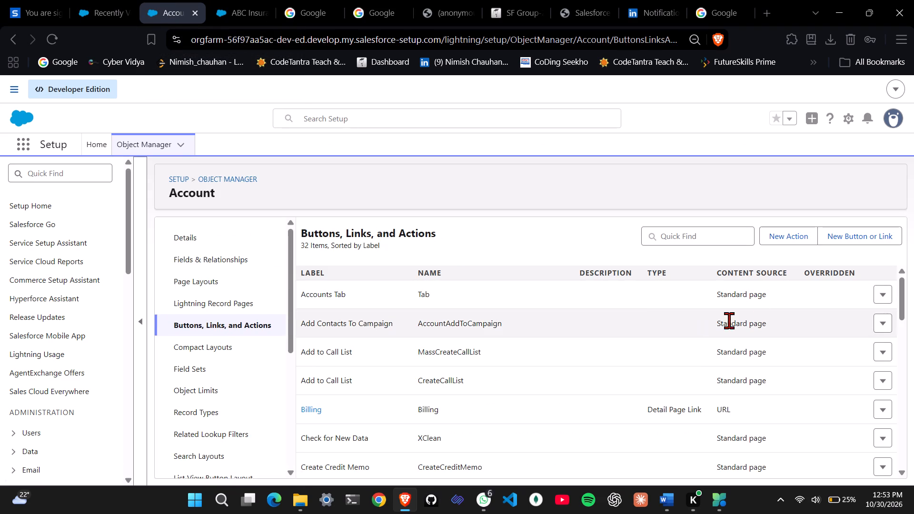
scroll(838, 238, left, 1)
click(782, 235)
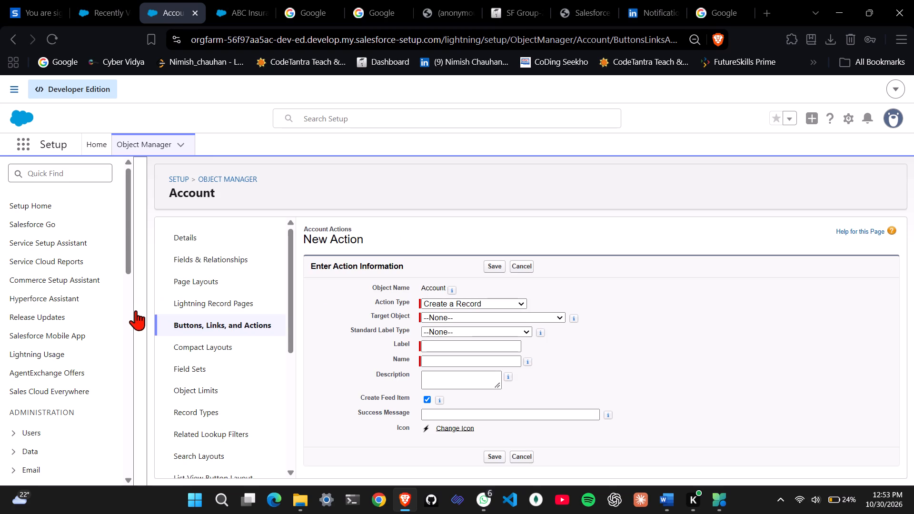
click(142, 322)
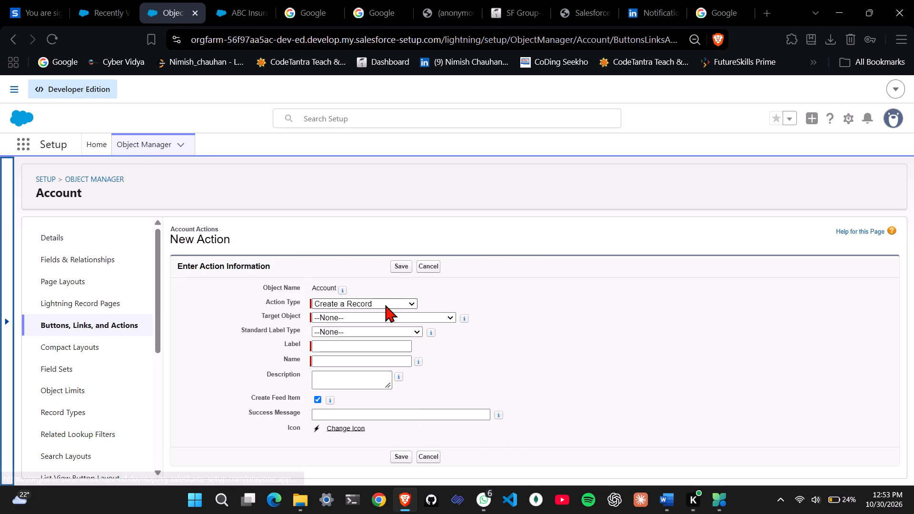
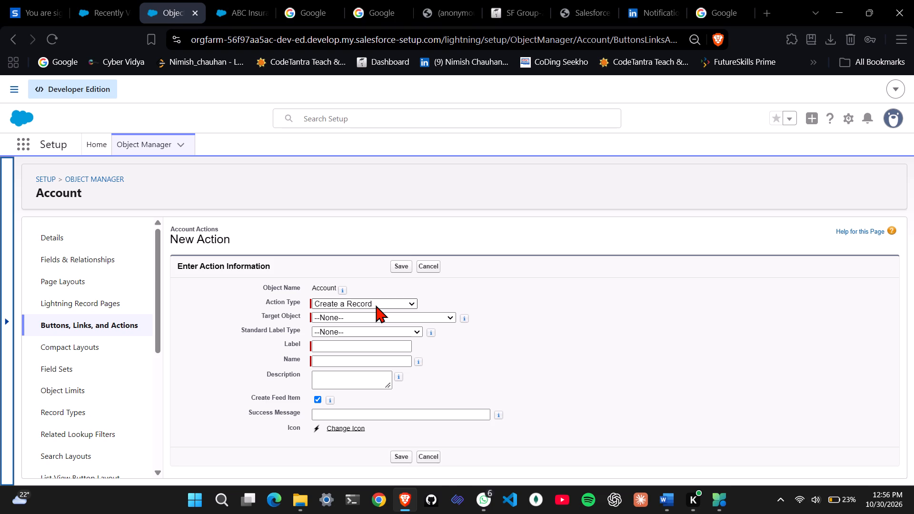
Open the Action Type choices for the new Account action.
click(376, 305)
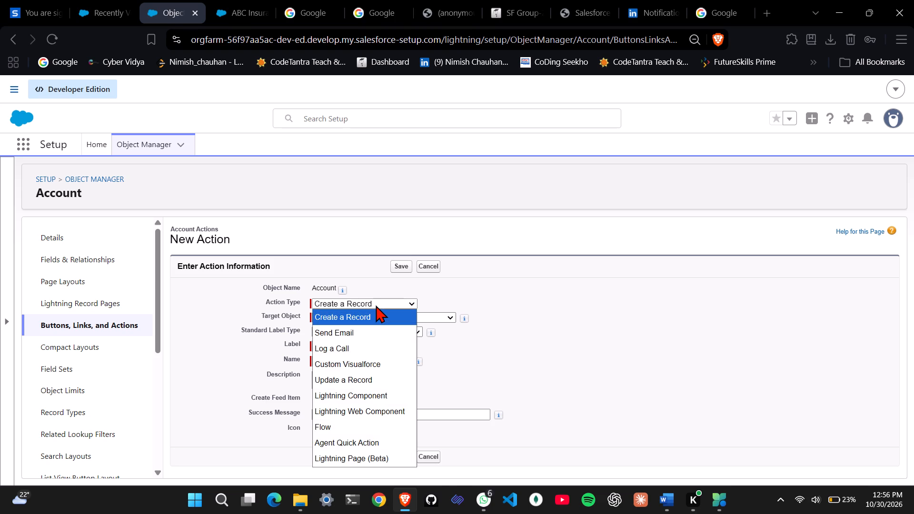
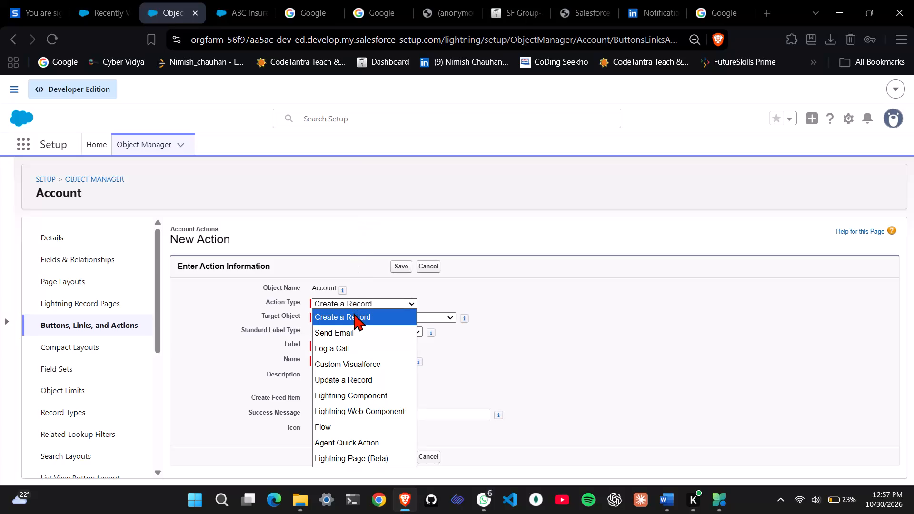
Set the new action's type to Create a Record and its target object to Account.
click(357, 316)
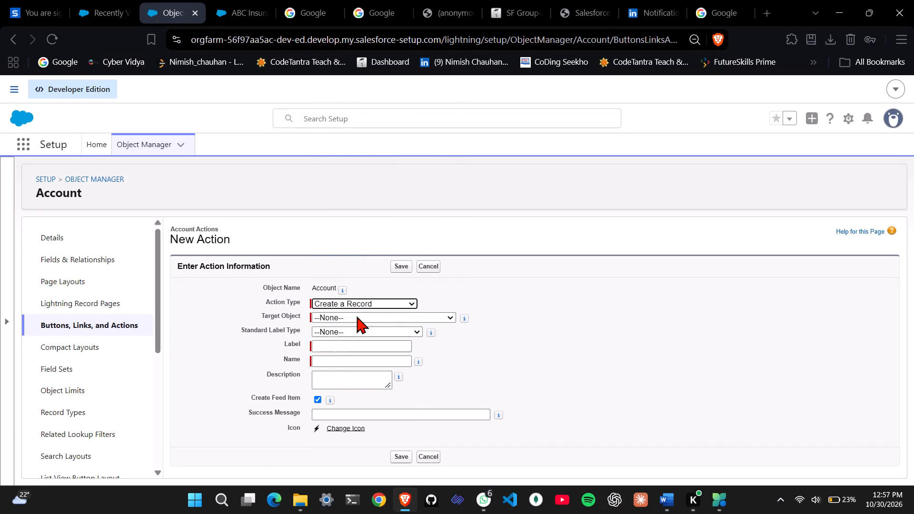
click(357, 316)
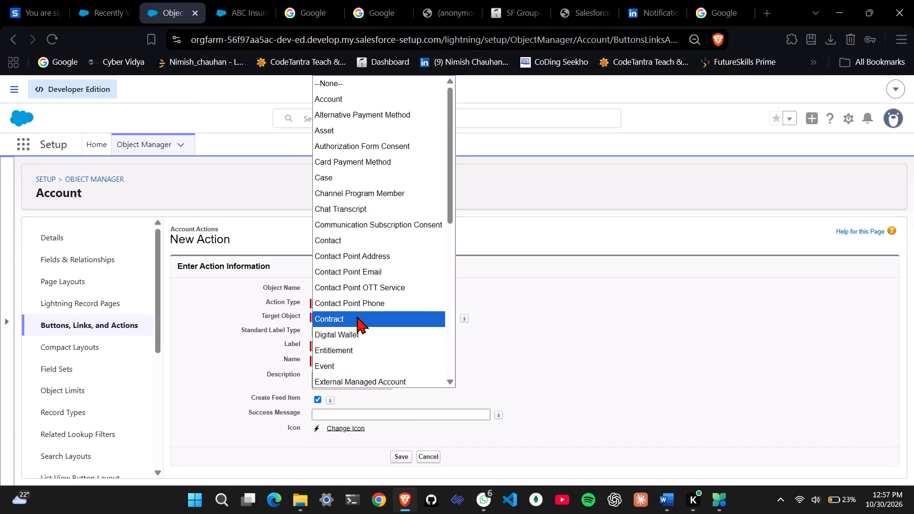
click(360, 104)
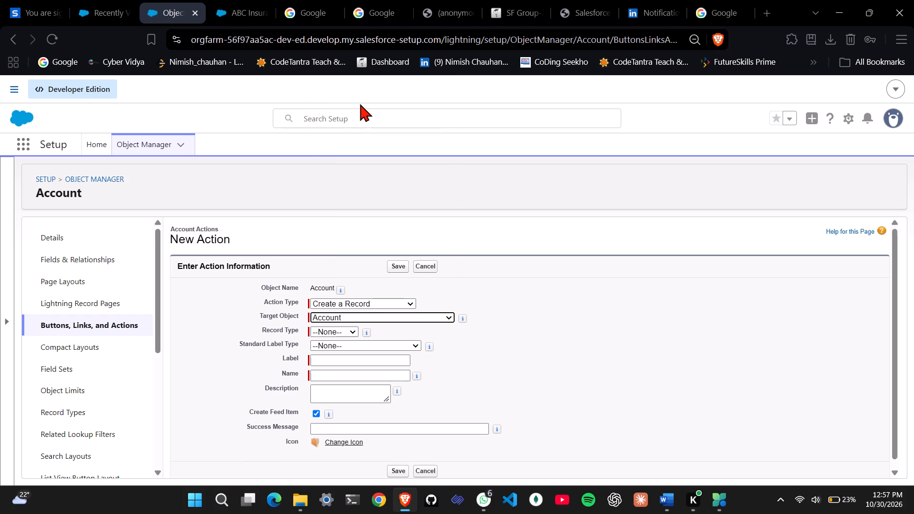
click(331, 330)
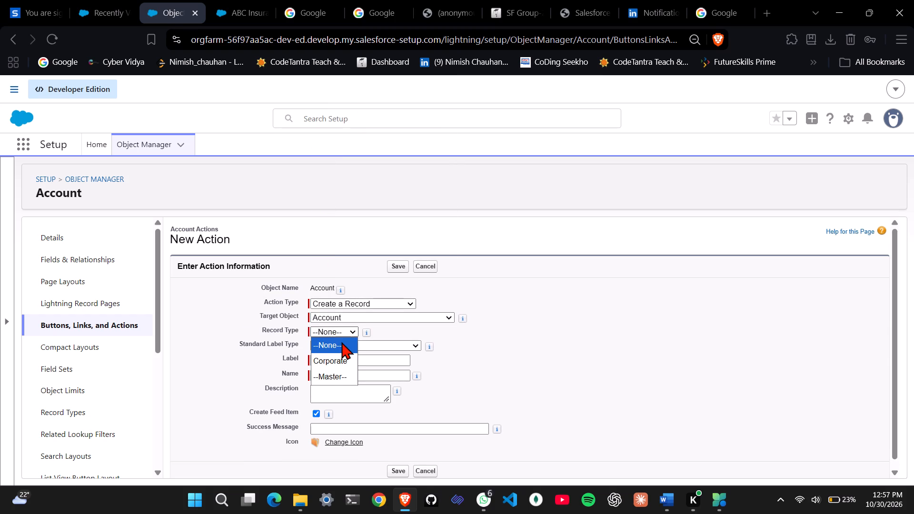
click(336, 332)
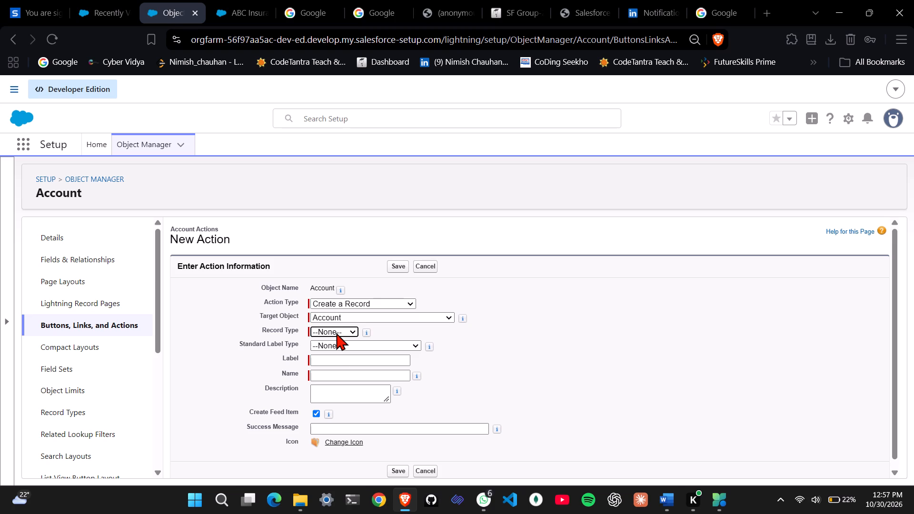
Set the standard label type of the new action to New [Record].
click(339, 349)
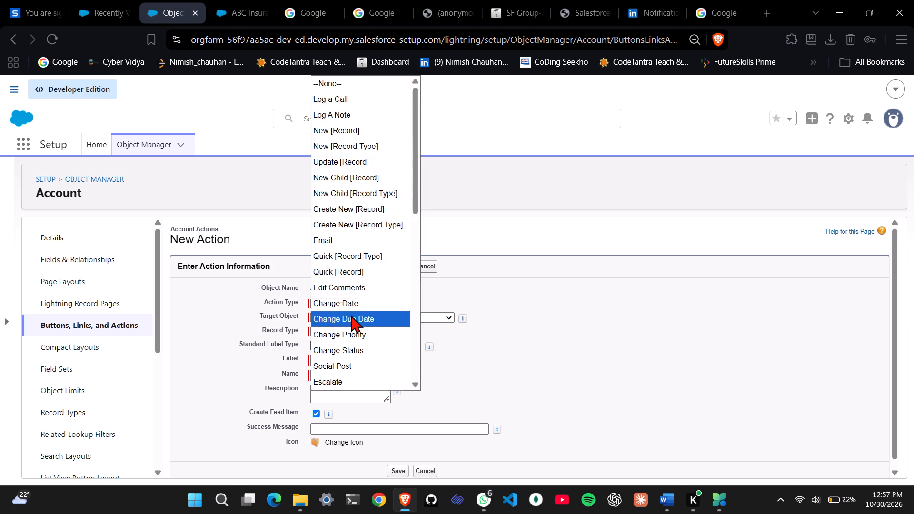
scroll(354, 306, down, 1)
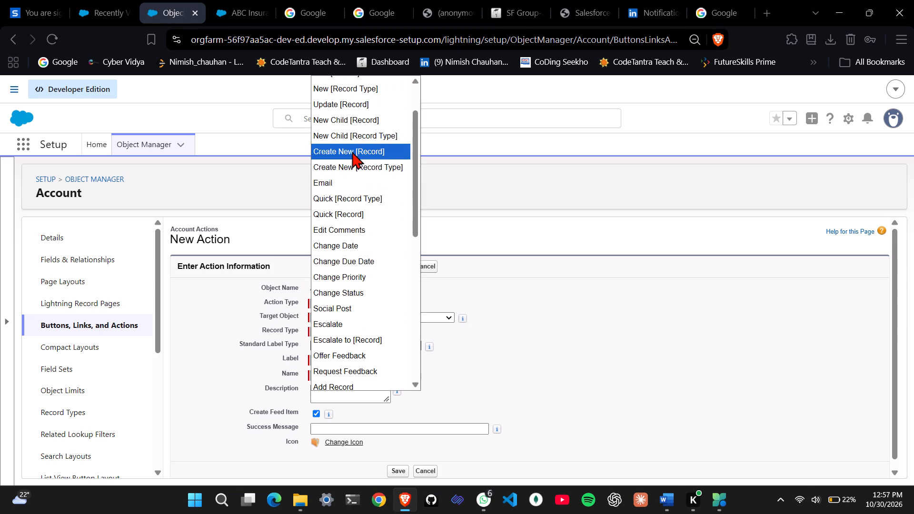
scroll(362, 139, up, 1)
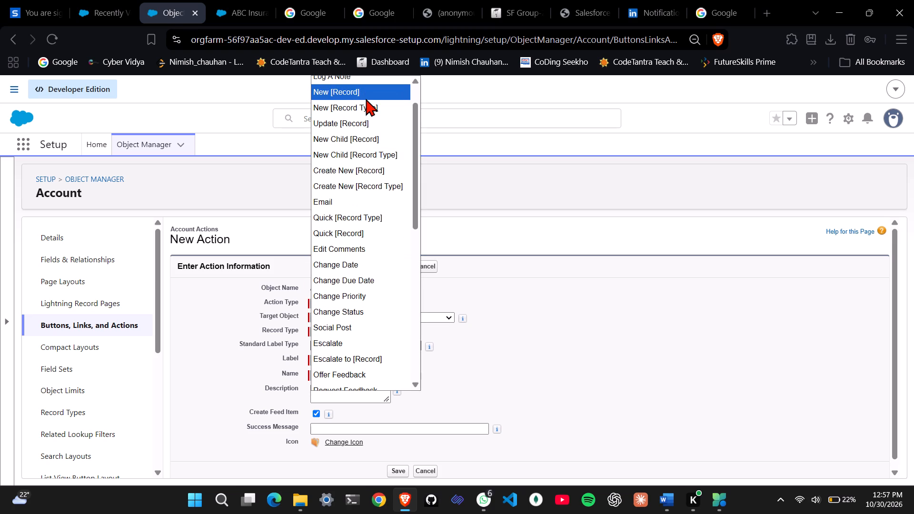
scroll(367, 105, up, 1)
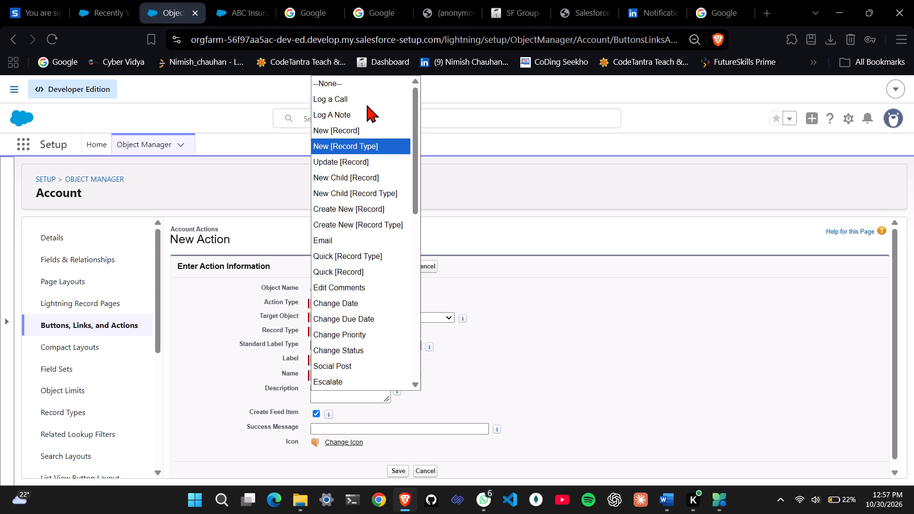
scroll(367, 105, up, 1)
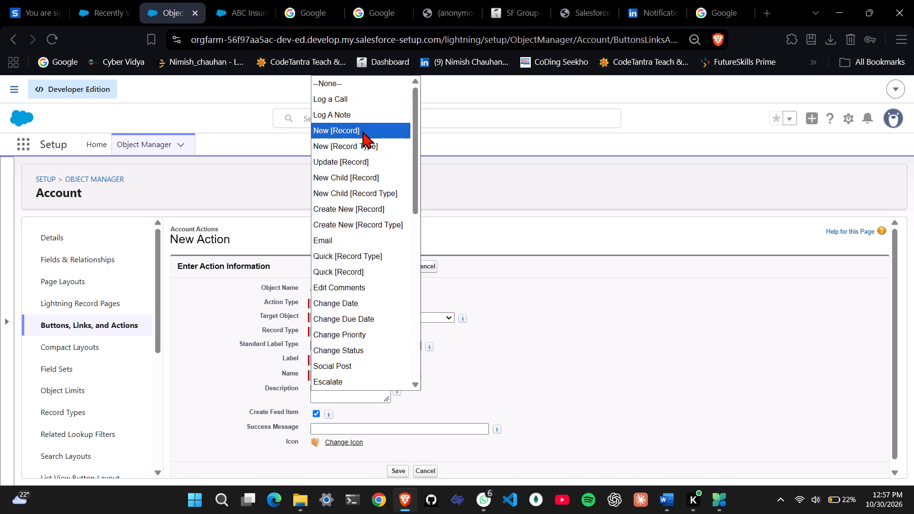
click(362, 131)
click(556, 380)
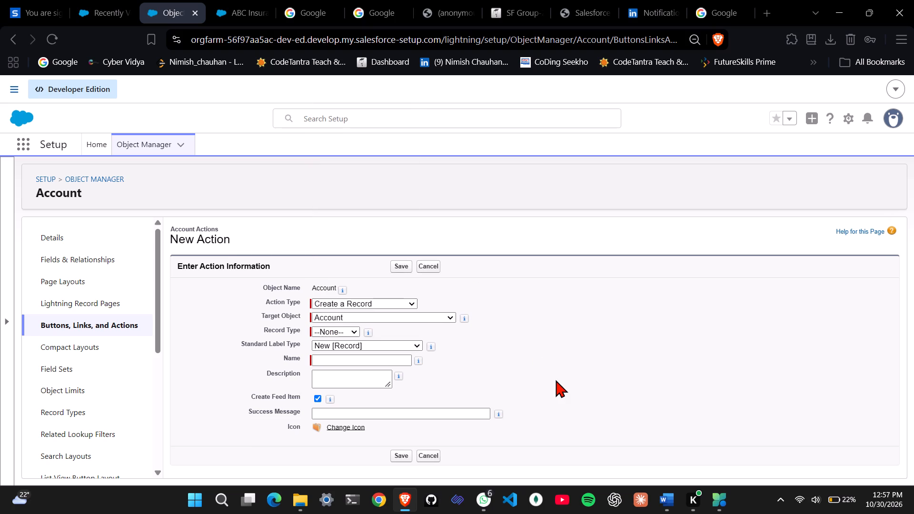
Name the action Create and try to save it.
click(368, 356)
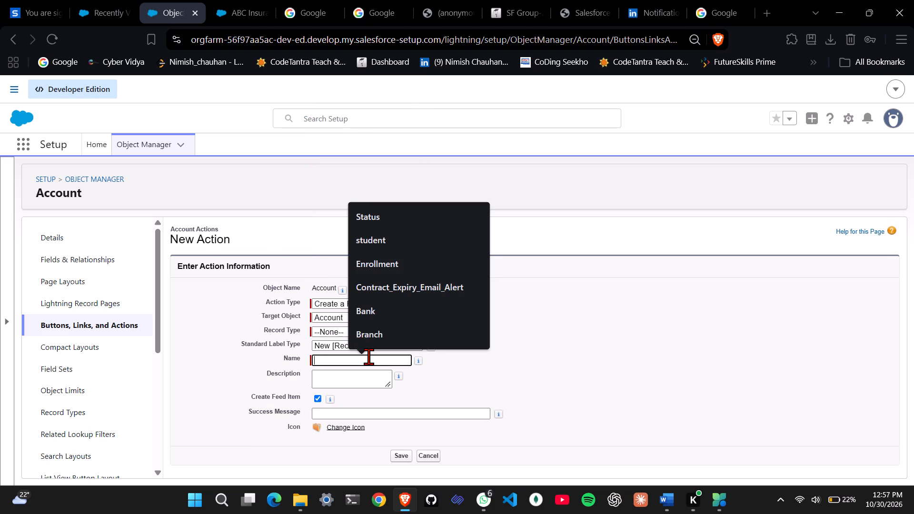
text(Create)
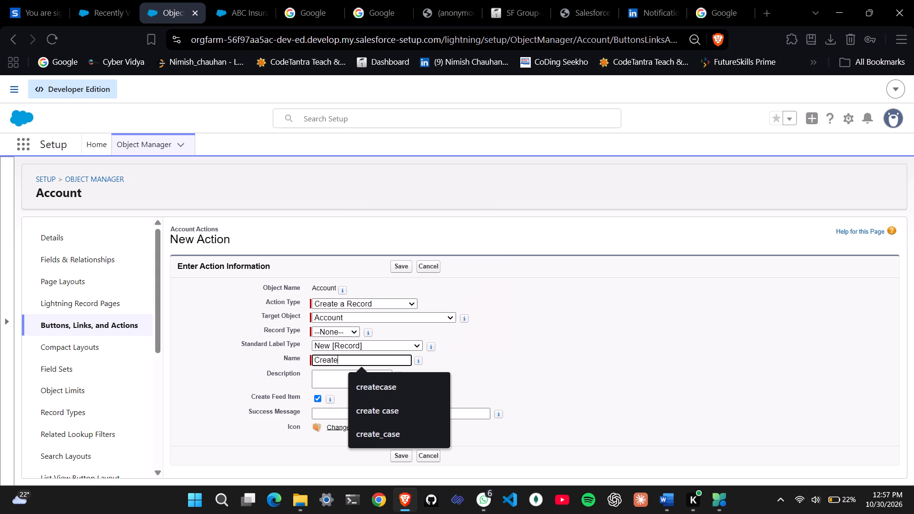
click(481, 363)
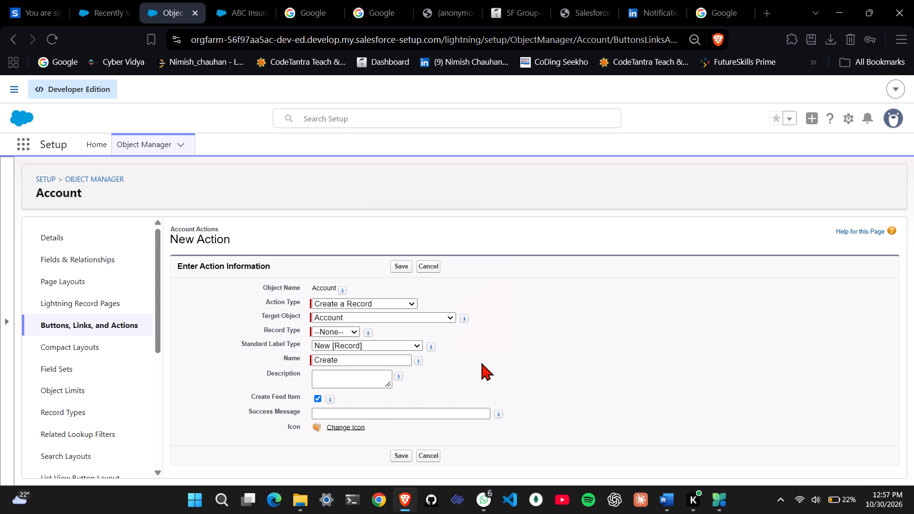
click(395, 454)
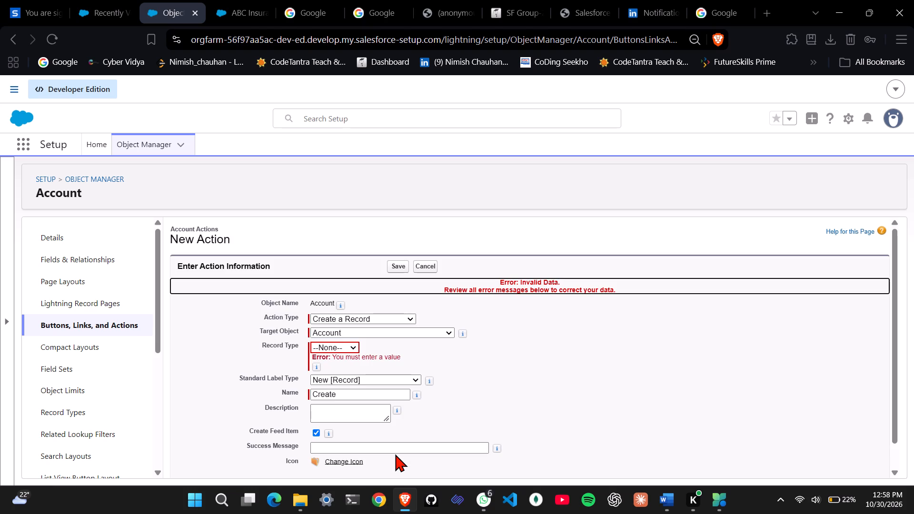
Set the action's record type to Corporate and save the action.
click(343, 346)
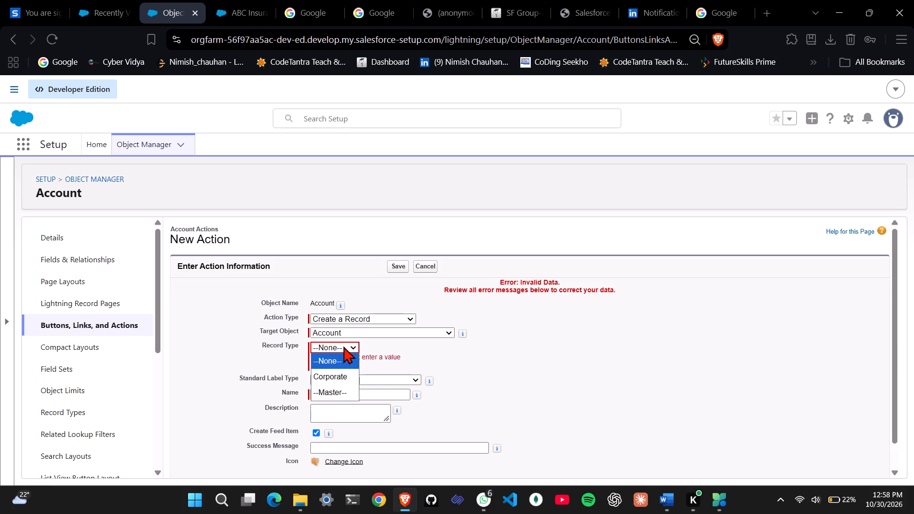
click(340, 379)
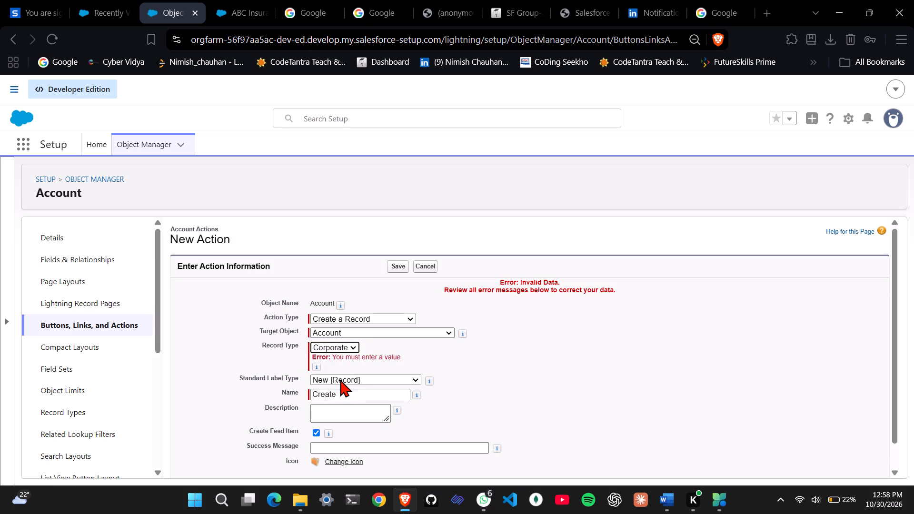
click(476, 366)
scroll(476, 366, down, 1)
click(398, 466)
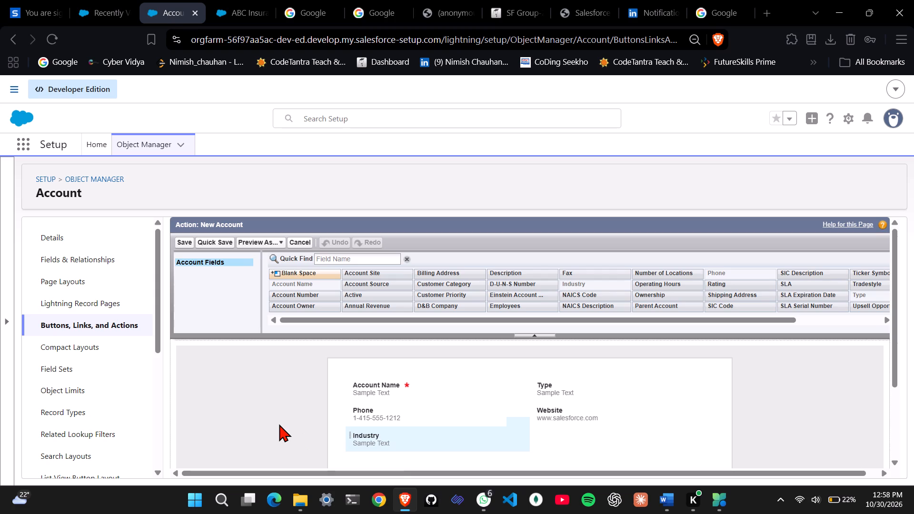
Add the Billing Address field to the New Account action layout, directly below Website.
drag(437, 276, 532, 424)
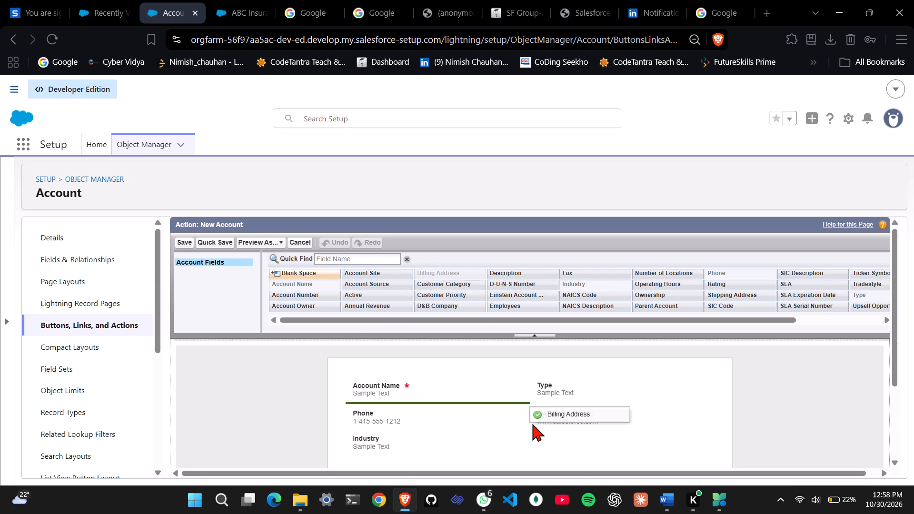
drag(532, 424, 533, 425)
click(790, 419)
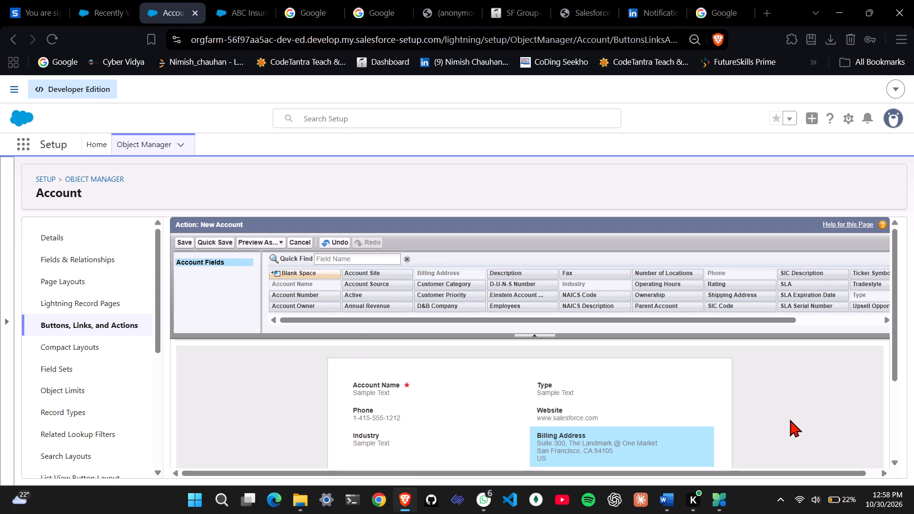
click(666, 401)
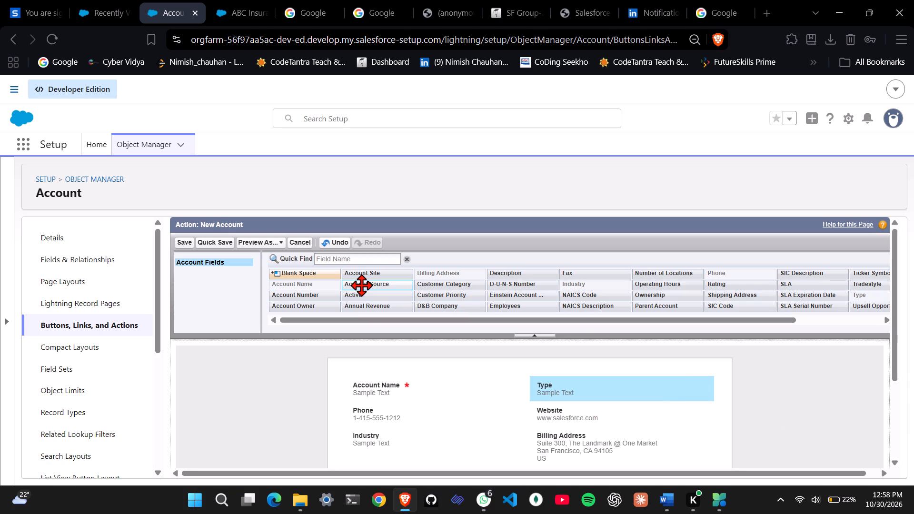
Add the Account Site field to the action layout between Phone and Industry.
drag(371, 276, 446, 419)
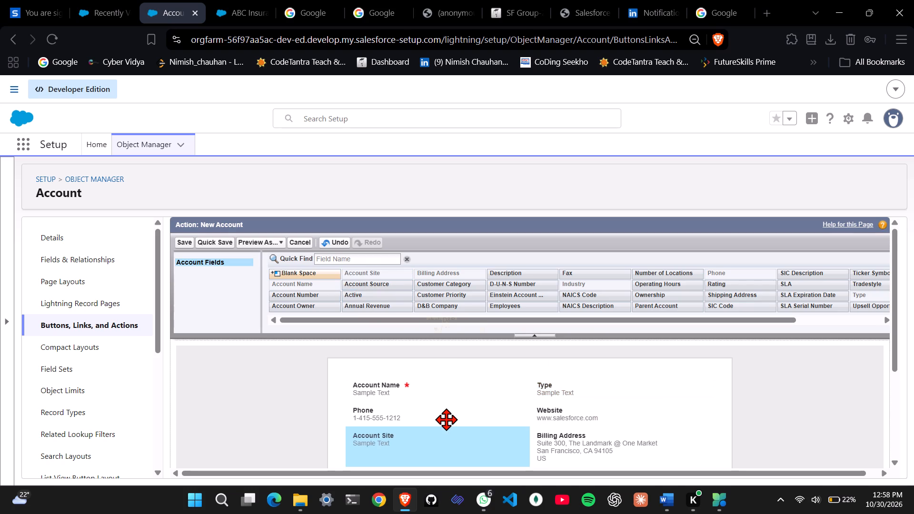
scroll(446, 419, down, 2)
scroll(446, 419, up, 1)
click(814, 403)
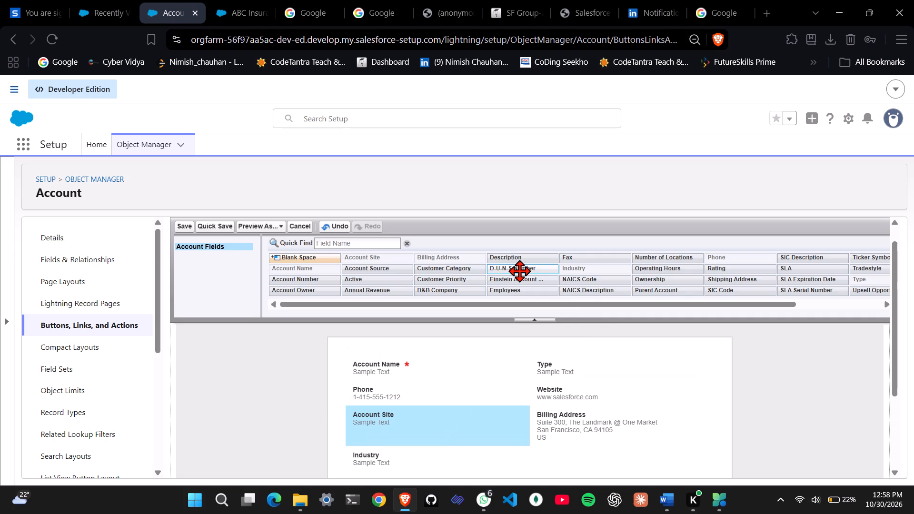
Search the available account fields for bank, then clear the search.
scroll(519, 271, left, 1)
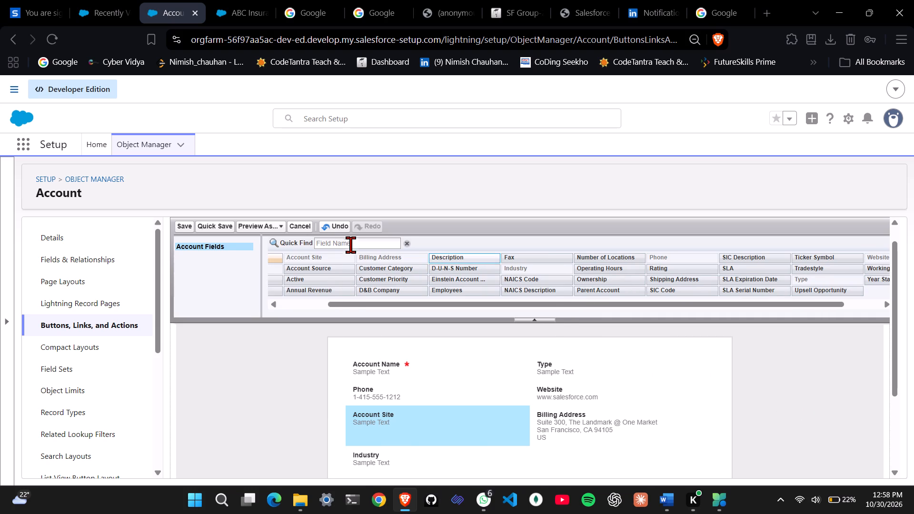
click(350, 244)
text(bank)
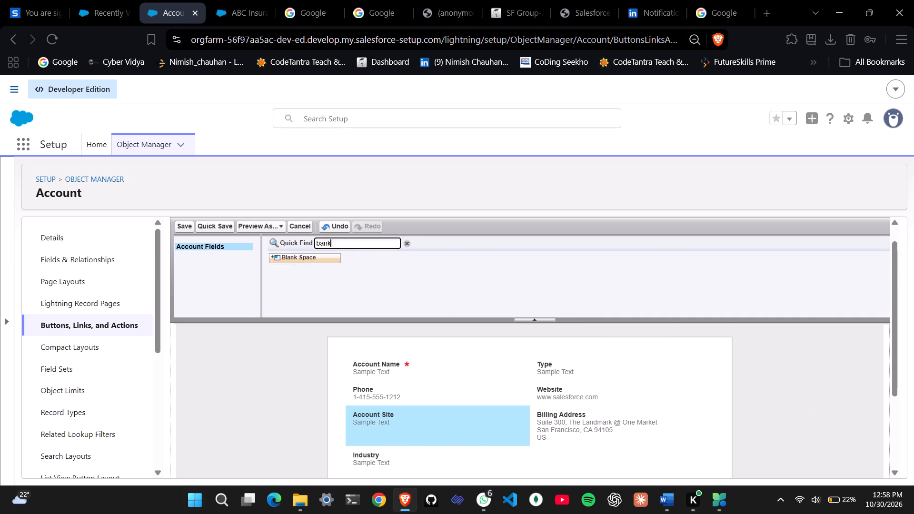
key(BackSpace)
key(BackSpace)
key(BackSpace)
key(BackSpace)
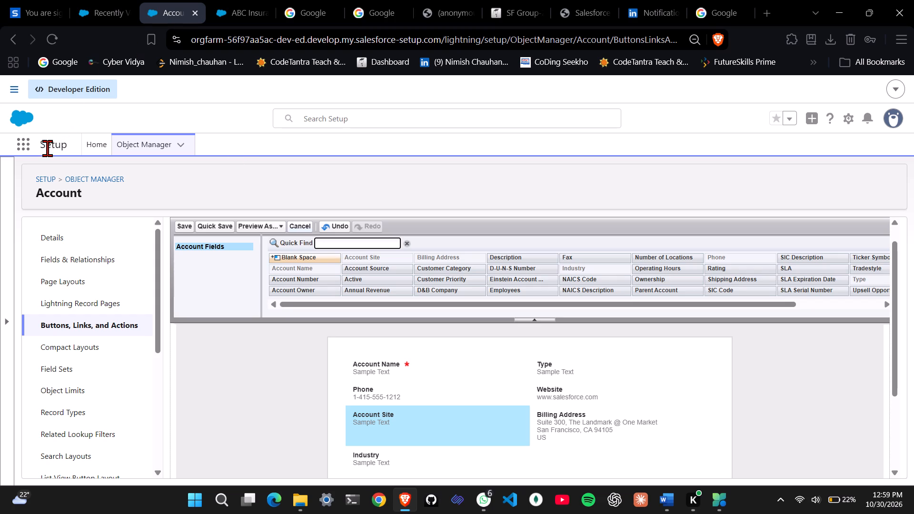
Switch to the Banking Management System app and view its Banks and Branches lists.
click(24, 145)
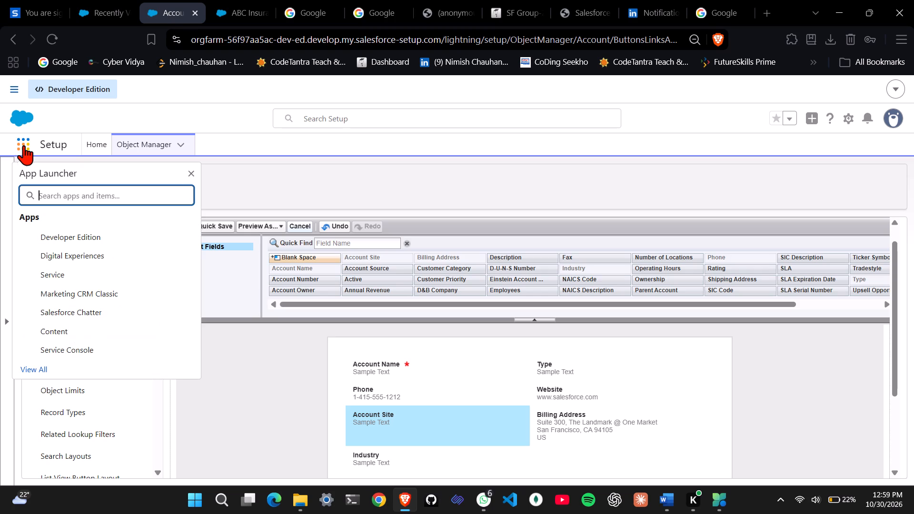
text(bank)
key(Return)
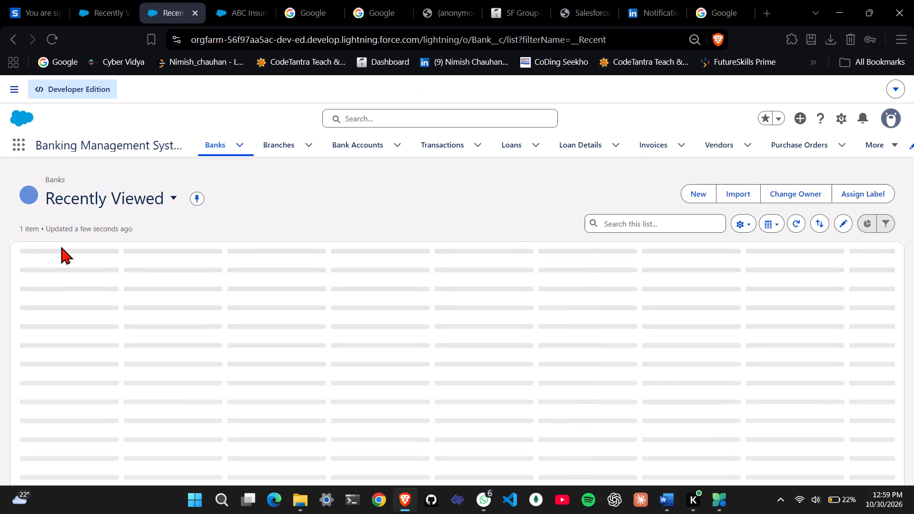
click(223, 146)
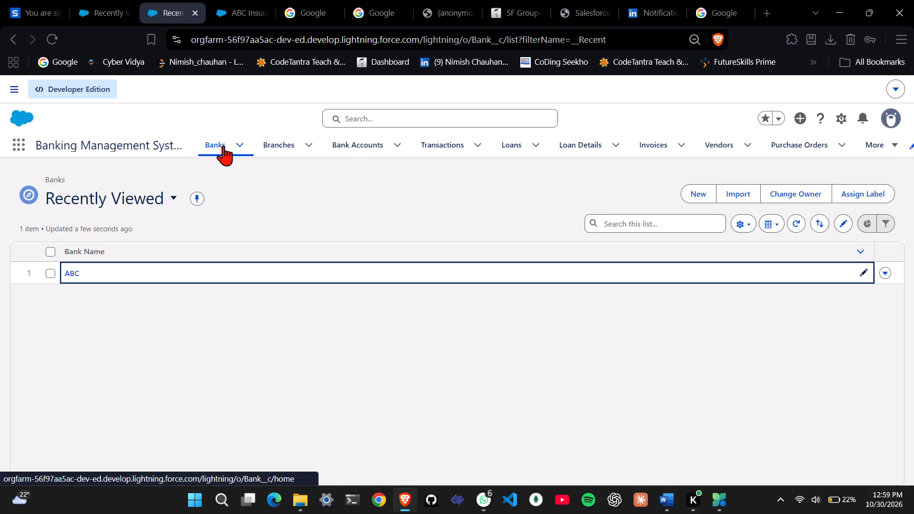
click(148, 149)
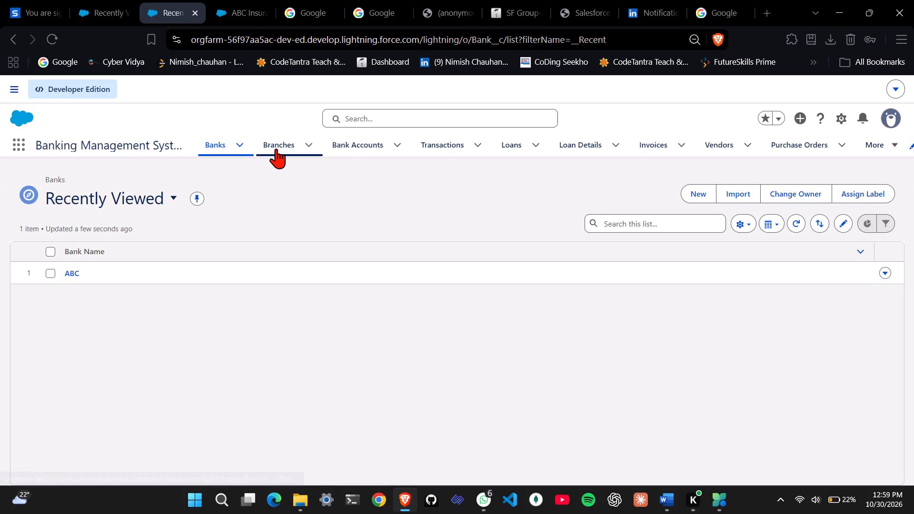
click(276, 148)
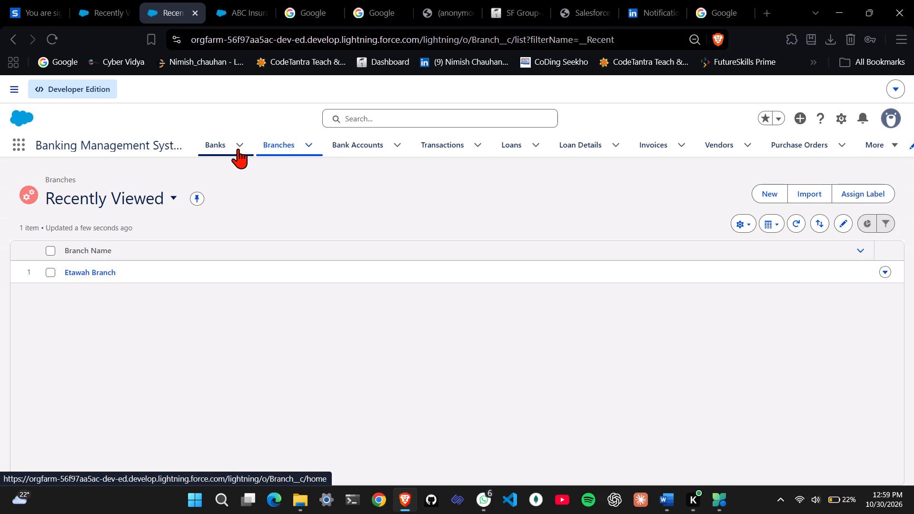
Open Salesforce Setup from the Branches list.
click(841, 111)
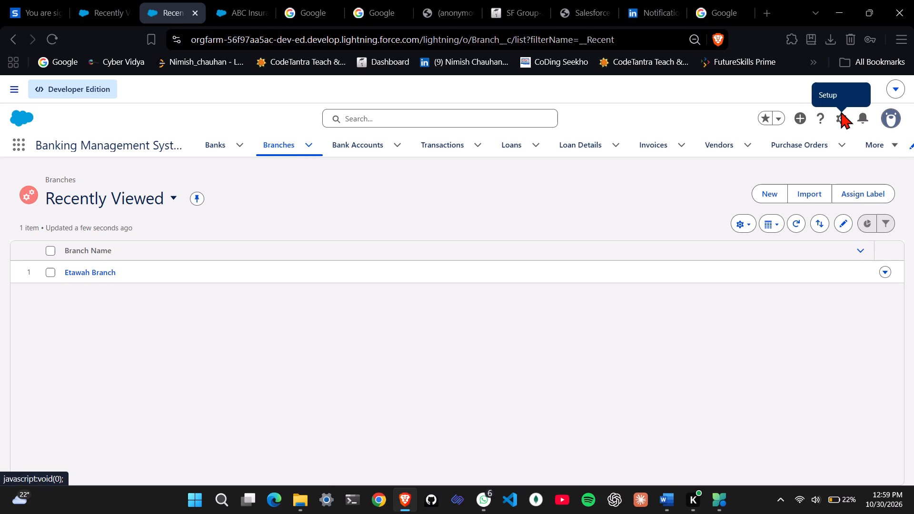
click(838, 119)
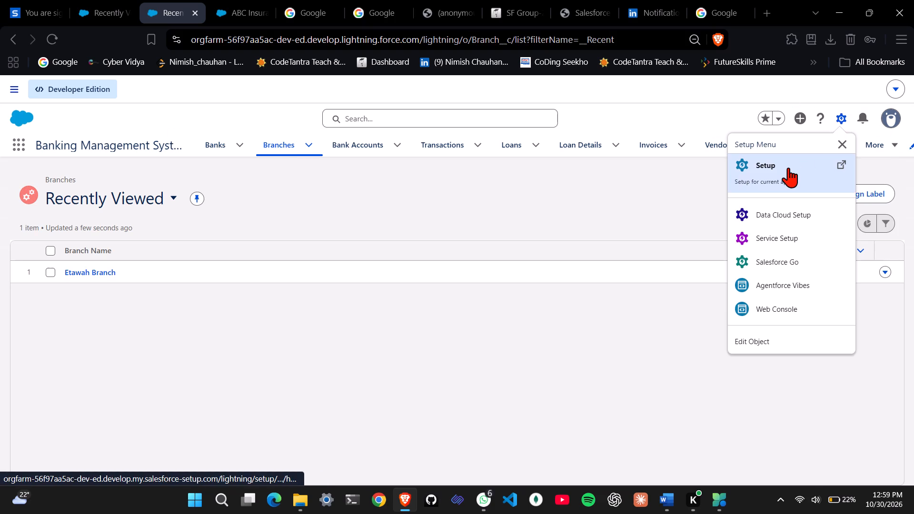
click(788, 168)
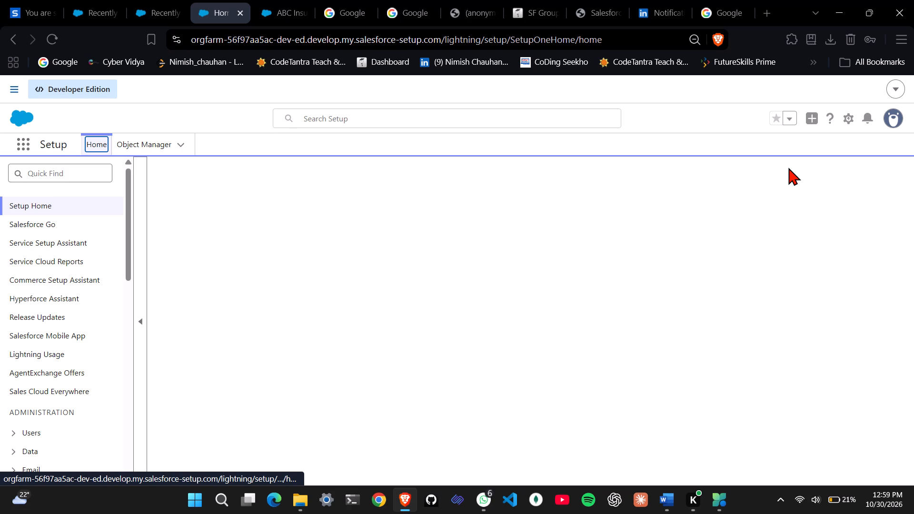
Find the Bank custom object in Object Manager by searching bank, and open its Bank Layout with the available quick actions shown.
click(84, 174)
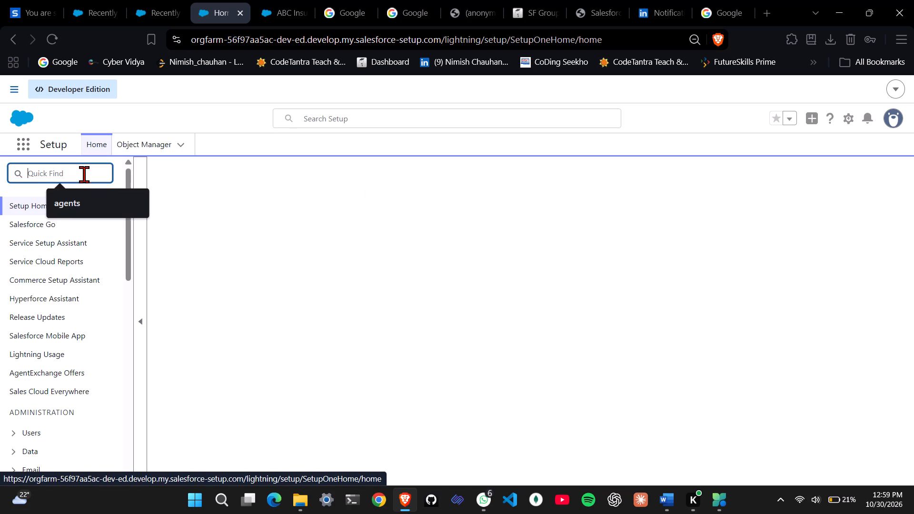
click(133, 151)
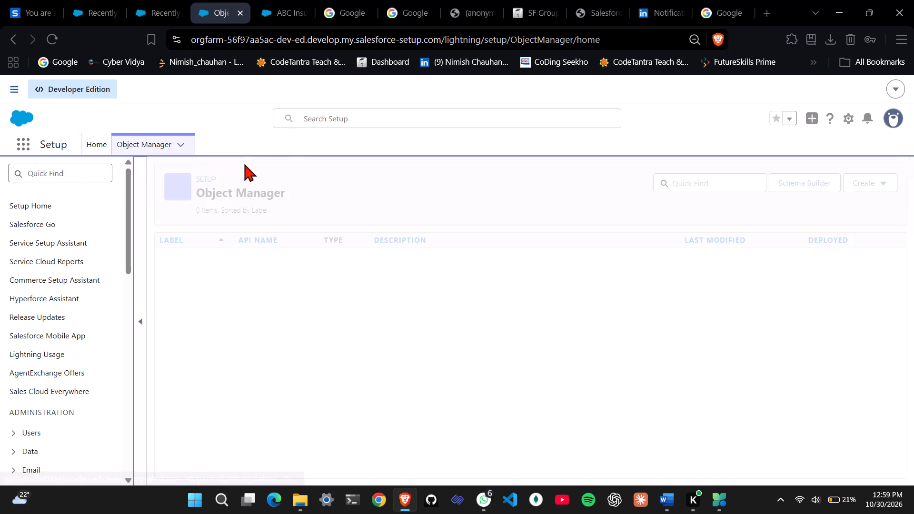
click(718, 186)
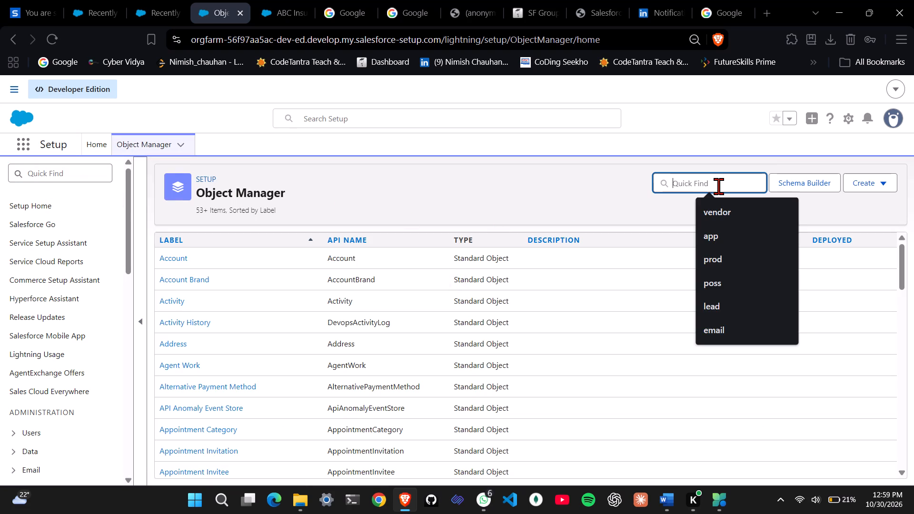
text(bank)
key(Return)
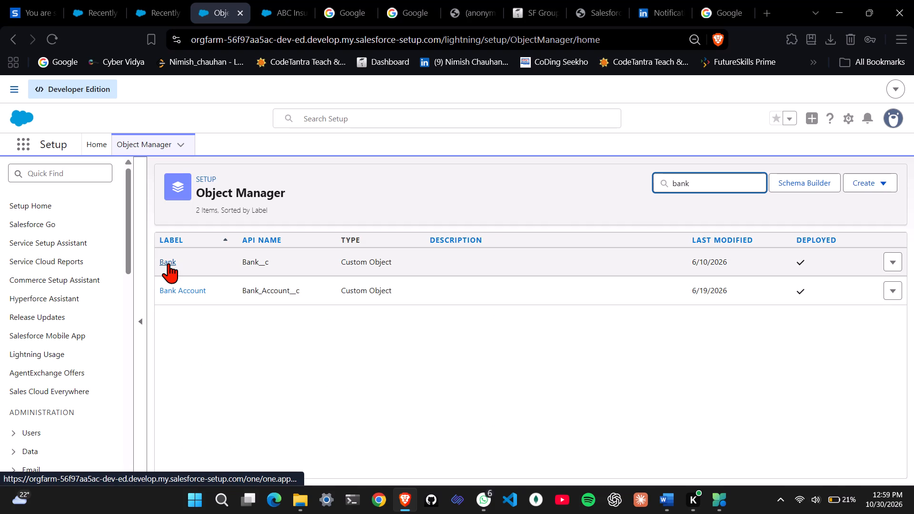
click(169, 263)
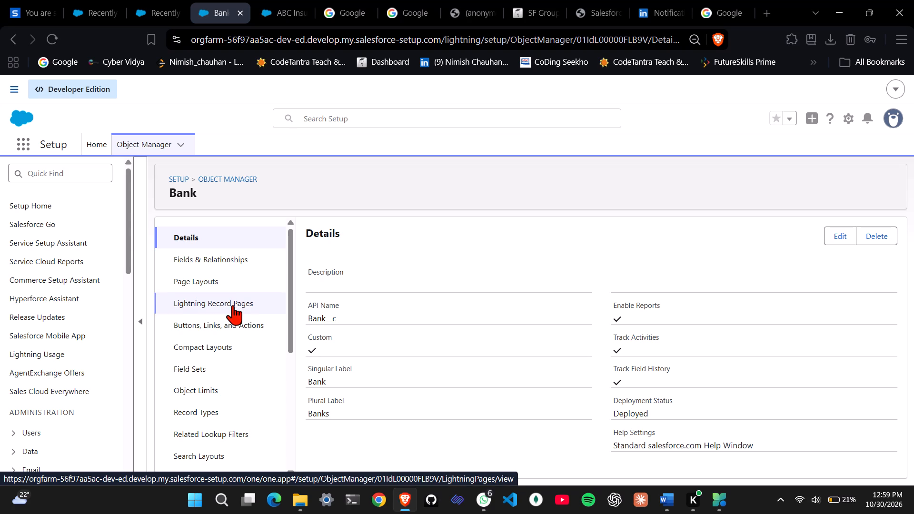
click(225, 288)
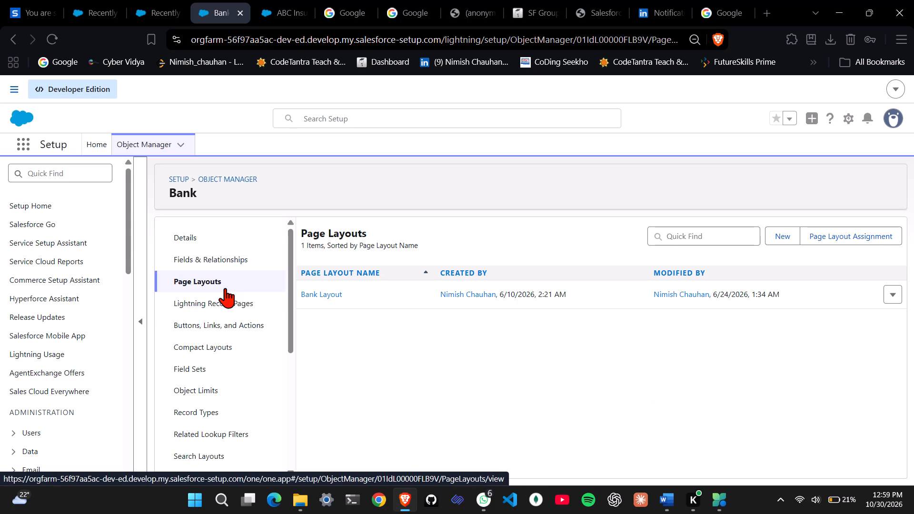
click(324, 289)
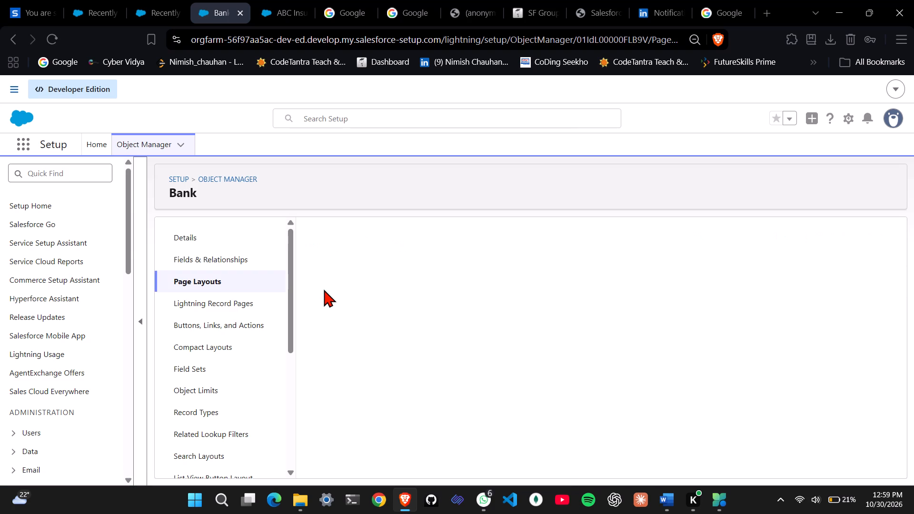
click(346, 280)
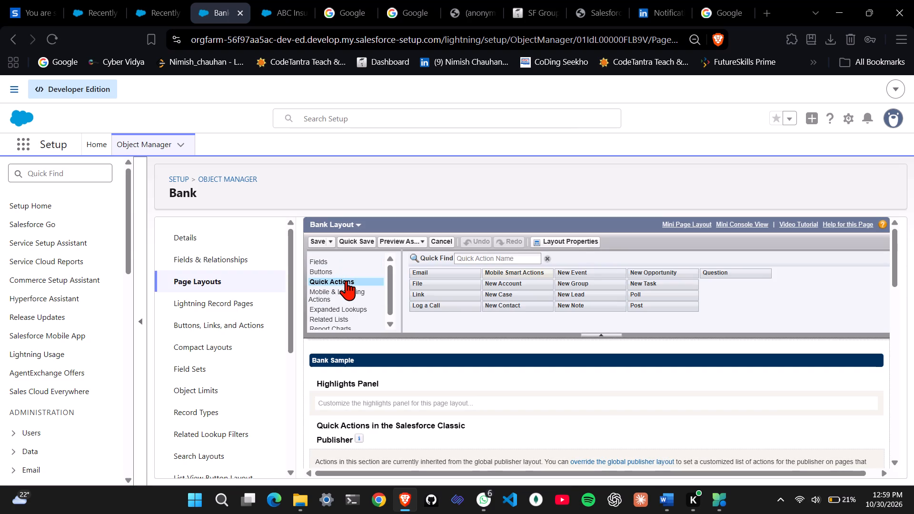
Examine the Bank Layout's sections, from the highlights panel and action sections through the detail fields to the related lists.
scroll(434, 432, down, 4)
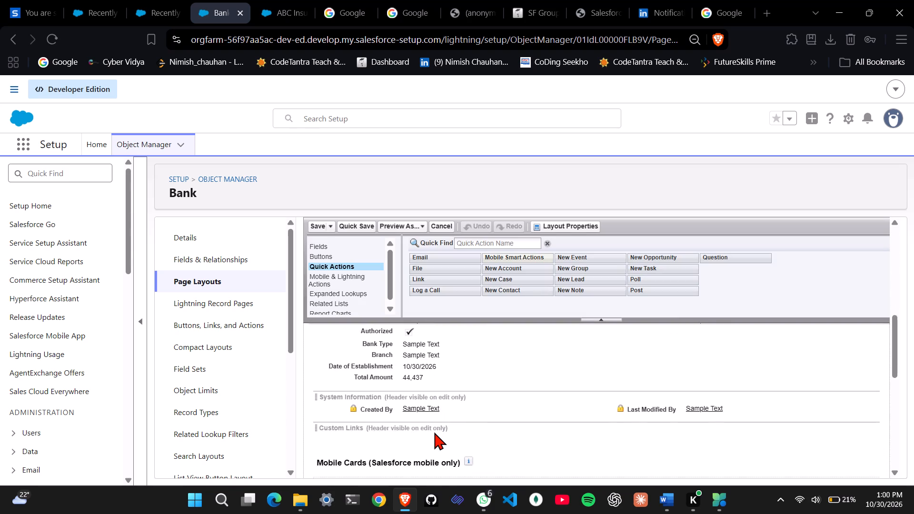
scroll(434, 432, down, 6)
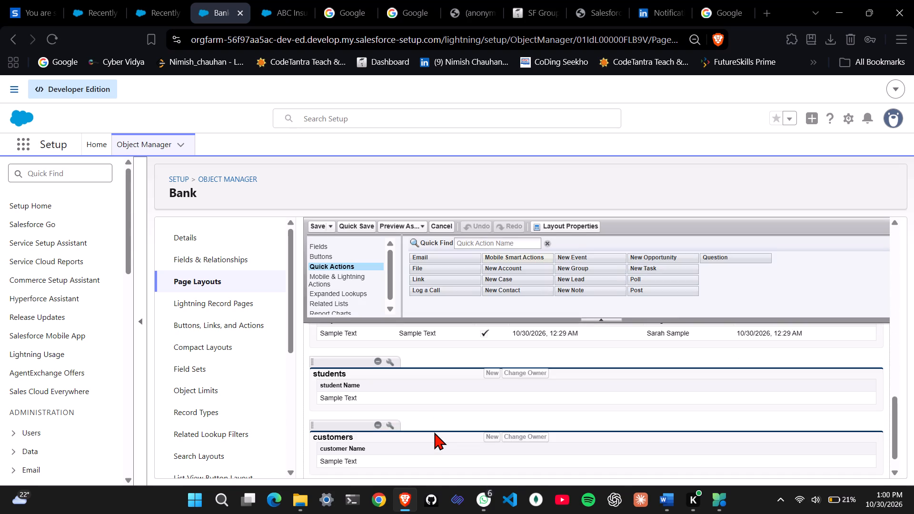
scroll(434, 432, up, 3)
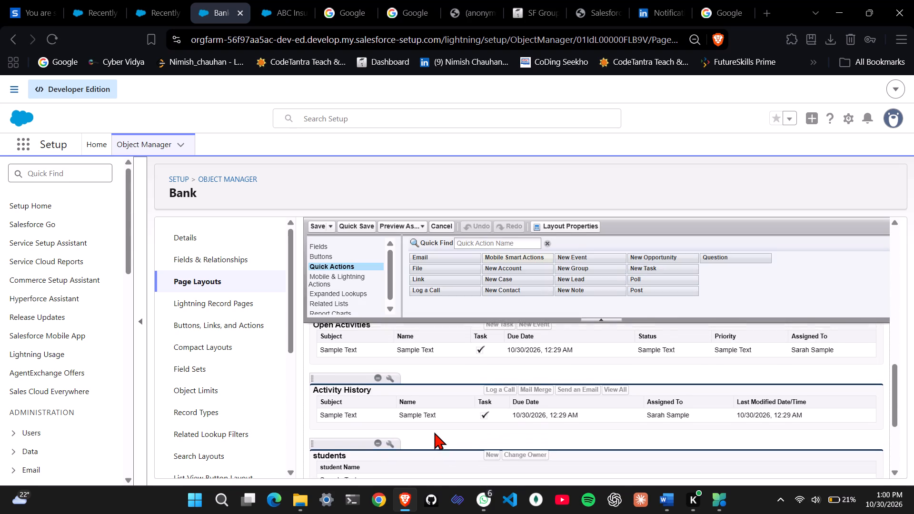
scroll(434, 432, up, 2)
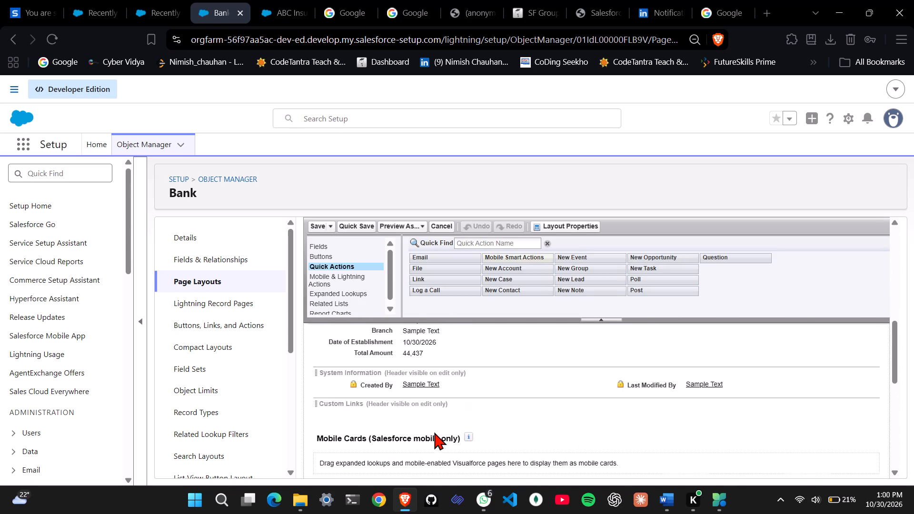
scroll(434, 432, up, 4)
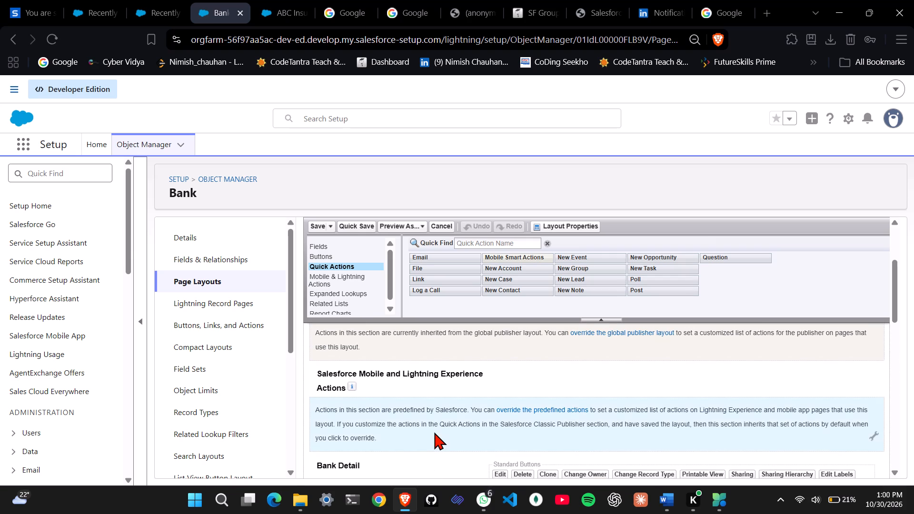
scroll(434, 432, up, 2)
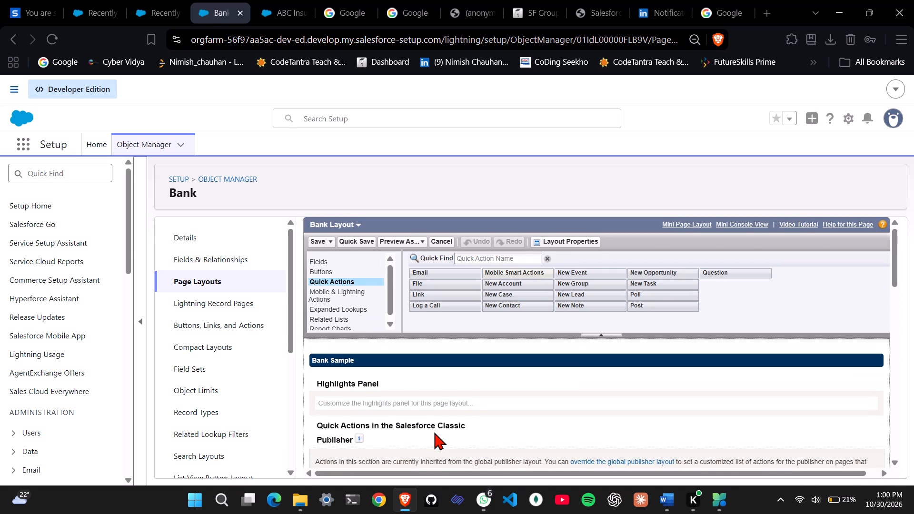
Override the global publisher layout for Quick Actions in the Salesforce Classic Publisher on the Bank Layout.
scroll(434, 432, down, 2)
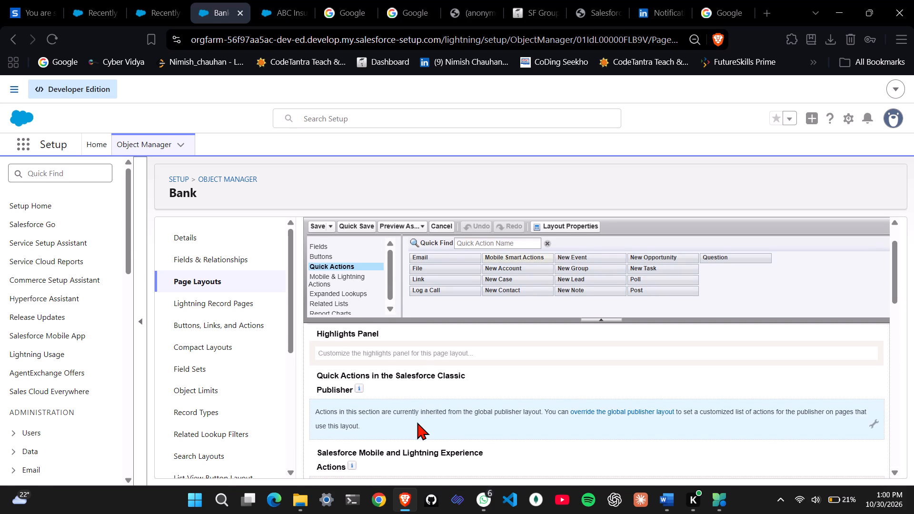
click(417, 422)
click(608, 415)
Add the Email, New Account and New Lead quick actions after Question in the Salesforce Classic Publisher section.
scroll(608, 415, down, 1)
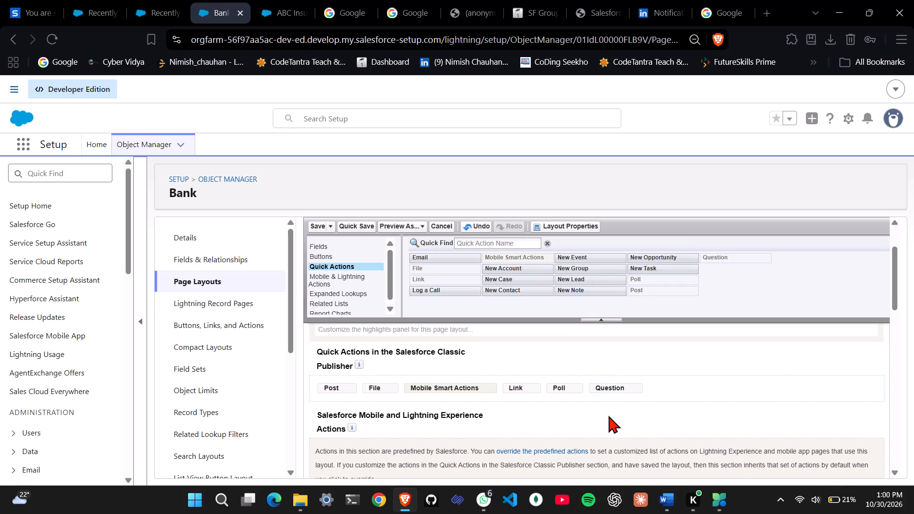
scroll(608, 415, up, 1)
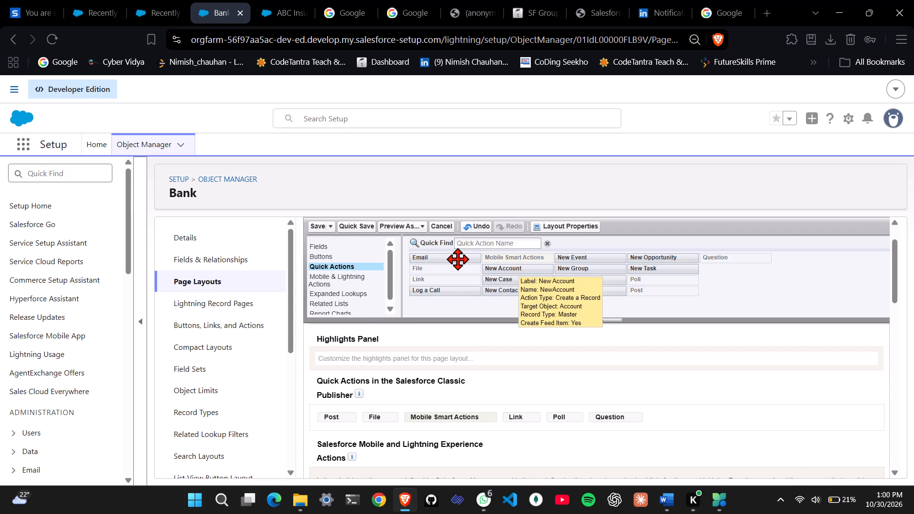
drag(456, 259, 383, 409)
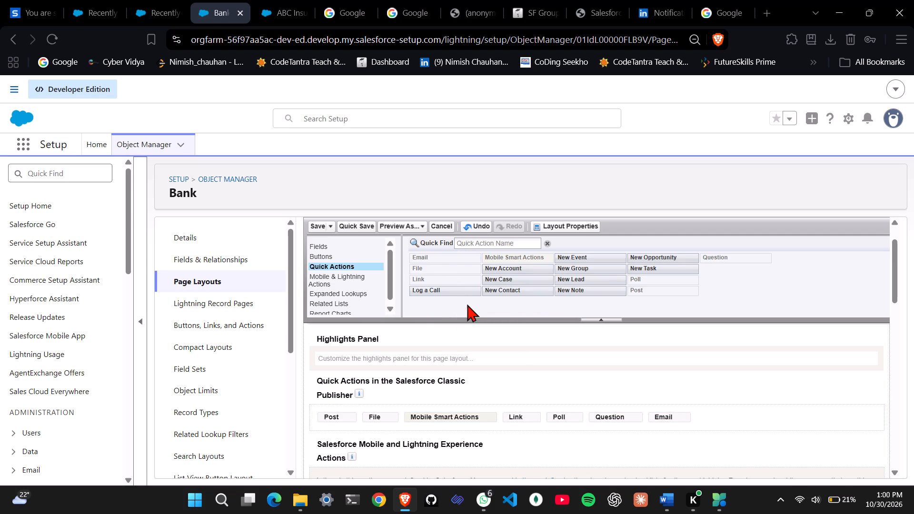
drag(511, 271, 691, 406)
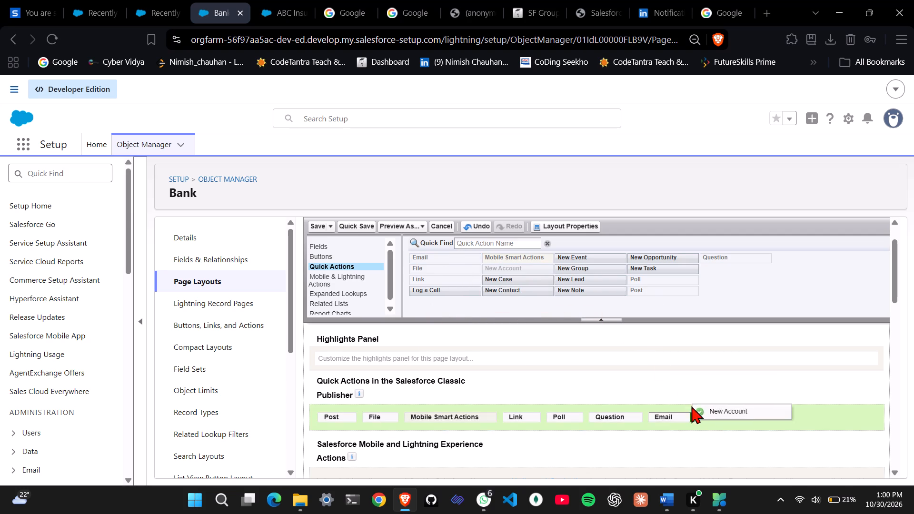
drag(691, 406, 695, 409)
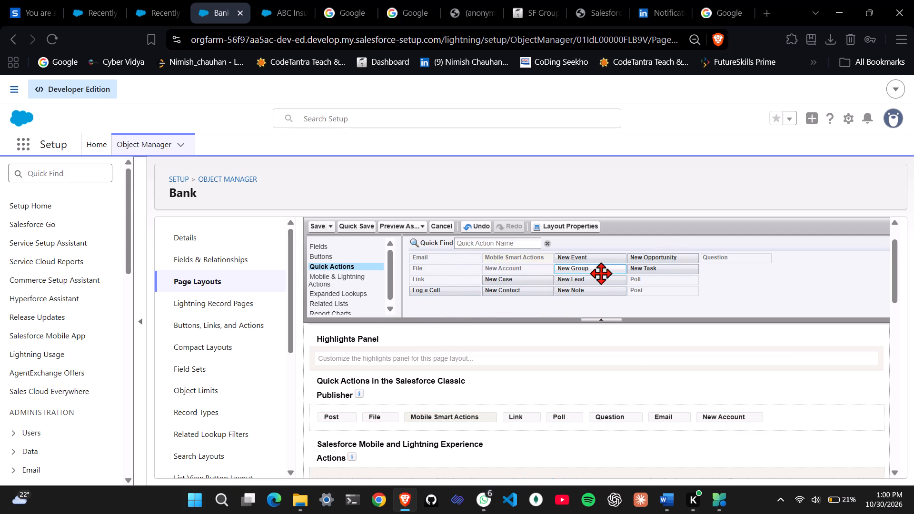
drag(582, 280, 777, 408)
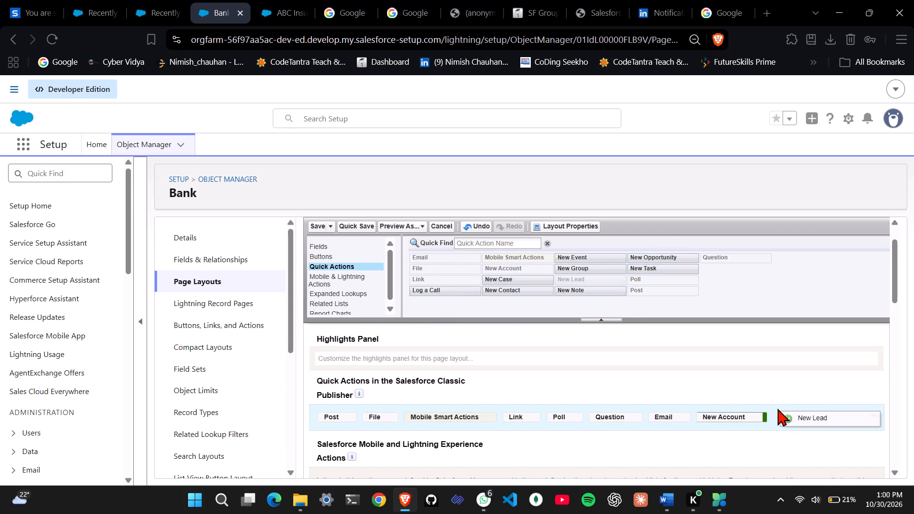
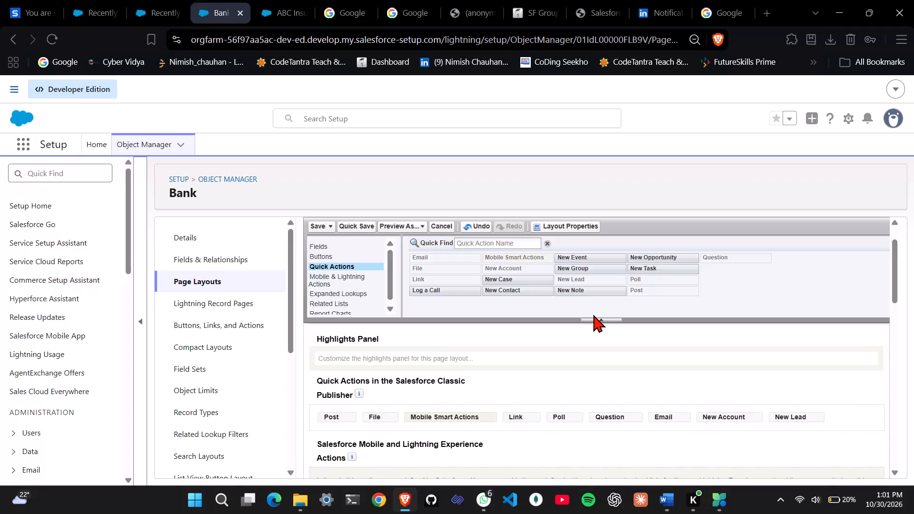
Save the Bank Layout with its customized quick actions.
scroll(528, 396, down, 2)
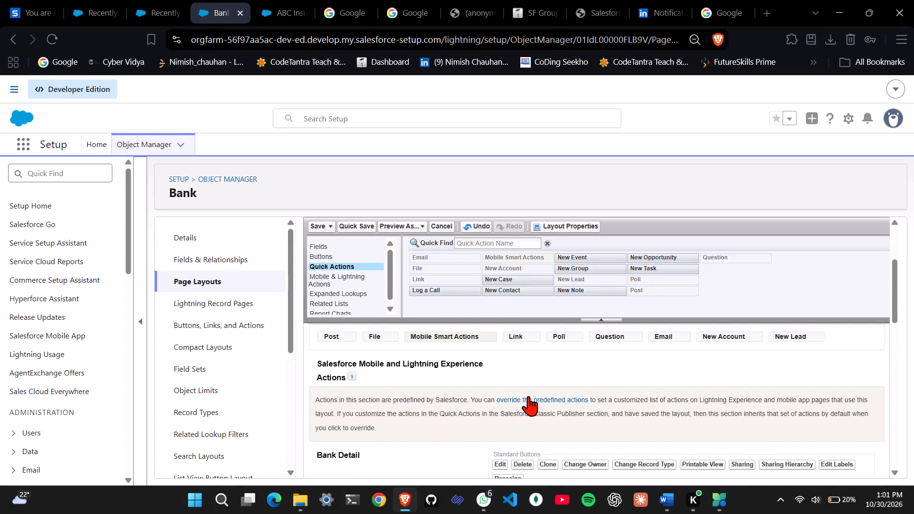
scroll(528, 396, down, 1)
click(321, 227)
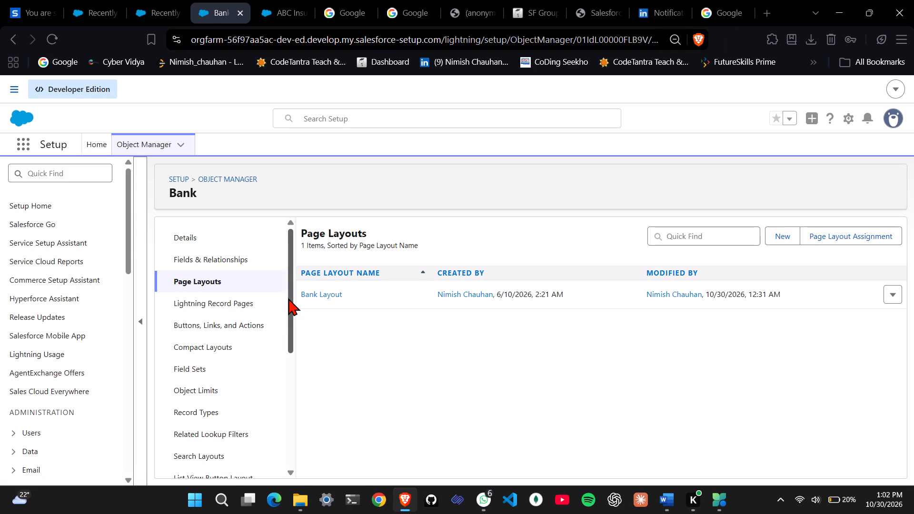
Start a new action on the Bank object and examine the Action Type, Target Object and Standard Label Type choices.
click(224, 320)
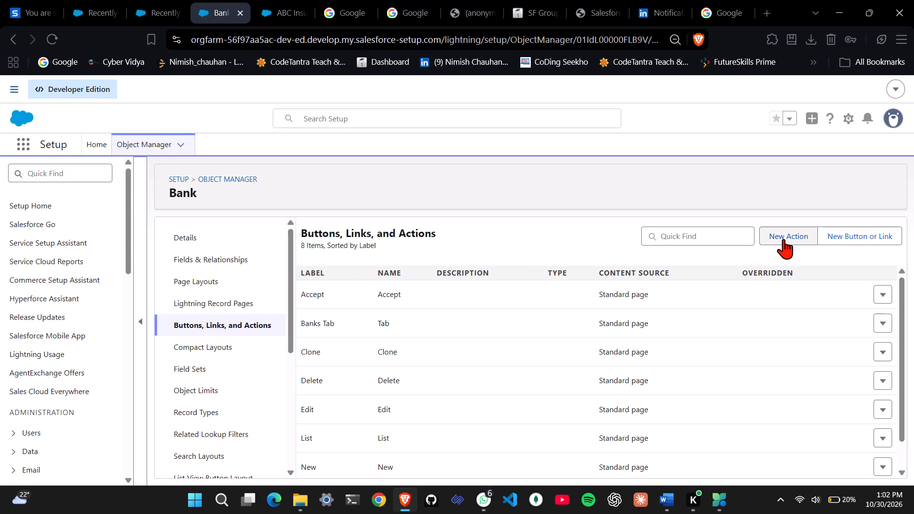
click(784, 239)
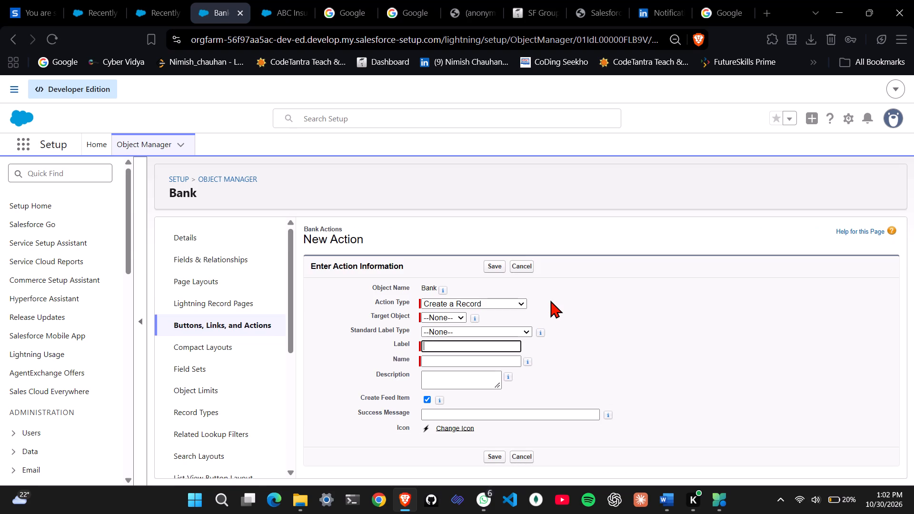
click(461, 304)
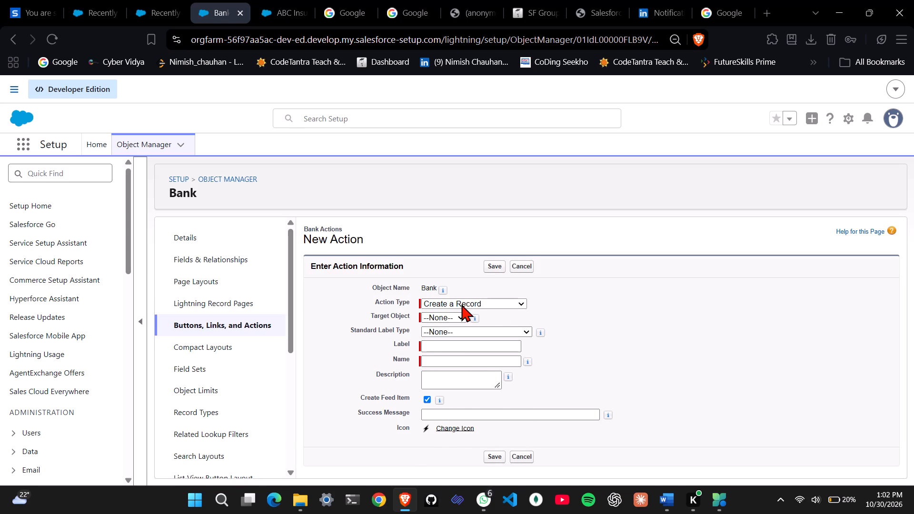
click(470, 308)
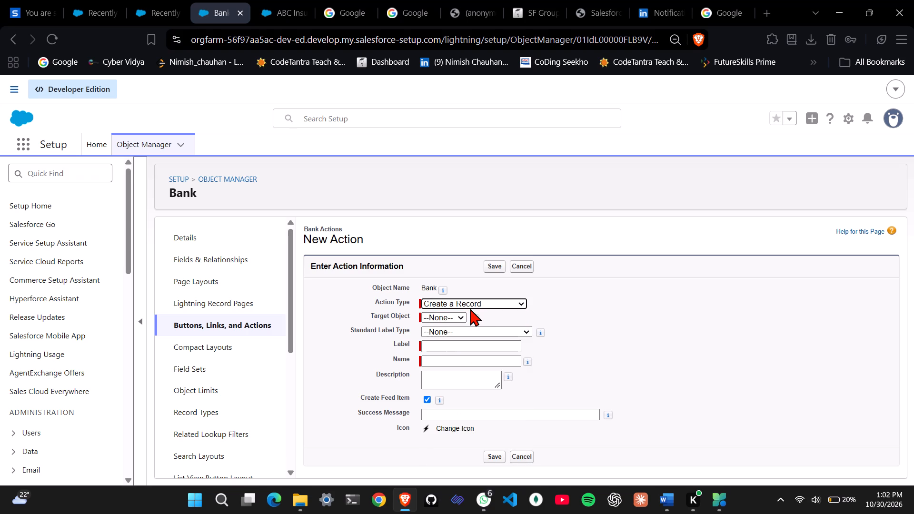
click(438, 319)
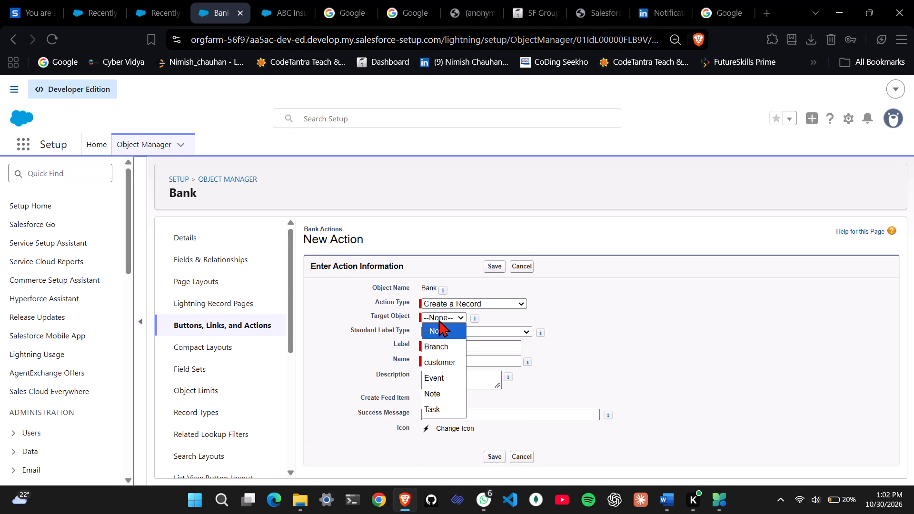
click(448, 318)
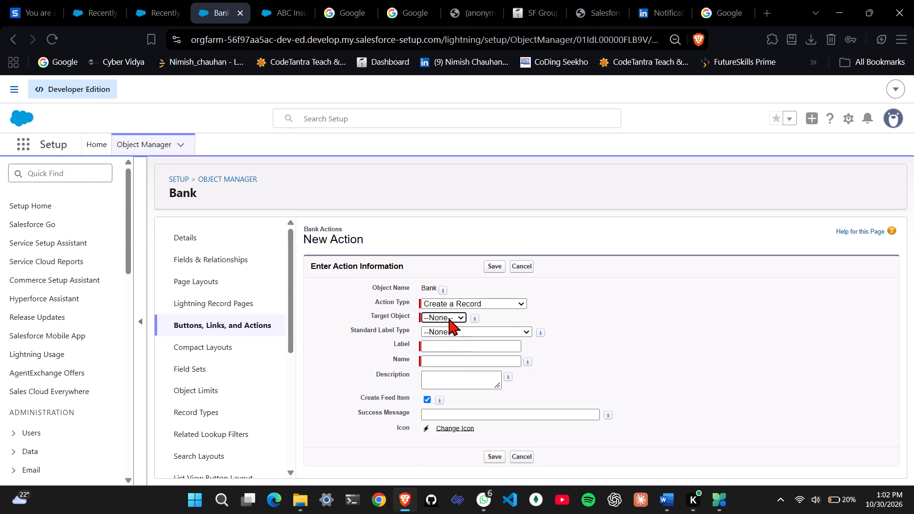
click(440, 315)
scroll(445, 391, down, 1)
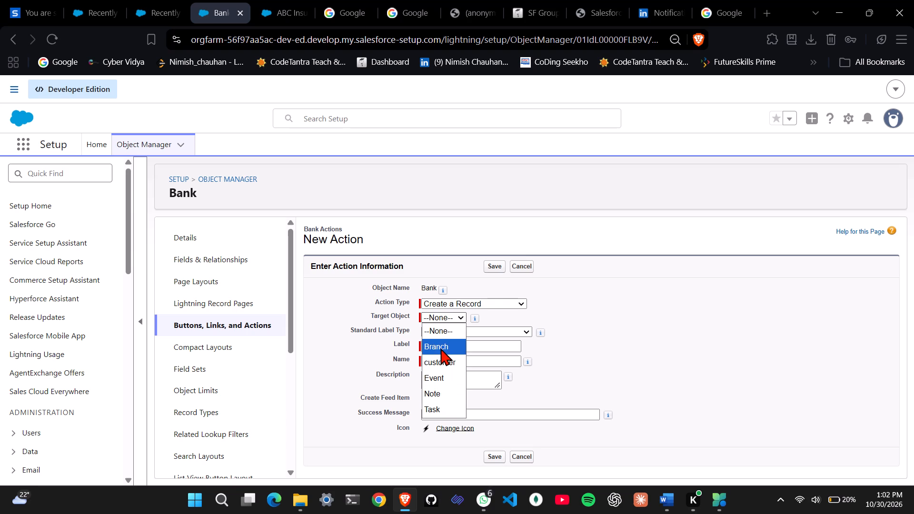
click(450, 318)
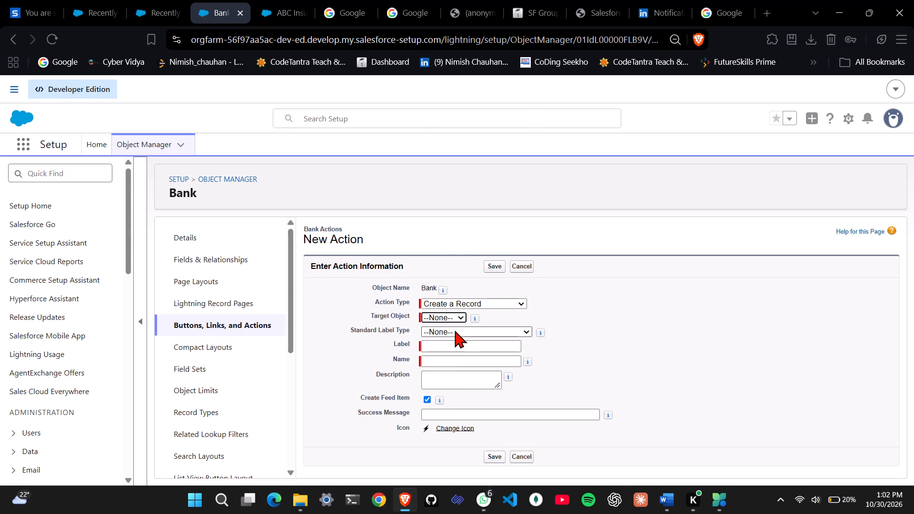
click(455, 330)
click(596, 332)
key(super+Print)
key(alt+space)
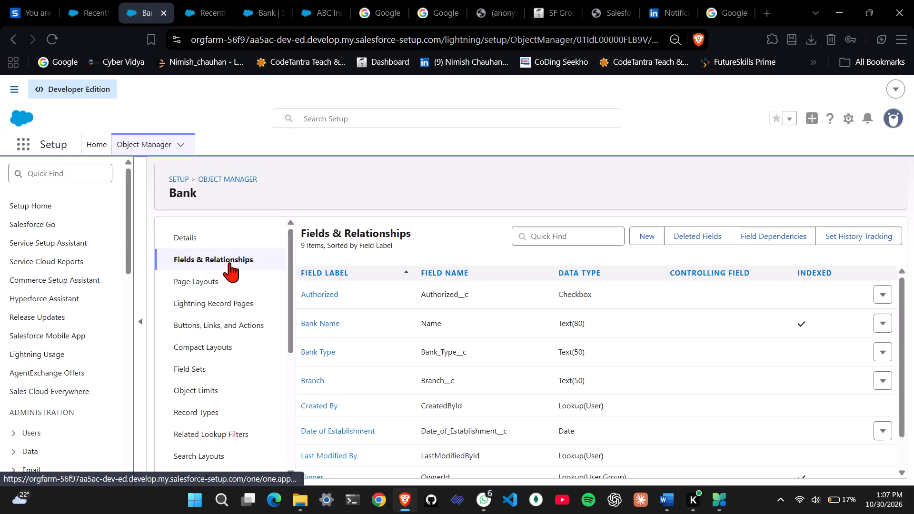
scroll(367, 402, down, 2)
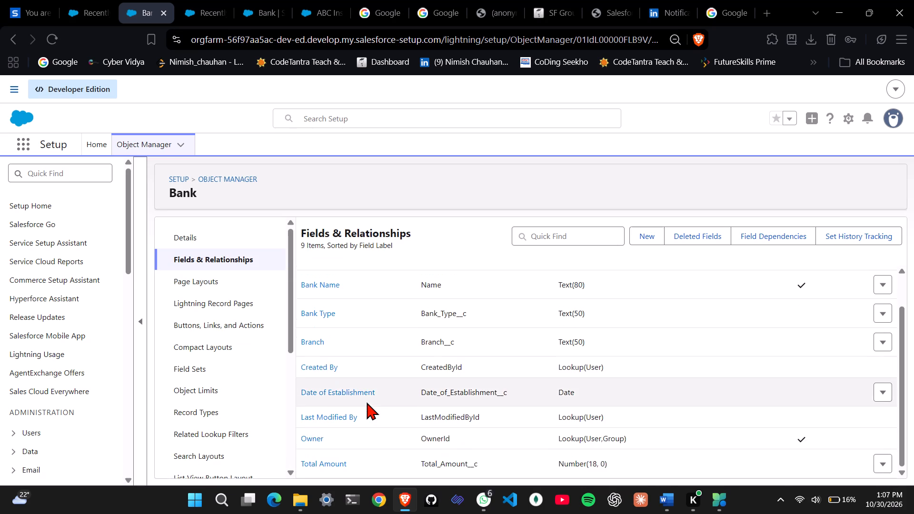
scroll(367, 402, up, 2)
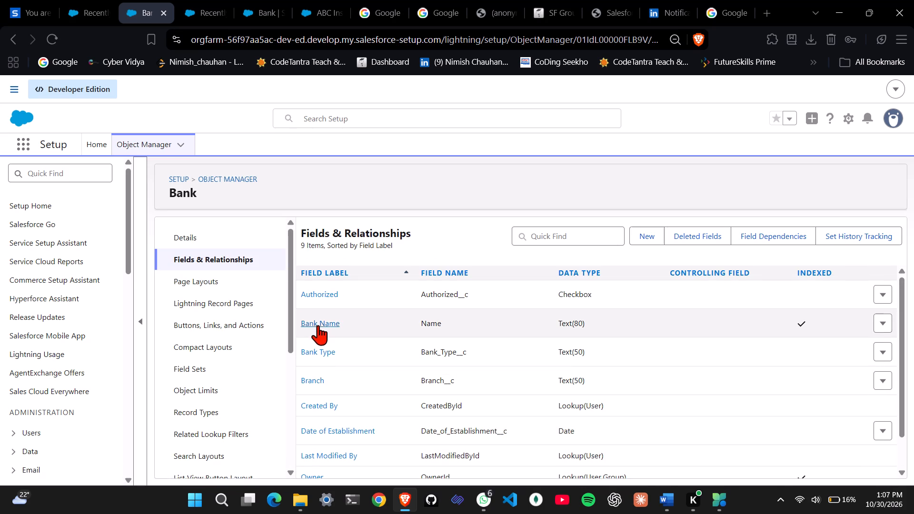
click(318, 324)
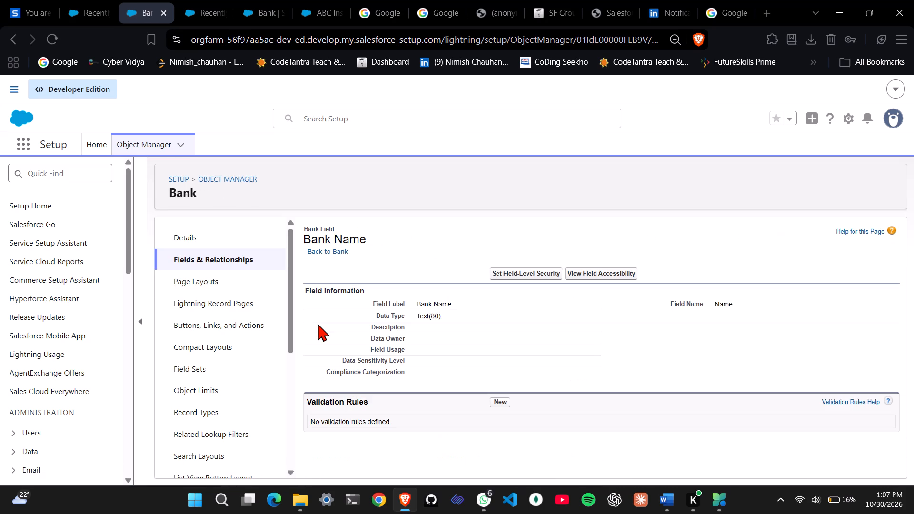
Reopen the New Action form from the Bank object's Buttons, Links, and Actions.
click(226, 314)
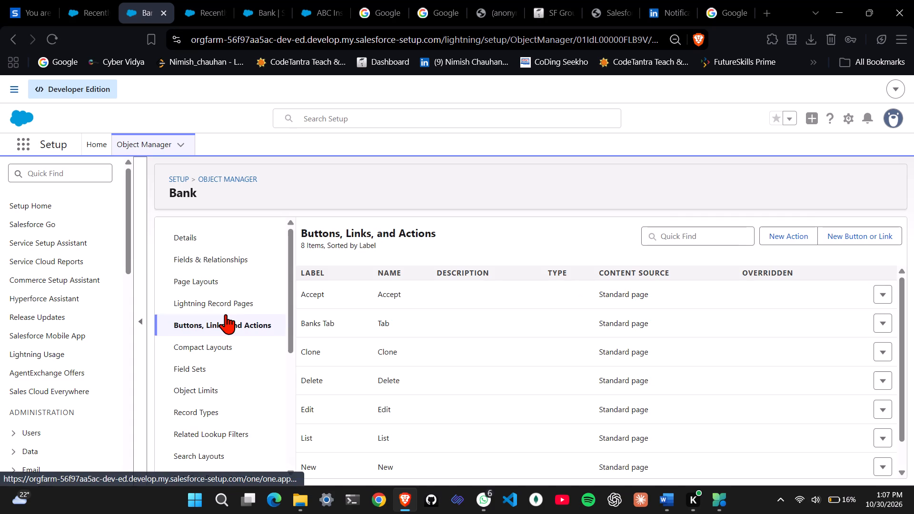
click(788, 235)
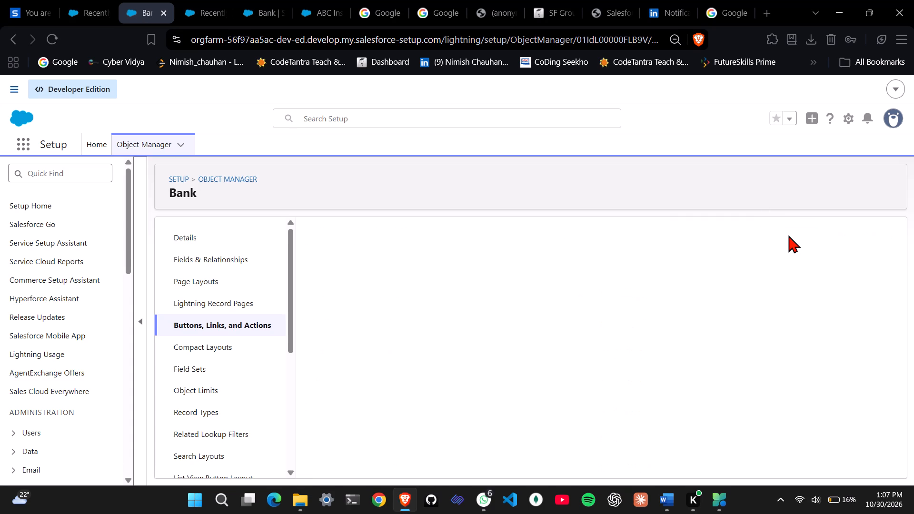
Open Bank's Fields & Relationships in a separate browser tab, examine the field list, and return to the New Action form.
right_click(209, 256)
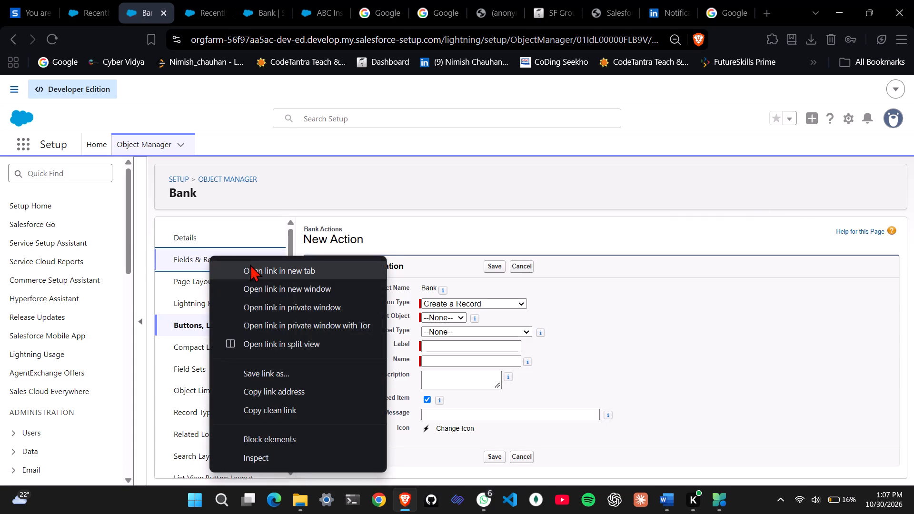
click(250, 265)
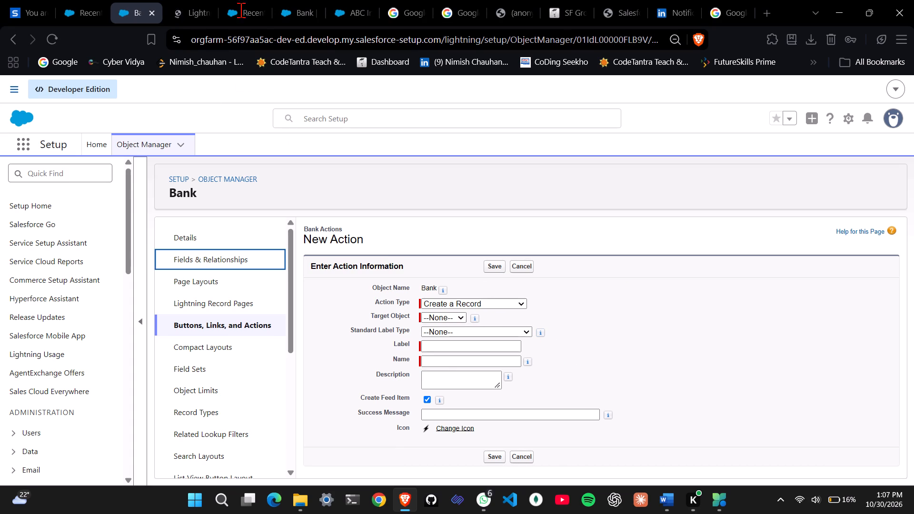
click(187, 0)
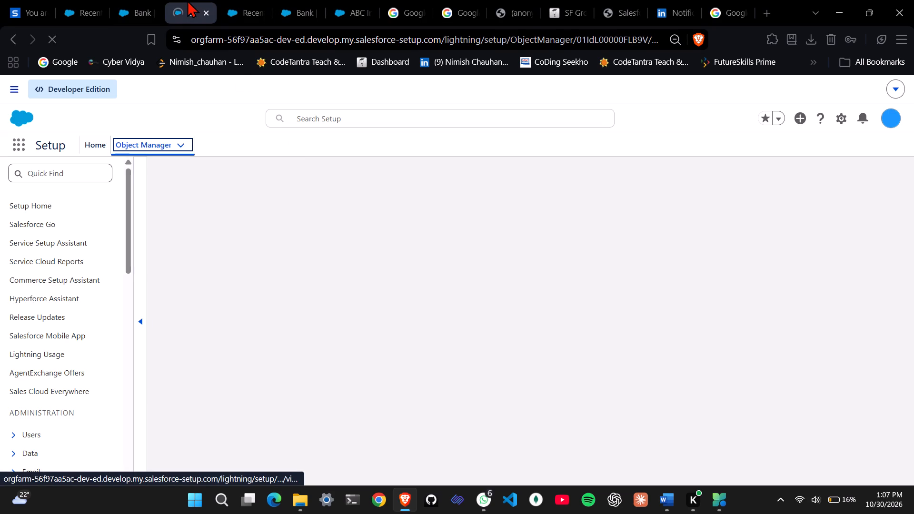
click(233, 136)
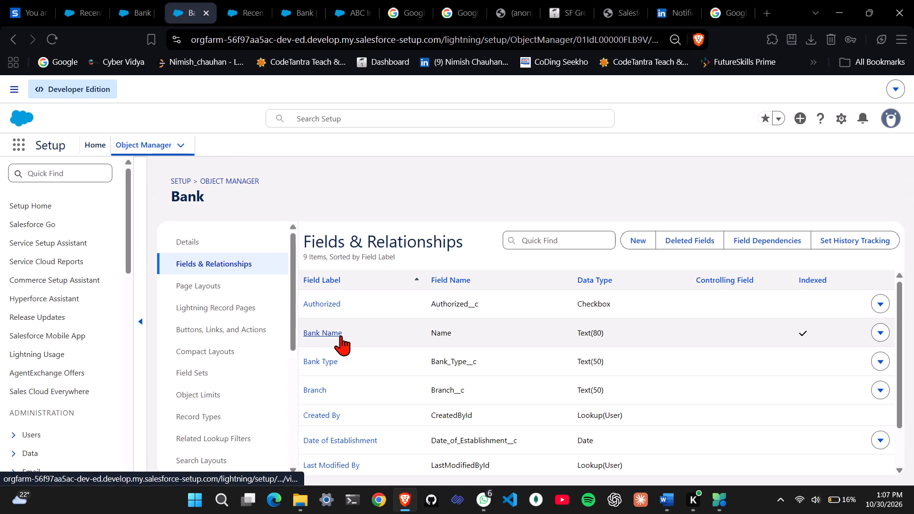
scroll(335, 393, down, 1)
scroll(335, 393, up, 3)
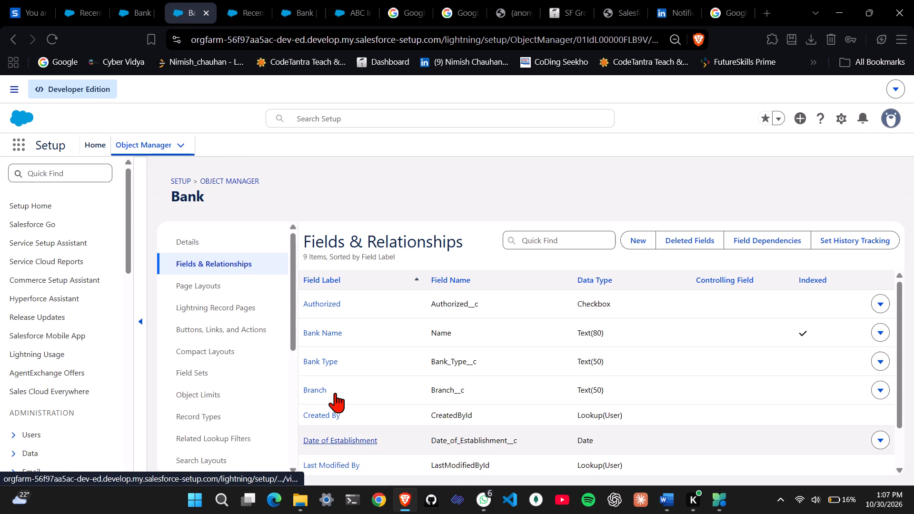
scroll(335, 393, down, 2)
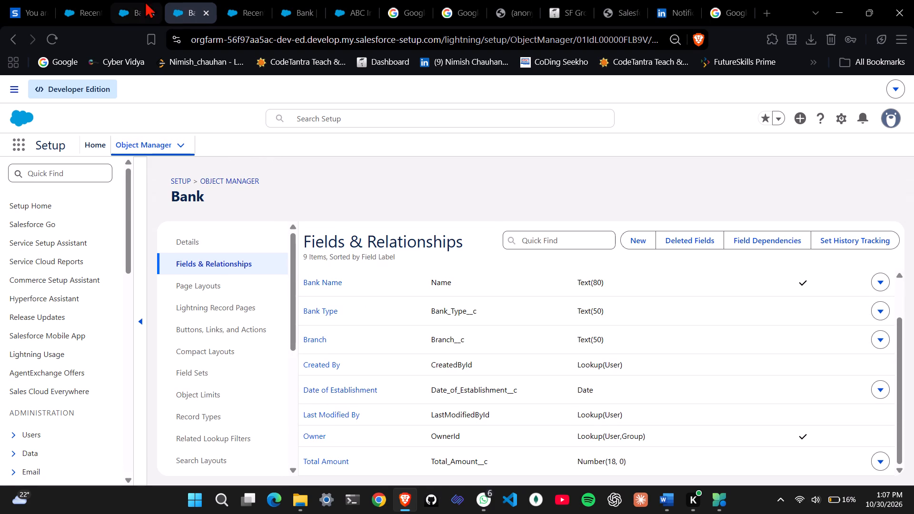
click(134, 0)
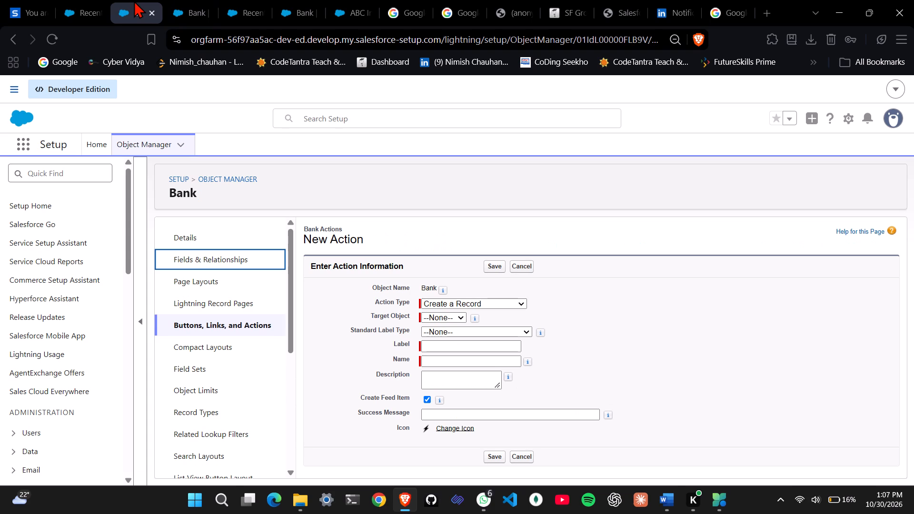